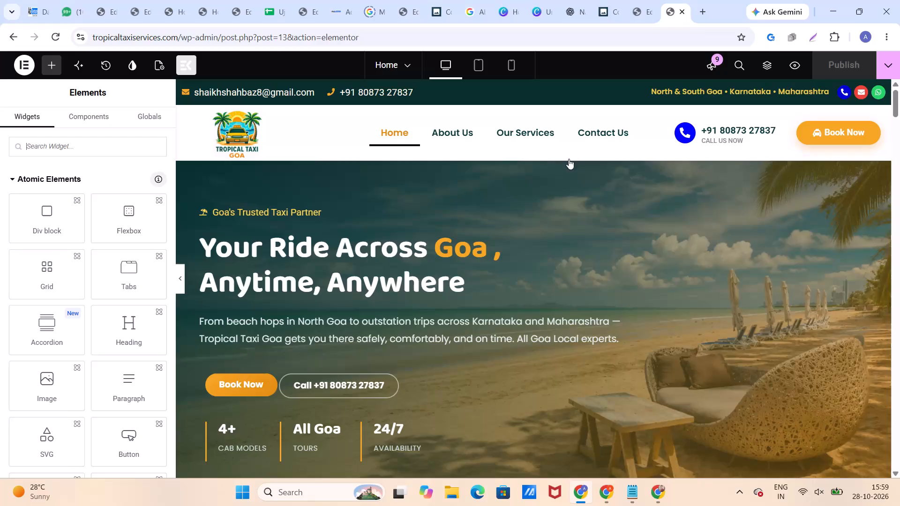
# Copy the entire custom CSS of the Calangute card's container in the Home page's North Goa section.
pyautogui.scroll(-11, 462, 209)
pyautogui.scroll(1, 462, 208)
pyautogui.scroll(-8, 462, 208)
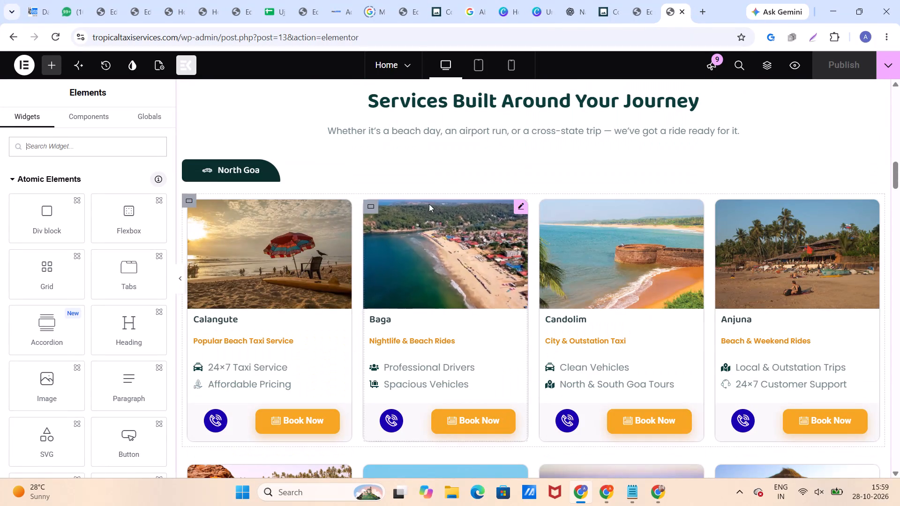
pyautogui.click(260, 230)
pyautogui.click(199, 205)
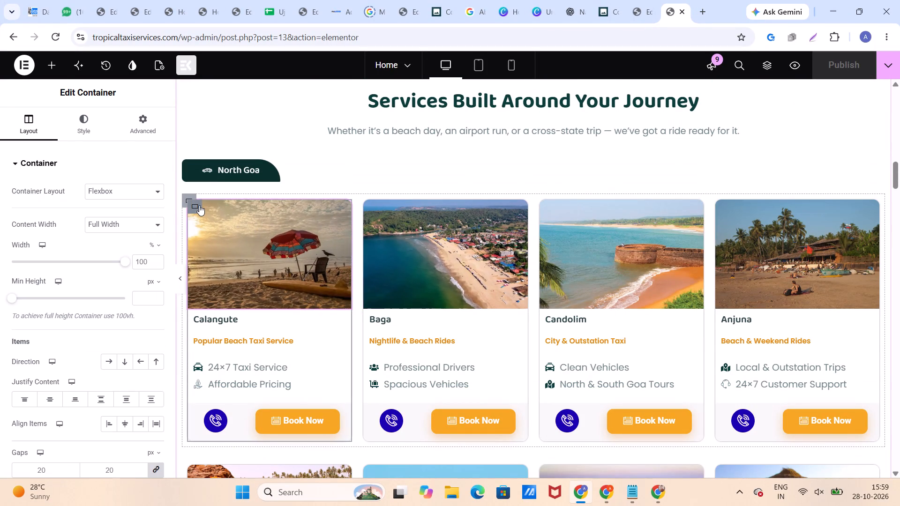
pyautogui.scroll(-5, 120, 314)
pyautogui.scroll(4, 131, 267)
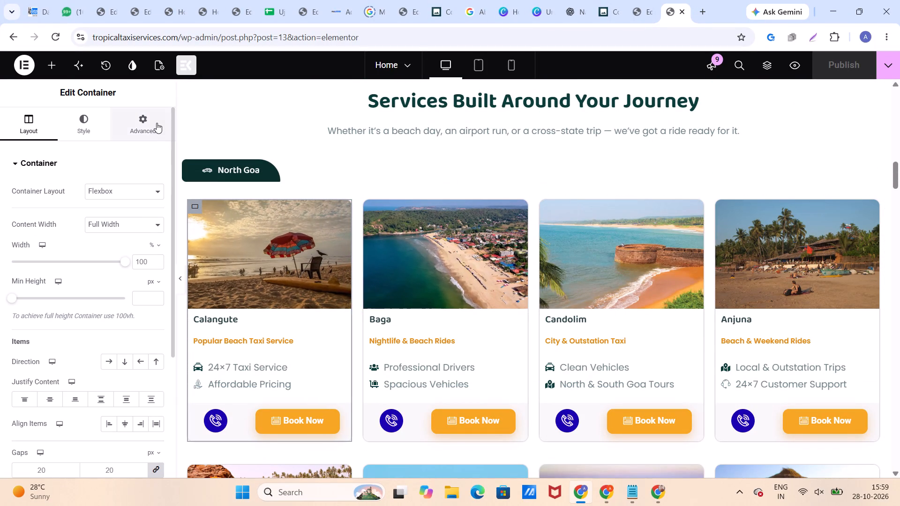
pyautogui.click(157, 123)
pyautogui.scroll(-5, 132, 213)
pyautogui.click(54, 391)
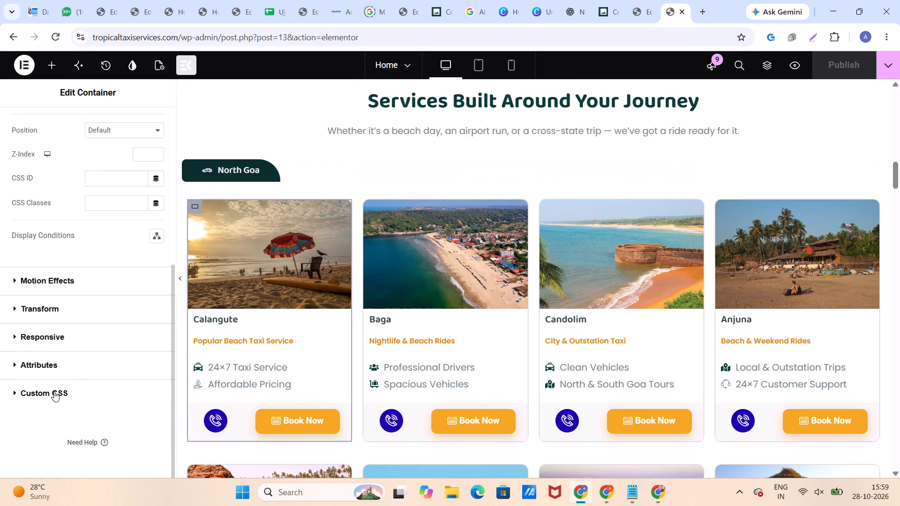
pyautogui.click(59, 384)
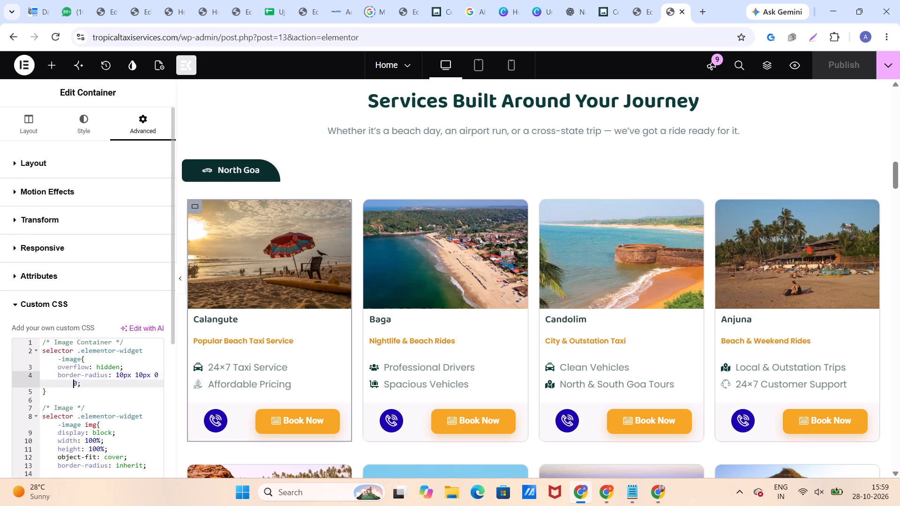
pyautogui.hotkey('ctrl', 'a')
pyautogui.hotkey('ctrl', 'c')
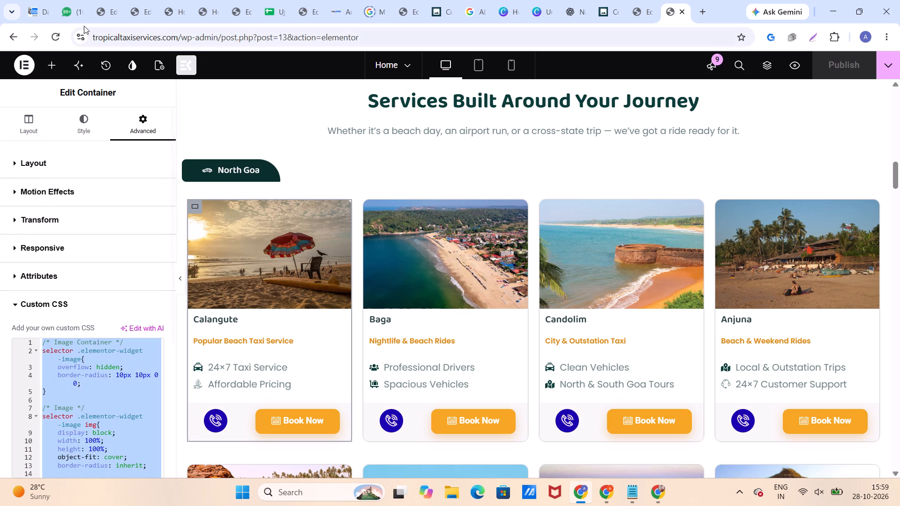
# Switch to the bookmarkingera.com Our Services page and paste the copied CSS into the Calangute Beach card container's custom CSS.
pyautogui.click(133, 9)
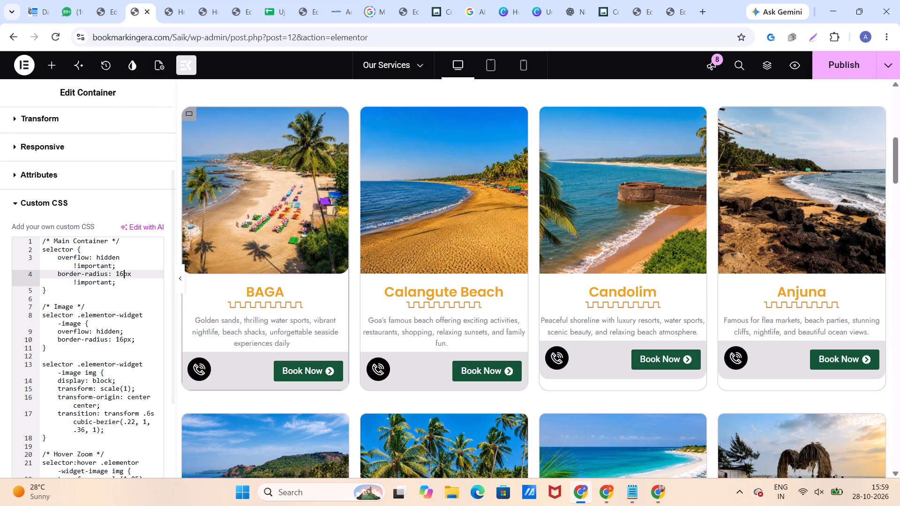
pyautogui.click(63, 302)
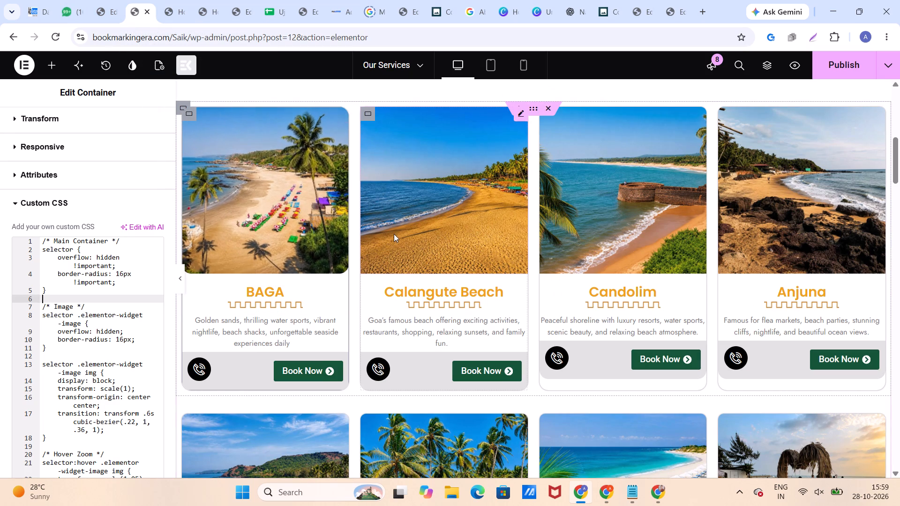
pyautogui.click(395, 232)
pyautogui.click(365, 112)
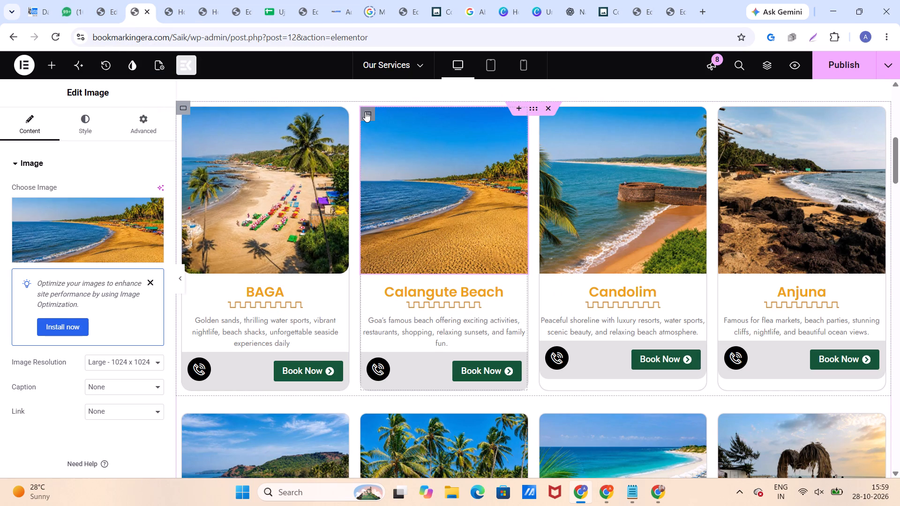
pyautogui.scroll(-6, 133, 301)
pyautogui.scroll(5, 126, 270)
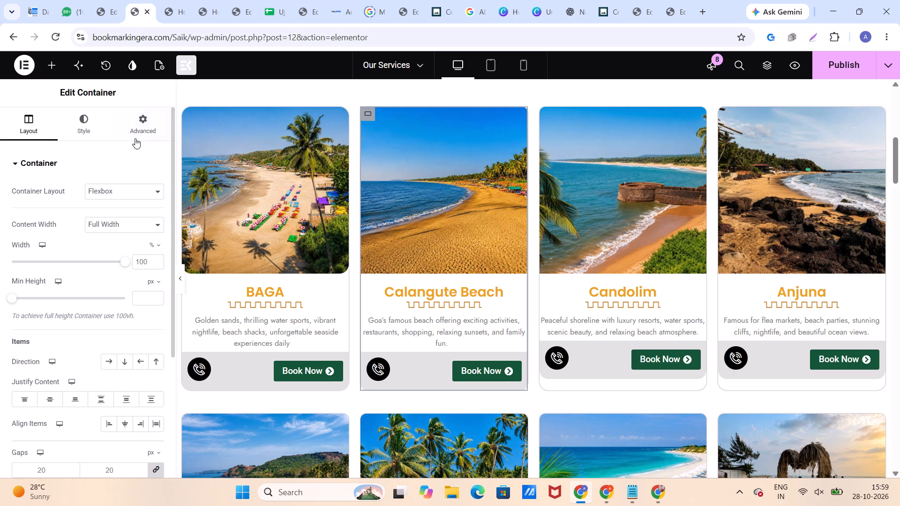
pyautogui.click(135, 138)
pyautogui.scroll(-6, 116, 246)
pyautogui.click(73, 385)
pyautogui.click(69, 381)
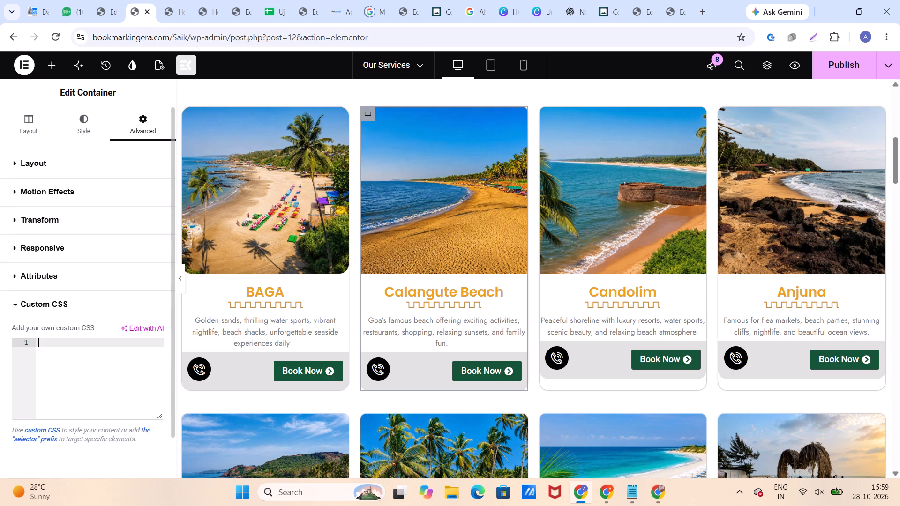
pyautogui.hotkey('ctrl', 'v')
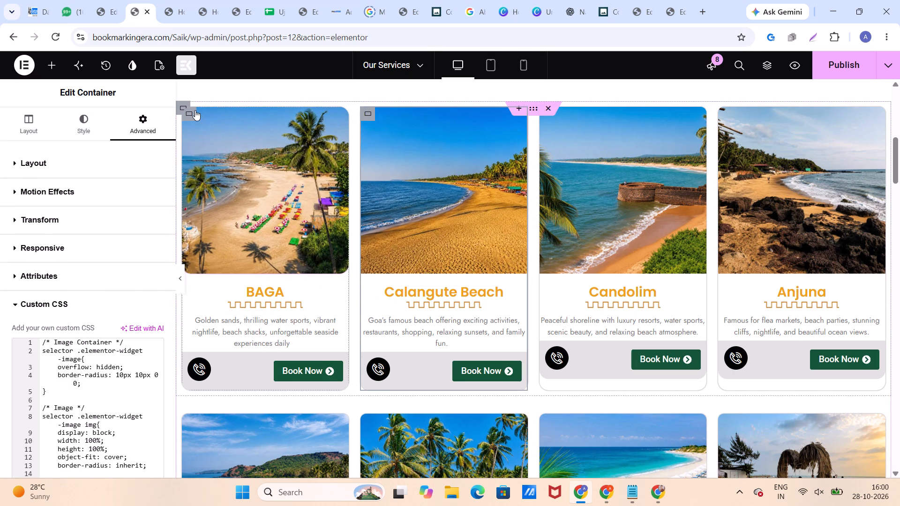
# Select the BAGA card's container for editing.
pyautogui.click(194, 110)
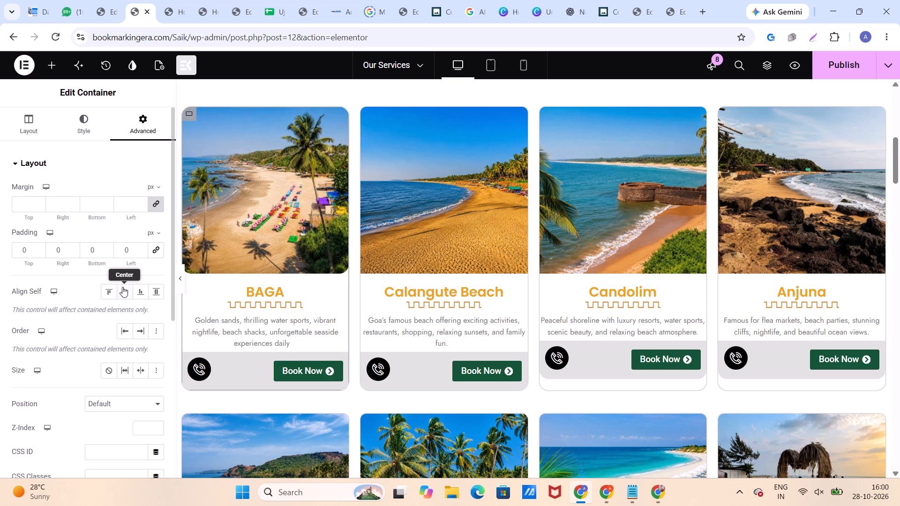
# Replace all of the BAGA card container's existing custom CSS with the copied image-container CSS.
pyautogui.scroll(-4, 117, 283)
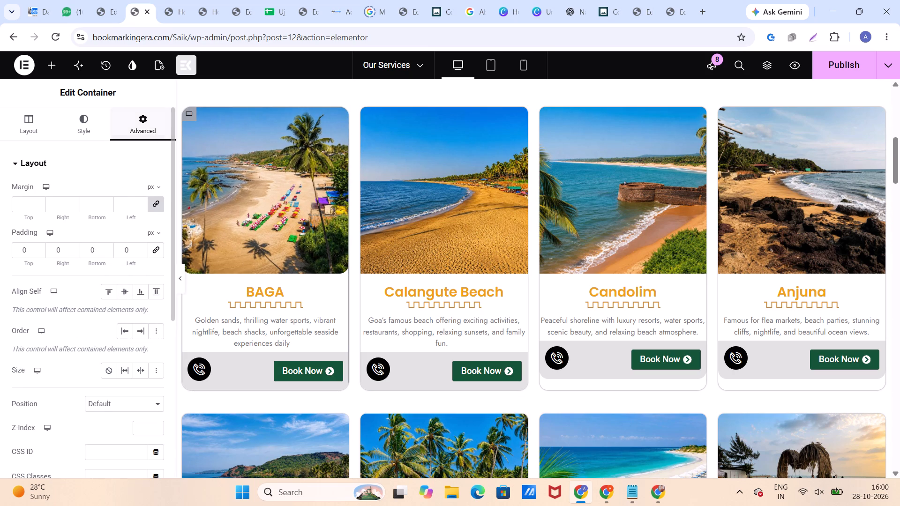
pyautogui.scroll(-5, 107, 233)
pyautogui.click(74, 432)
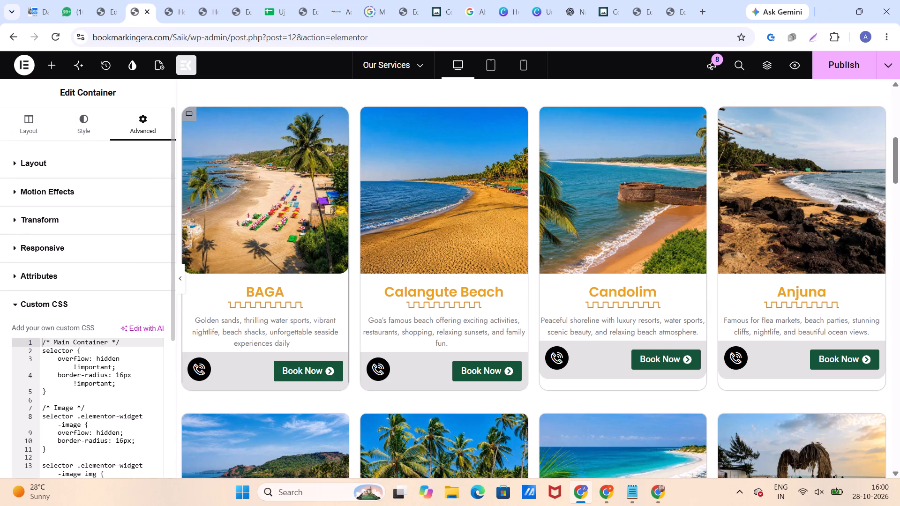
pyautogui.click(86, 384)
pyautogui.hotkey('ctrl', 'a')
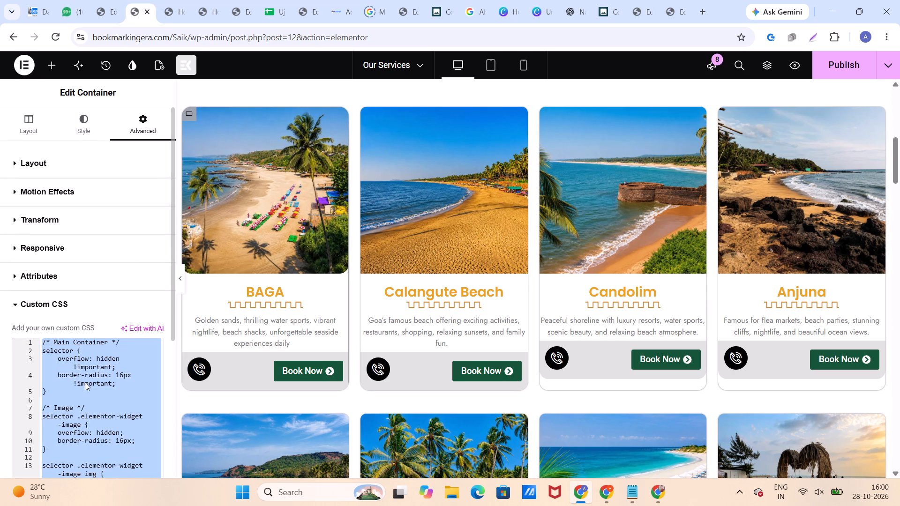
pyautogui.hotkey('ctrl', 'v')
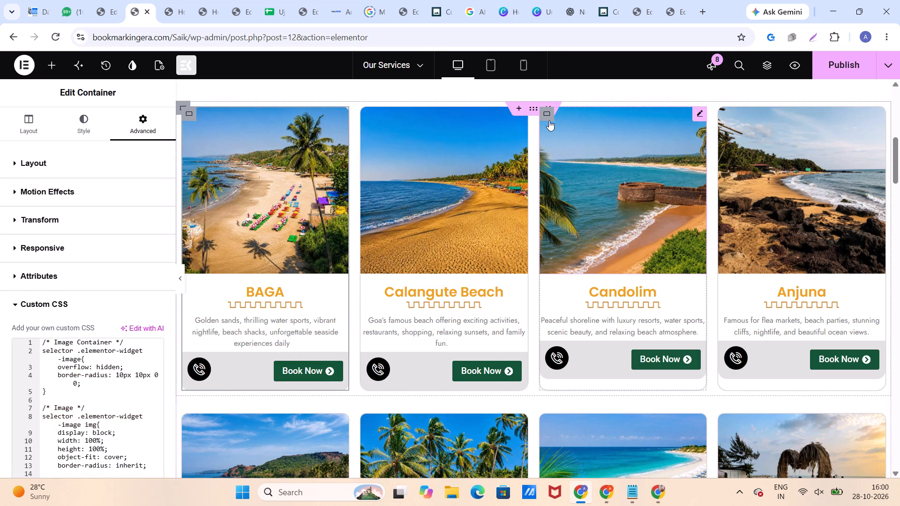
# Paste the copied image-container CSS into the Candolim card container's empty custom CSS.
pyautogui.click(547, 119)
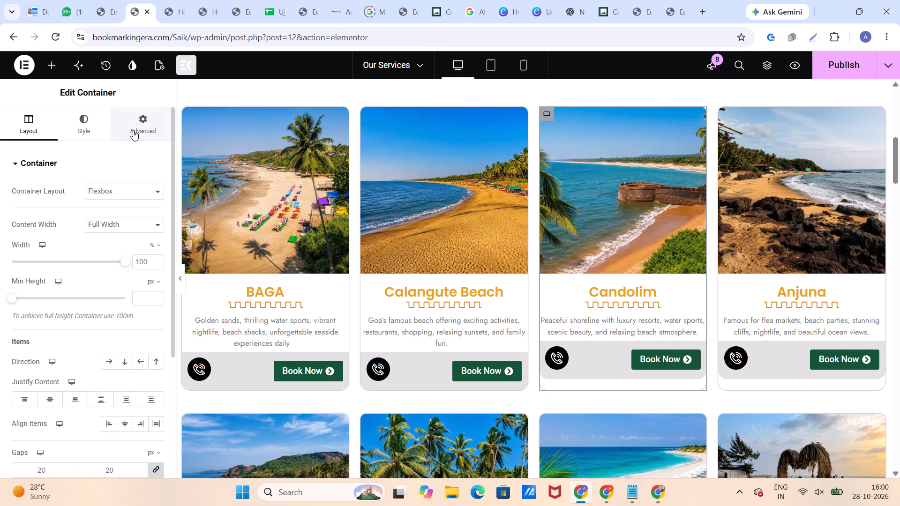
pyautogui.click(137, 128)
pyautogui.scroll(-6, 132, 270)
pyautogui.click(76, 389)
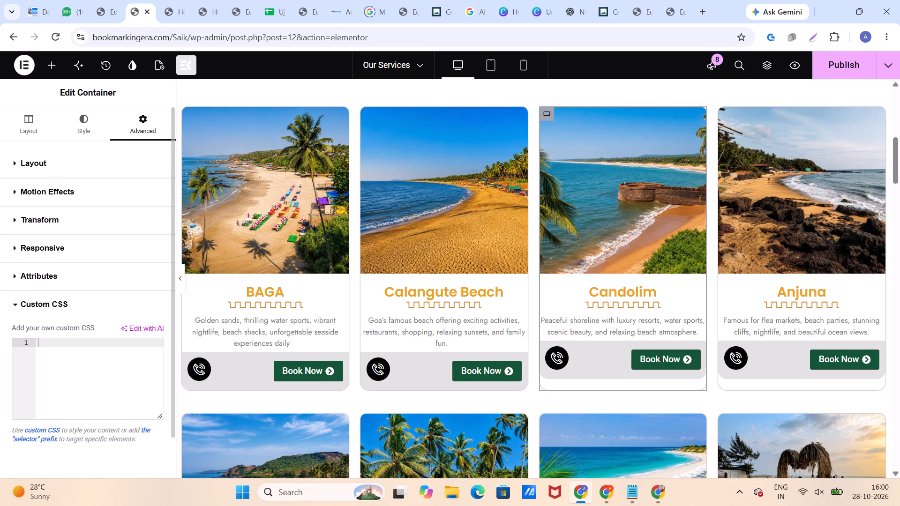
pyautogui.click(76, 391)
pyautogui.hotkey('ctrl', 'v')
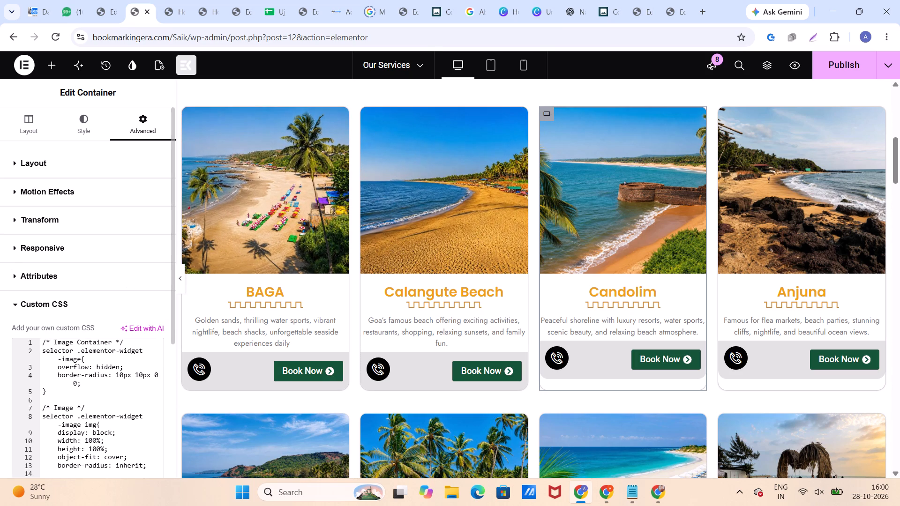
# Paste the copied image-container CSS into the Anjuna card container's empty custom CSS.
pyautogui.click(726, 116)
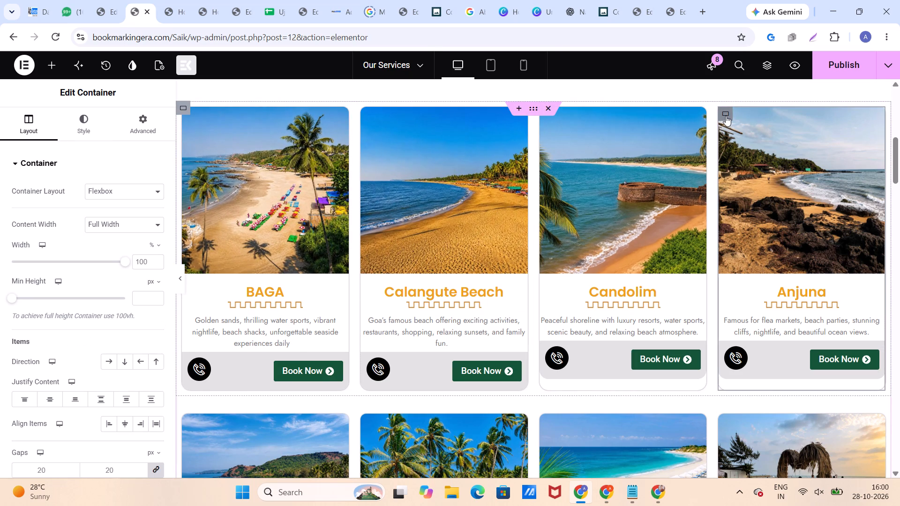
pyautogui.click(147, 127)
pyautogui.scroll(-6, 129, 208)
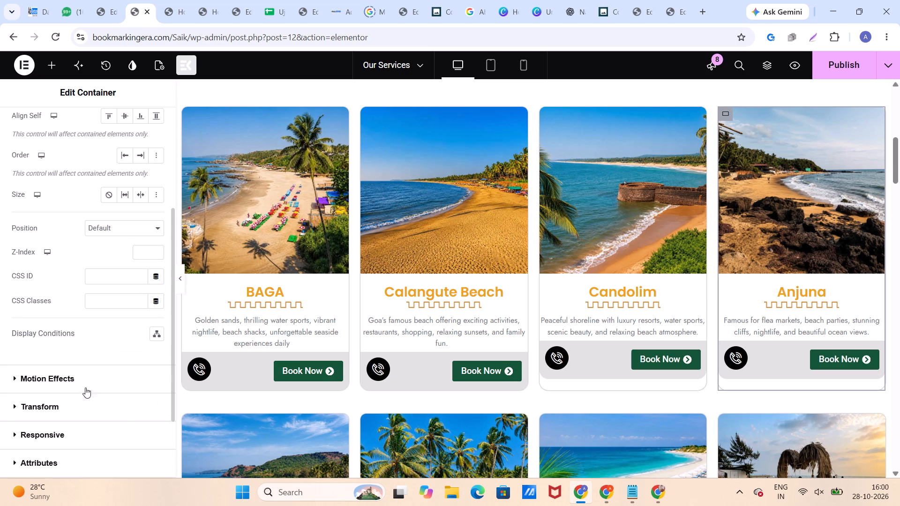
pyautogui.click(78, 395)
pyautogui.click(77, 366)
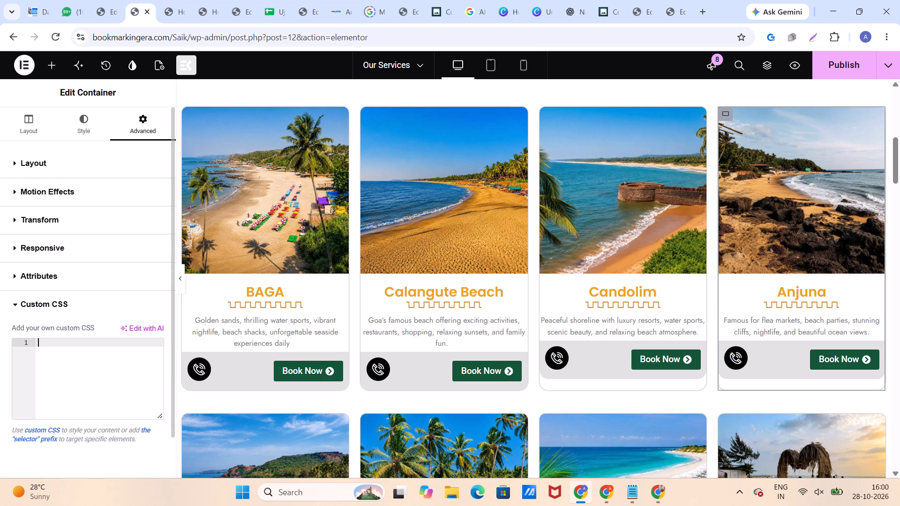
pyautogui.hotkey('ctrl', 'v')
pyautogui.scroll(-6, 416, 261)
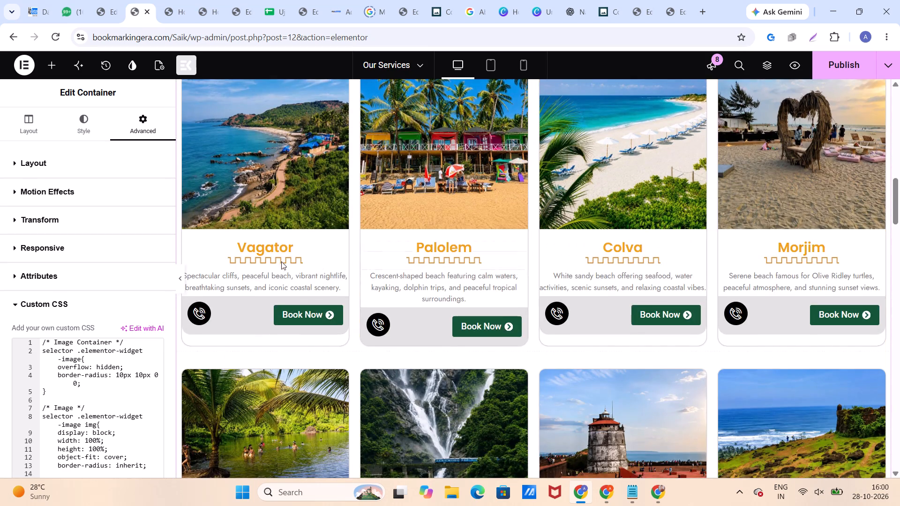
# Paste the copied image CSS into the custom CSS of the Vagator card's container.
pyautogui.scroll(3, 239, 250)
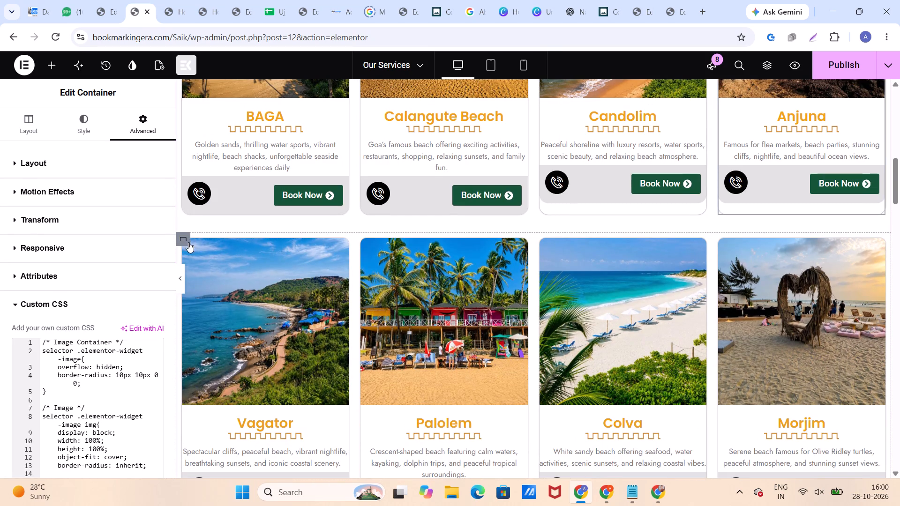
pyautogui.click(192, 246)
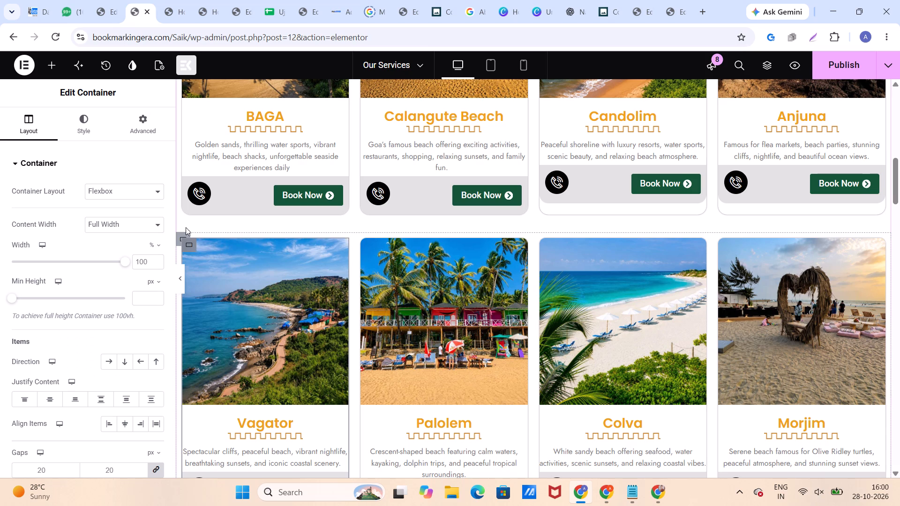
pyautogui.click(145, 118)
pyautogui.scroll(-5, 100, 216)
pyautogui.click(51, 396)
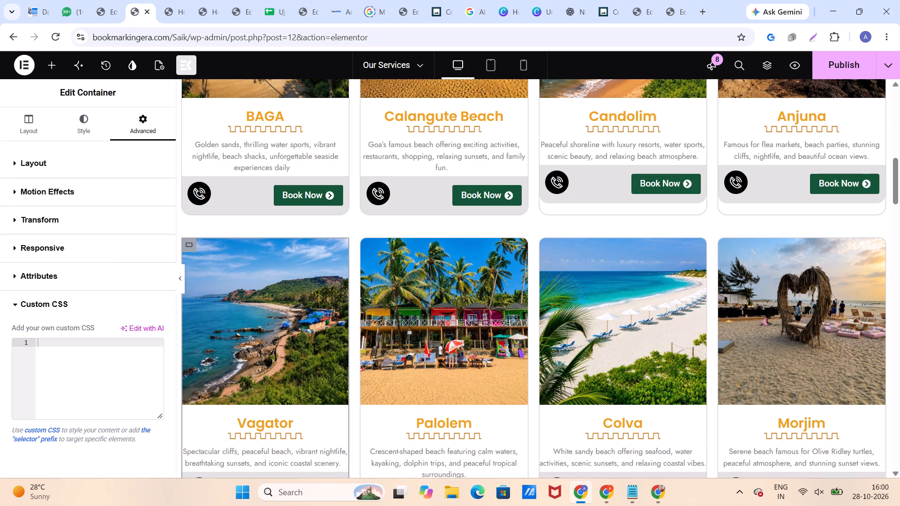
pyautogui.click(57, 373)
pyautogui.hotkey('ctrl', 'v')
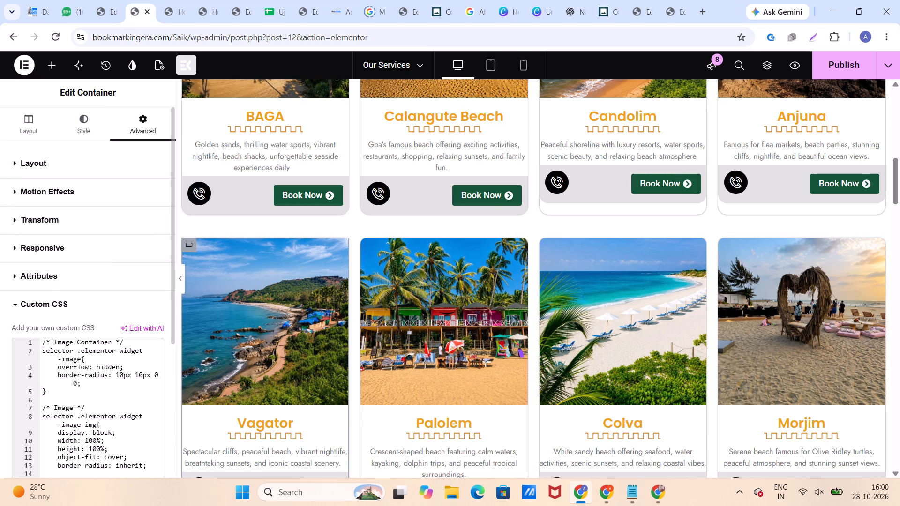
# Paste the copied image CSS into the custom CSS of the Palolem card's container.
pyautogui.scroll(-3, 274, 305)
pyautogui.scroll(1, 358, 266)
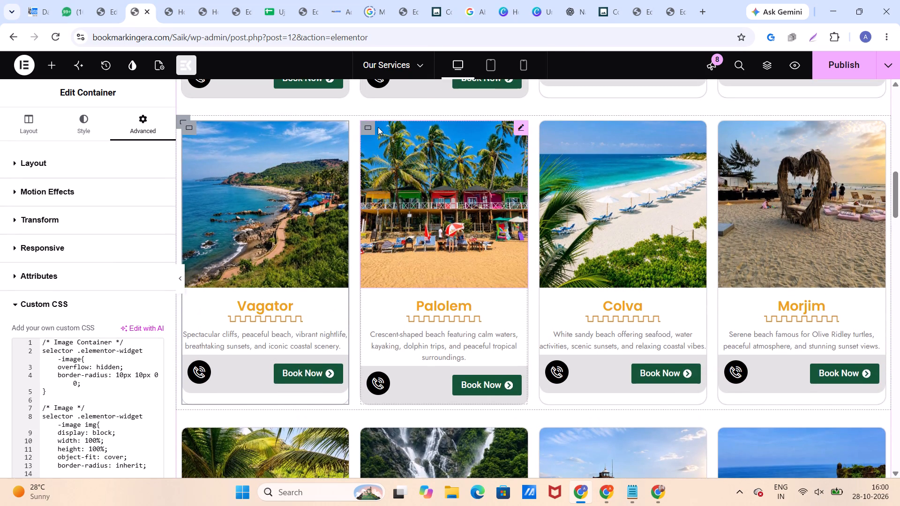
pyautogui.click(372, 124)
pyautogui.click(148, 133)
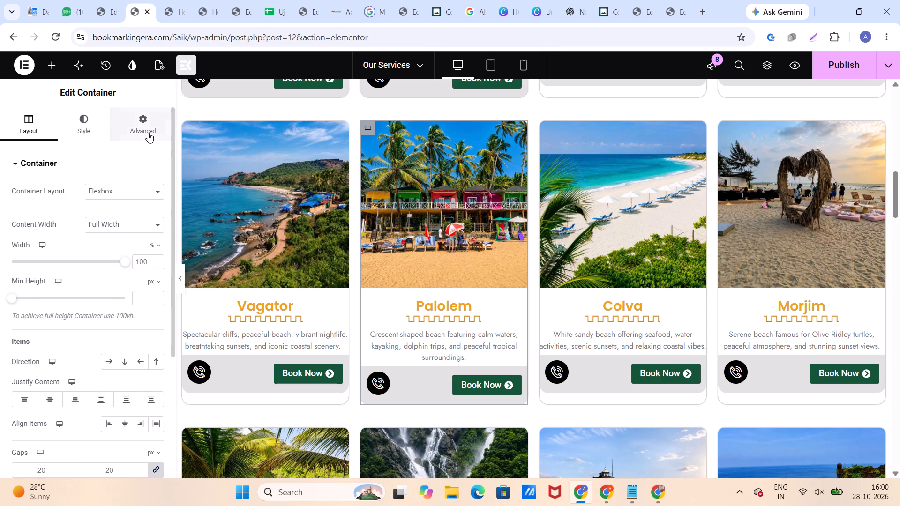
pyautogui.scroll(-4, 133, 311)
pyautogui.click(52, 433)
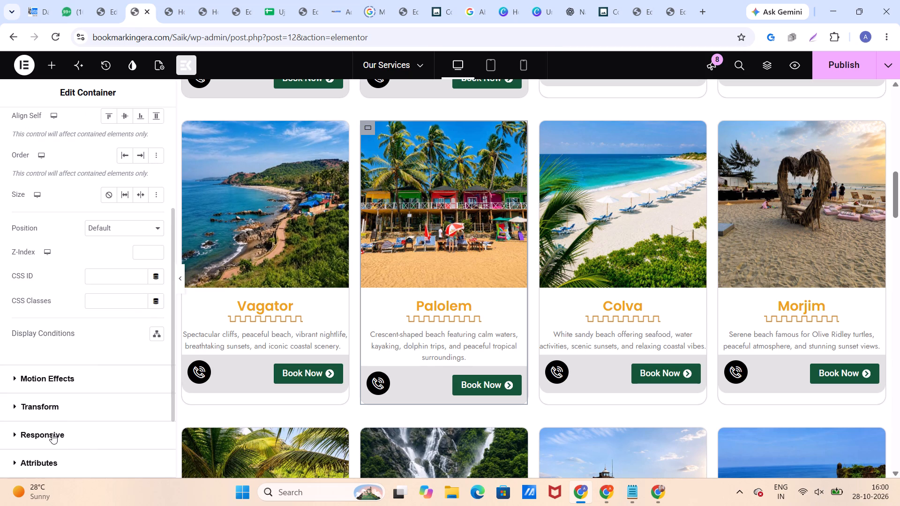
pyautogui.click(71, 364)
pyautogui.hotkey('ctrl', 'v')
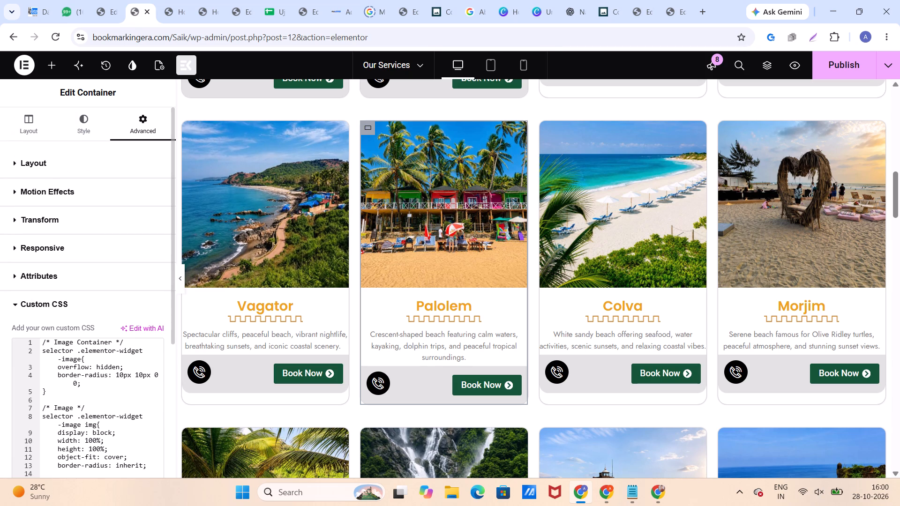
# Paste the copied image CSS into the custom CSS of the Colva card's container.
pyautogui.click(547, 125)
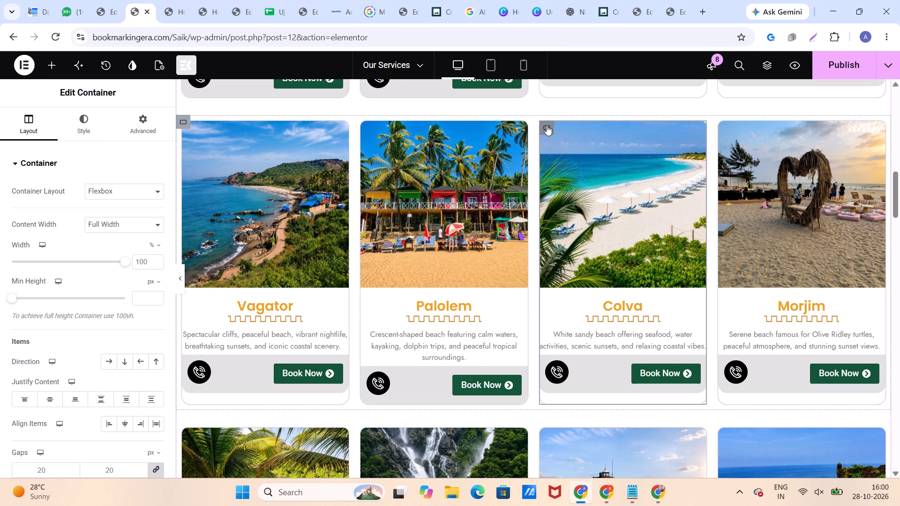
pyautogui.click(159, 132)
pyautogui.scroll(-3, 116, 272)
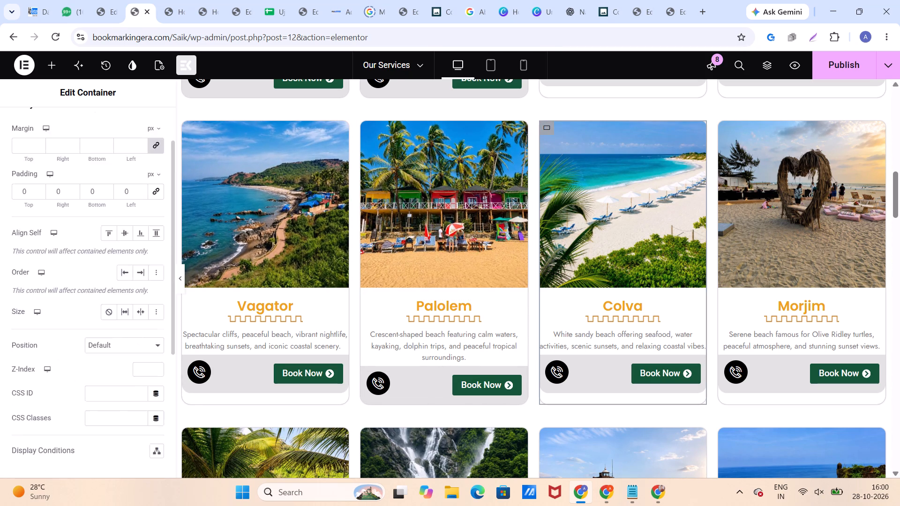
pyautogui.scroll(-2, 116, 275)
pyautogui.click(74, 394)
pyautogui.click(74, 361)
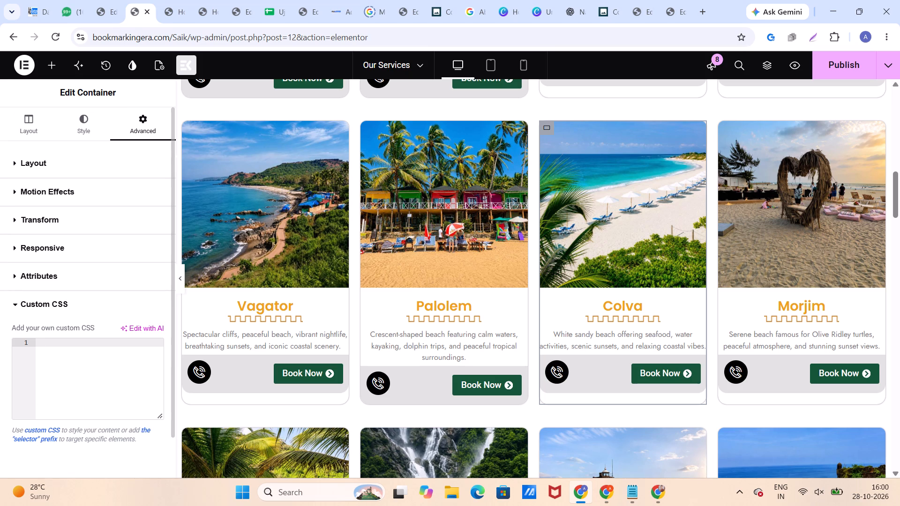
pyautogui.hotkey('ctrl', 'v')
# Paste the copied image CSS into the custom CSS of the Morjim card's container.
pyautogui.click(723, 125)
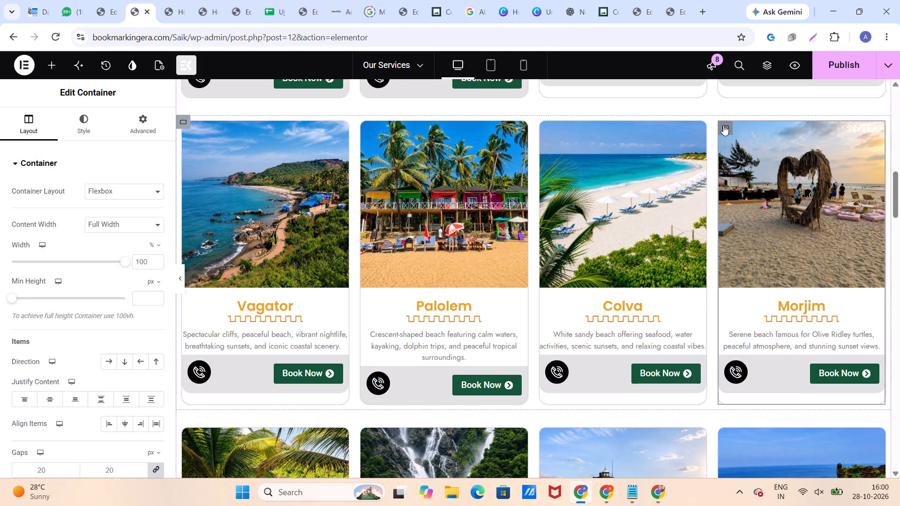
pyautogui.click(138, 115)
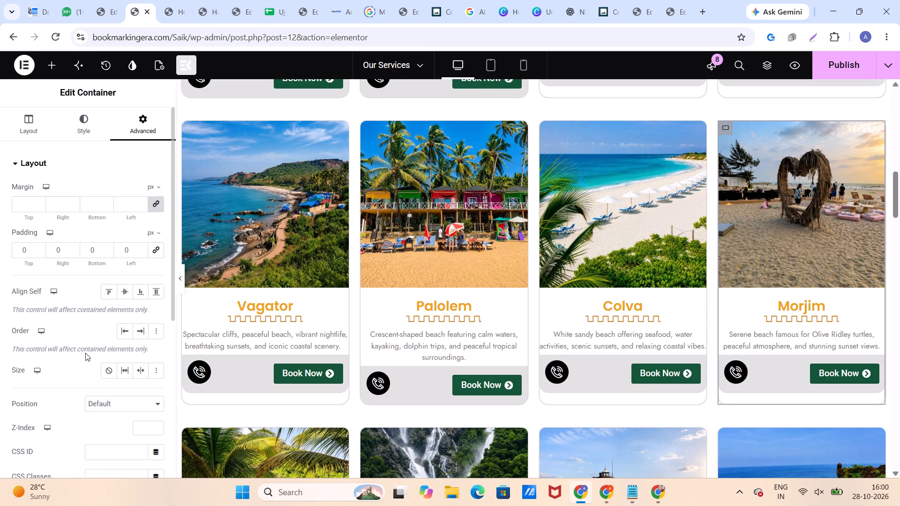
pyautogui.scroll(-6, 85, 348)
pyautogui.click(66, 393)
pyautogui.click(65, 379)
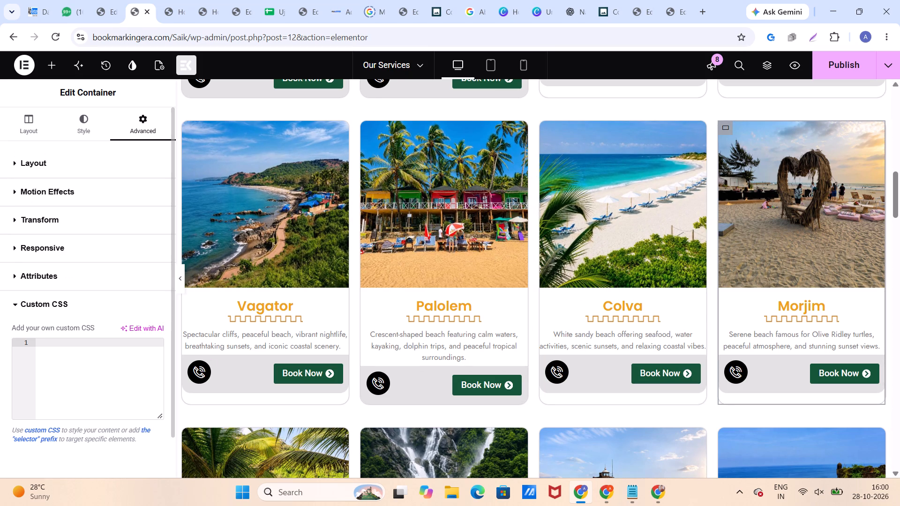
pyautogui.hotkey('ctrl', 'v')
# Paste the copied image CSS into the custom CSS of the Arambol card's container.
pyautogui.scroll(-4, 326, 319)
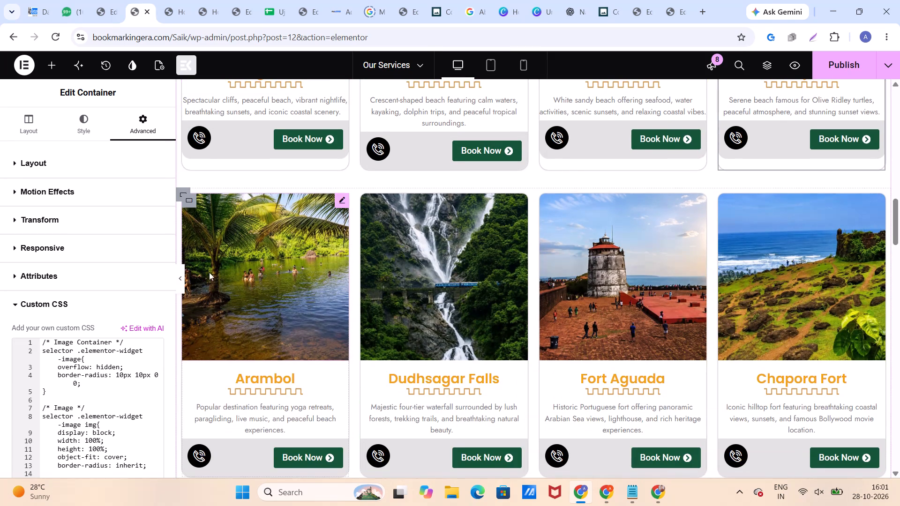
pyautogui.click(194, 200)
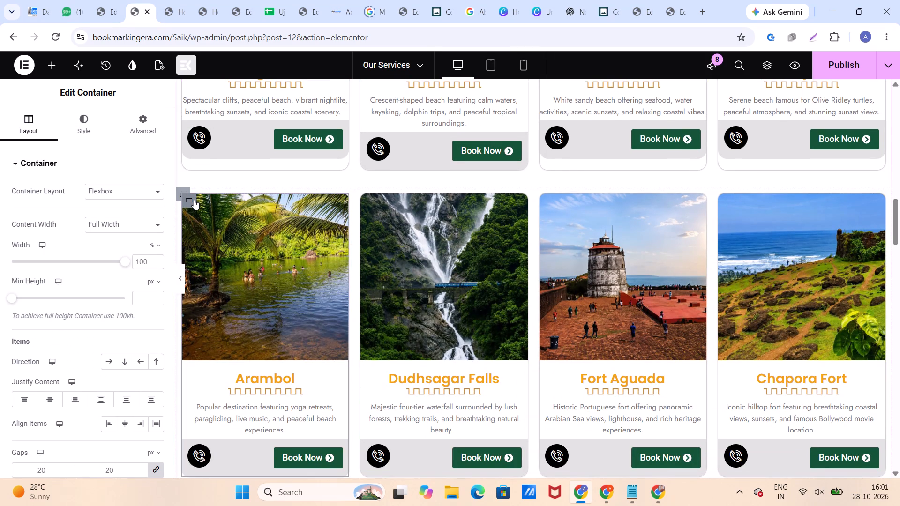
pyautogui.click(160, 125)
pyautogui.scroll(-5, 111, 213)
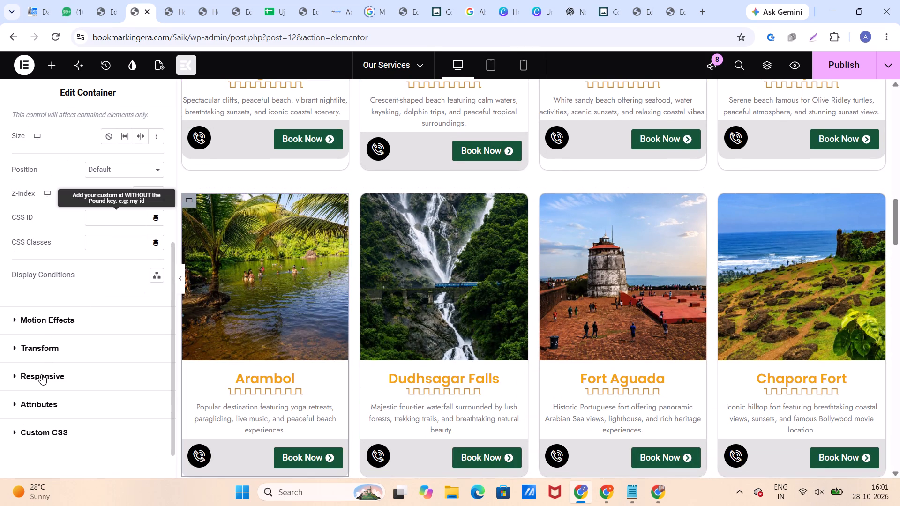
pyautogui.click(41, 388)
pyautogui.click(65, 361)
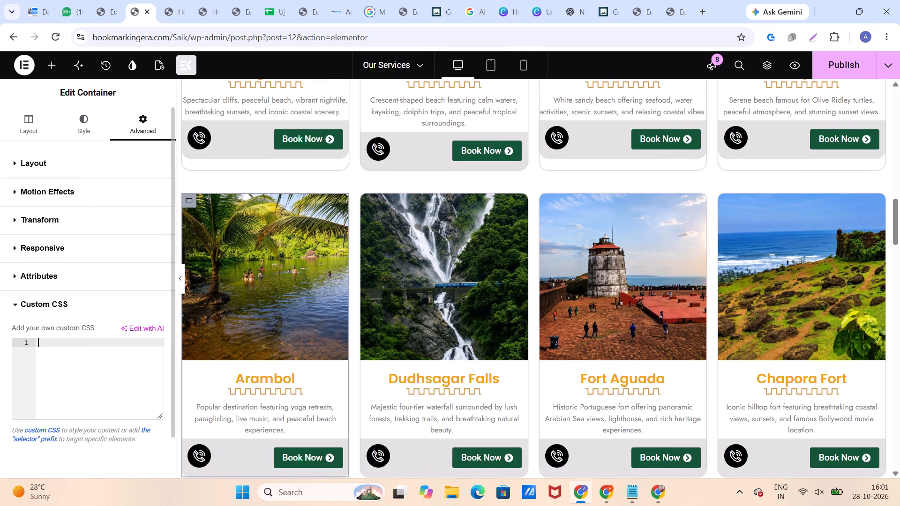
pyautogui.hotkey('ctrl', 'v')
# Paste the copied image CSS into the custom CSS of the Dudhsagar Falls card's container.
pyautogui.scroll(-3, 264, 297)
pyautogui.scroll(2, 284, 281)
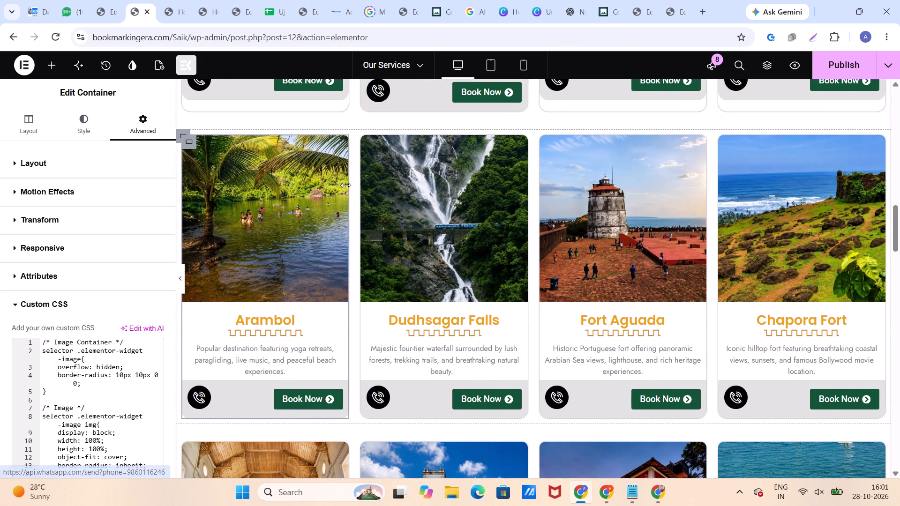
pyautogui.click(368, 144)
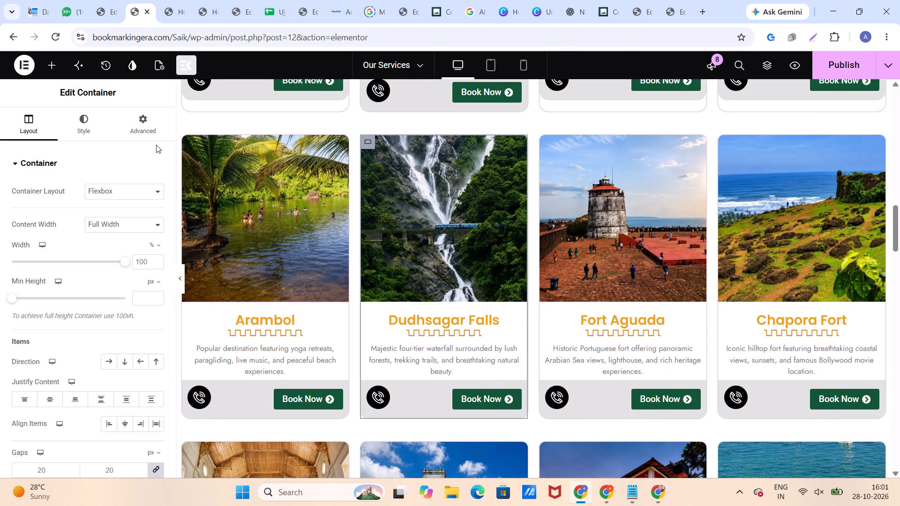
pyautogui.click(150, 139)
pyautogui.scroll(-4, 126, 273)
pyautogui.click(51, 428)
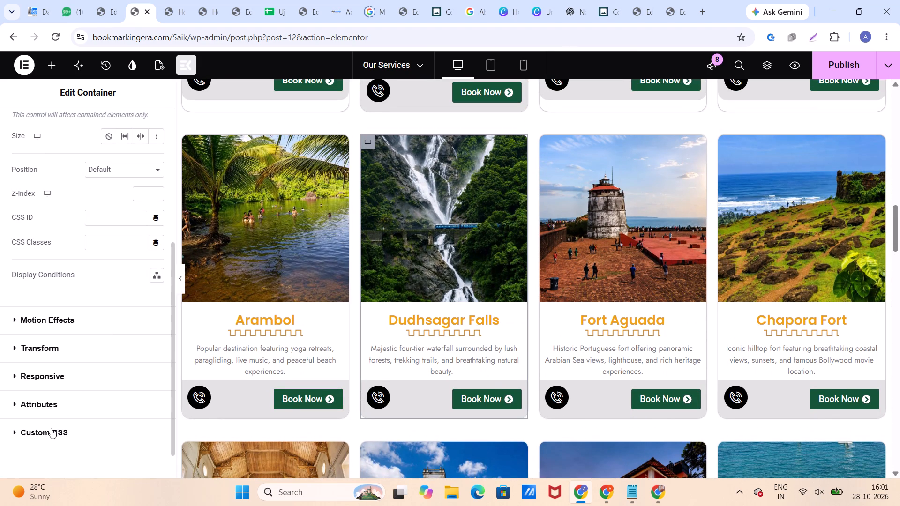
pyautogui.click(86, 355)
pyautogui.hotkey('ctrl', 'v')
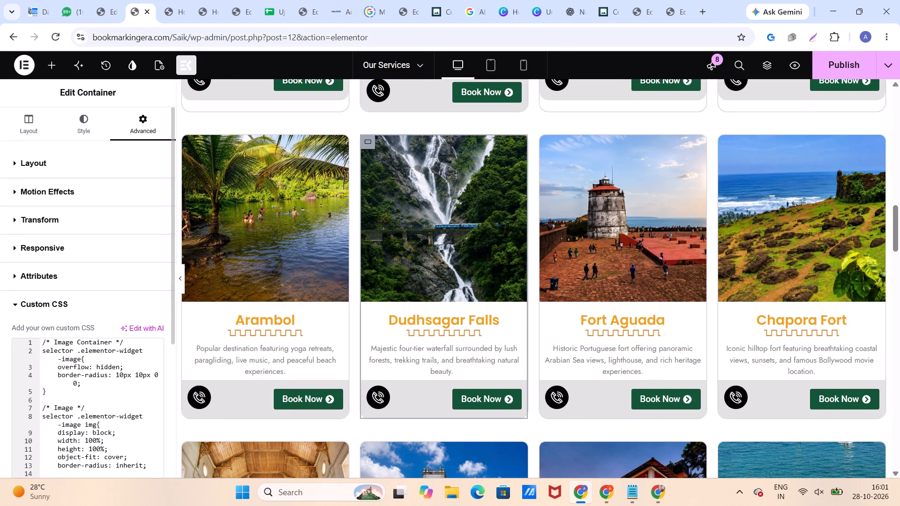
# Paste the copied image CSS into the custom CSS of the Fort Aguada card's container.
pyautogui.click(549, 139)
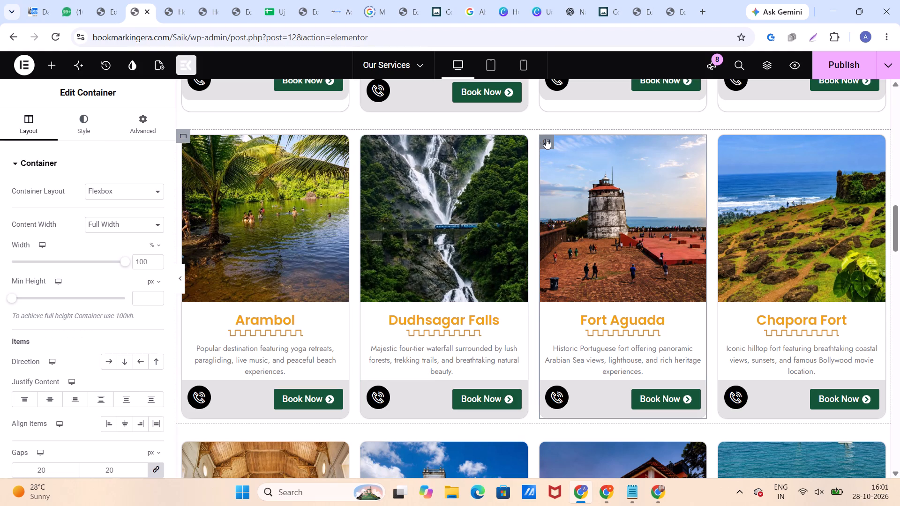
pyautogui.click(146, 117)
pyautogui.scroll(-6, 98, 251)
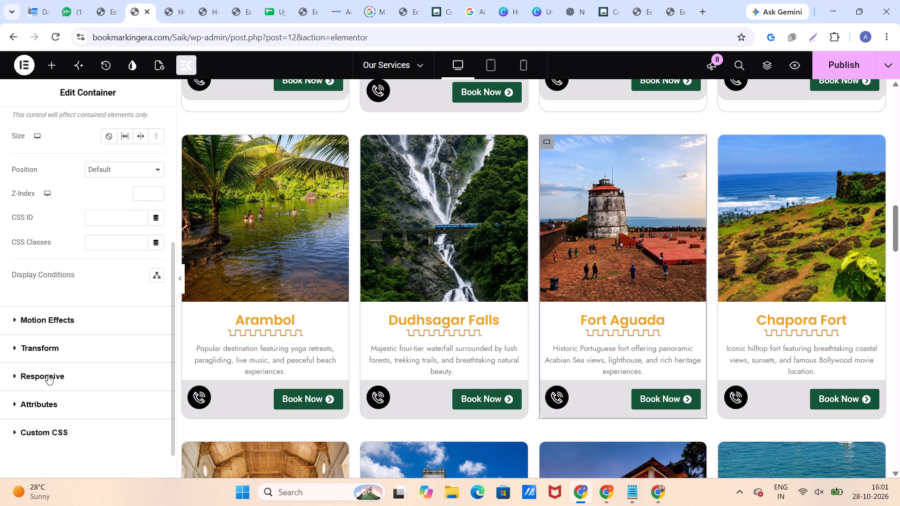
pyautogui.click(46, 395)
pyautogui.click(59, 369)
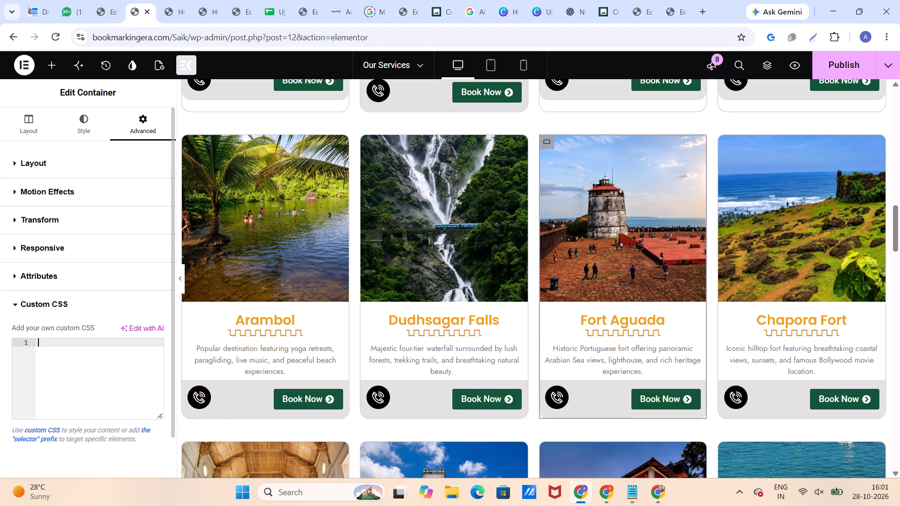
pyautogui.hotkey('ctrl', 'v')
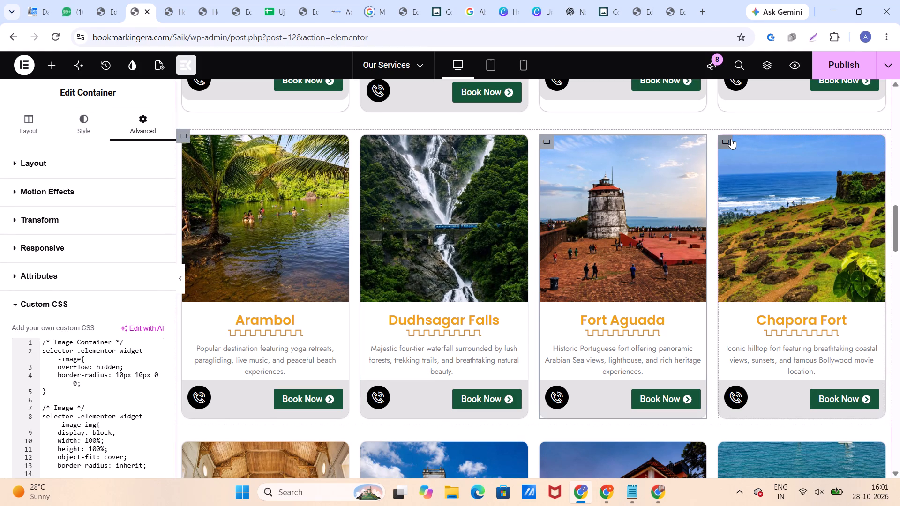
# Paste the copied image CSS into the custom CSS of the Chapora Fort card's container.
pyautogui.click(731, 139)
pyautogui.click(142, 125)
pyautogui.scroll(-3, 132, 243)
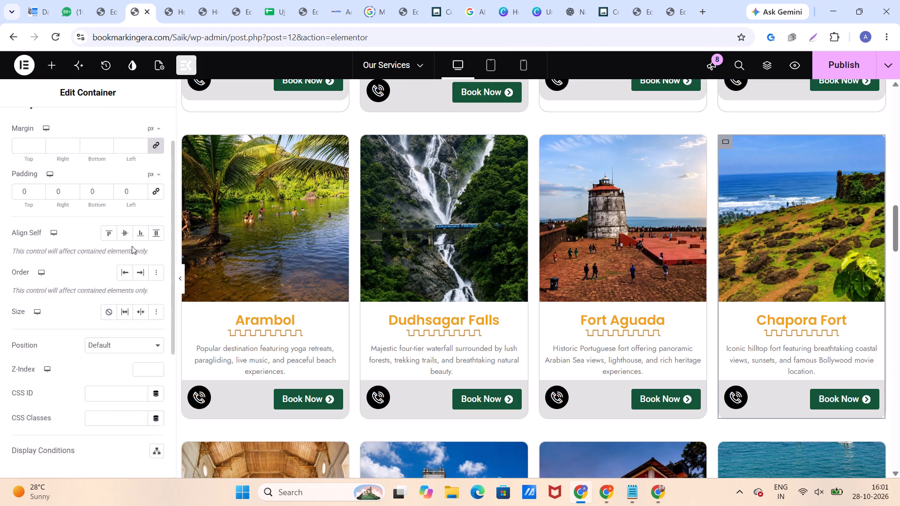
pyautogui.scroll(-2, 132, 246)
pyautogui.click(55, 394)
pyautogui.click(68, 365)
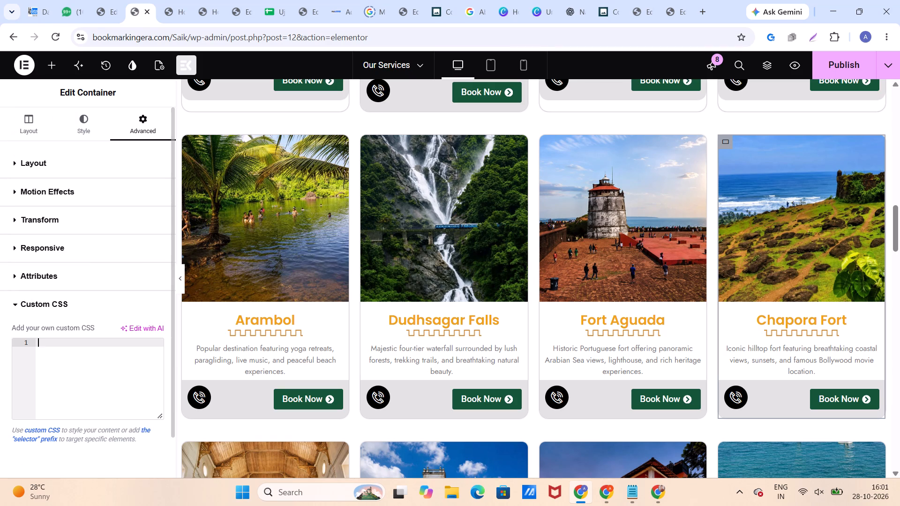
pyautogui.hotkey('ctrl', 'v')
# Paste the copied image CSS into the custom CSS of the Basilica of Bom Jesus card's container.
pyautogui.scroll(-4, 370, 308)
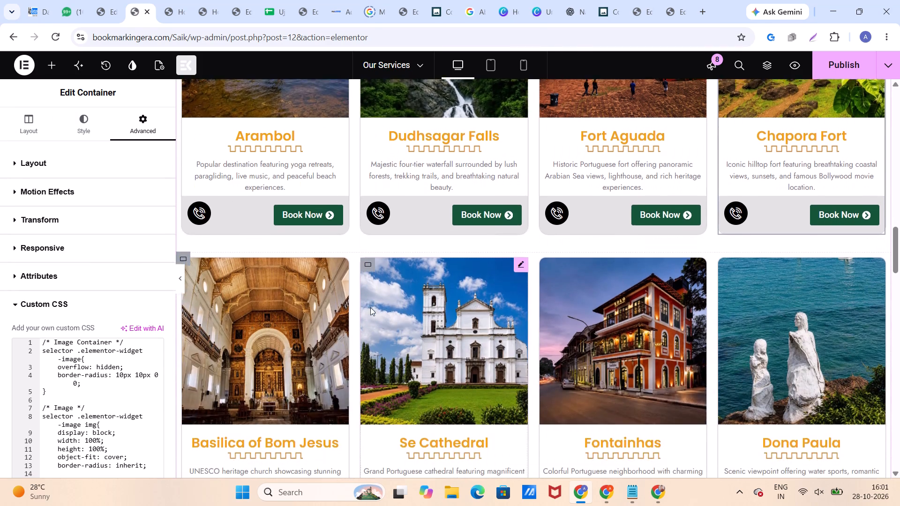
pyautogui.scroll(-1, 194, 215)
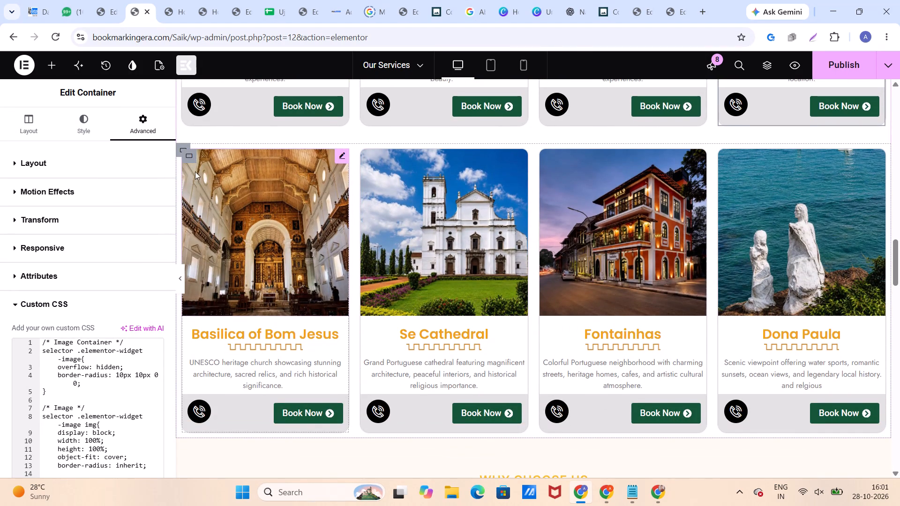
pyautogui.click(192, 159)
pyautogui.click(151, 126)
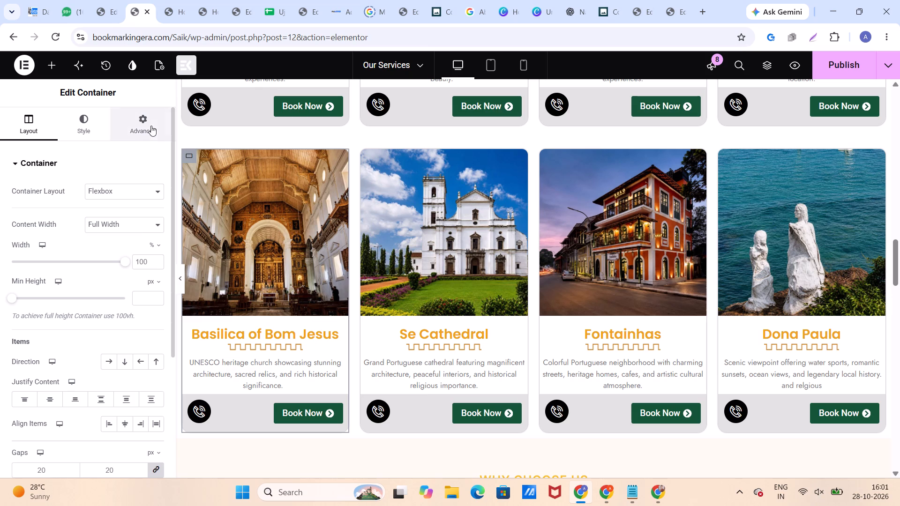
pyautogui.scroll(-4, 103, 323)
pyautogui.click(49, 433)
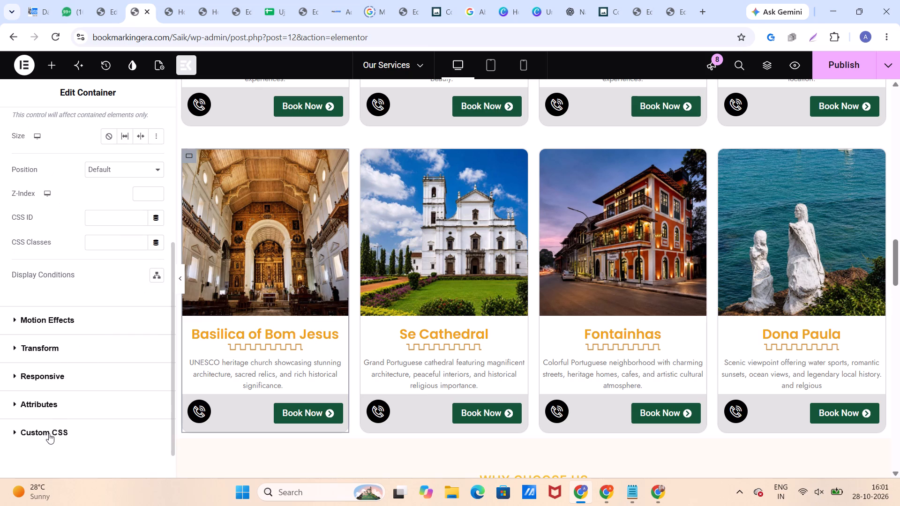
pyautogui.click(74, 365)
pyautogui.hotkey('ctrl', 'v')
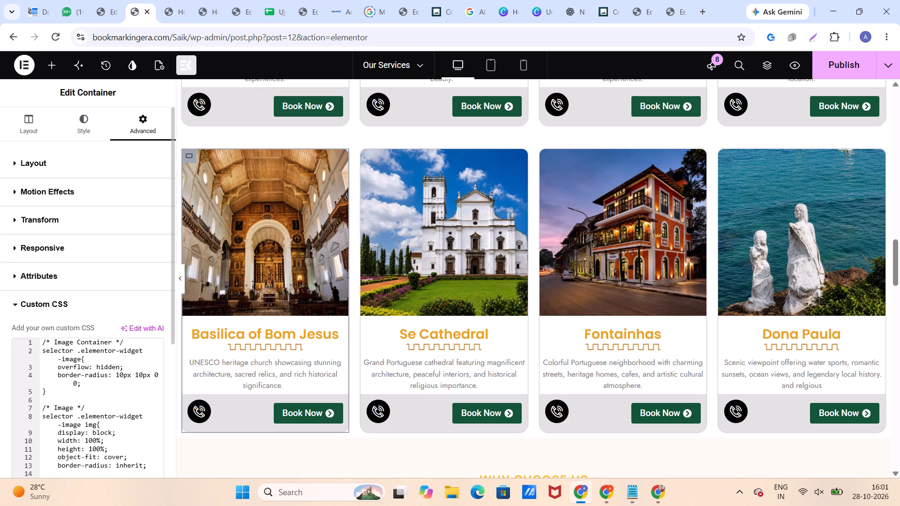
# Paste the copied image CSS into the custom CSS of the Se Cathedral card's container.
pyautogui.click(369, 156)
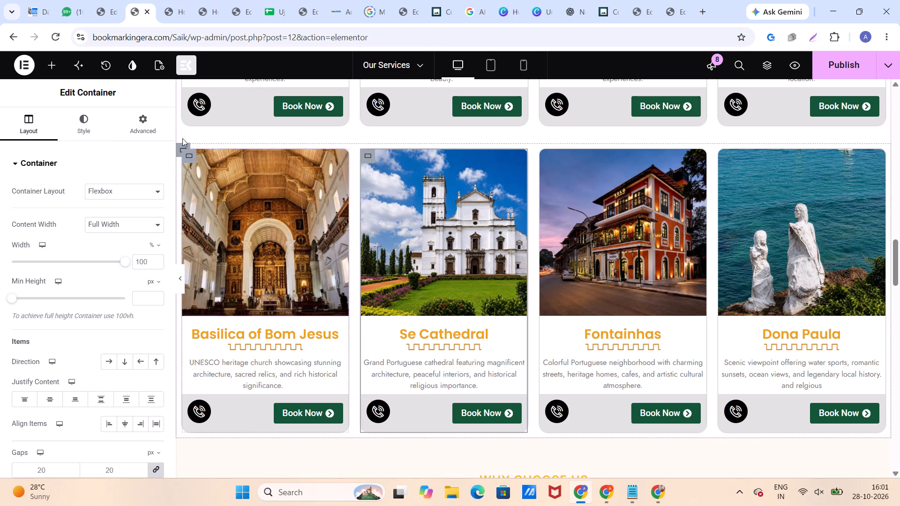
pyautogui.click(149, 122)
pyautogui.scroll(-6, 104, 245)
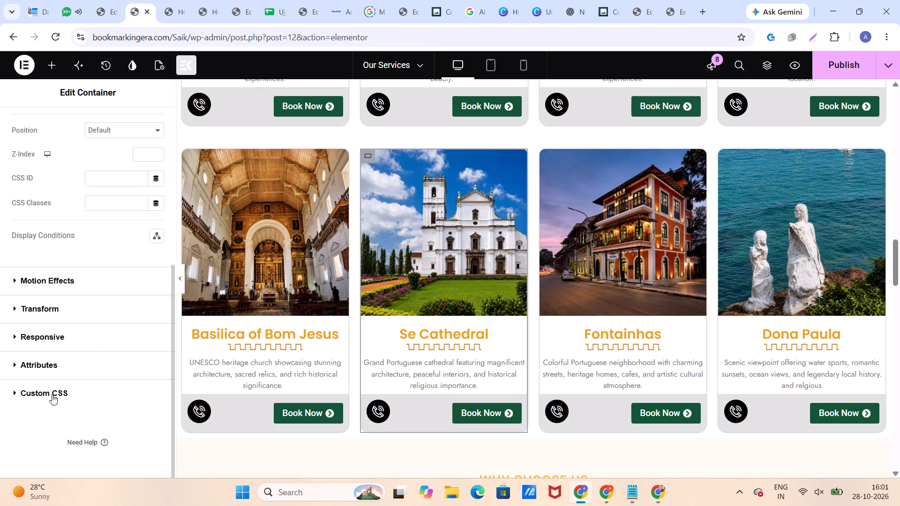
pyautogui.click(52, 394)
pyautogui.click(78, 367)
pyautogui.hotkey('ctrl', 'v')
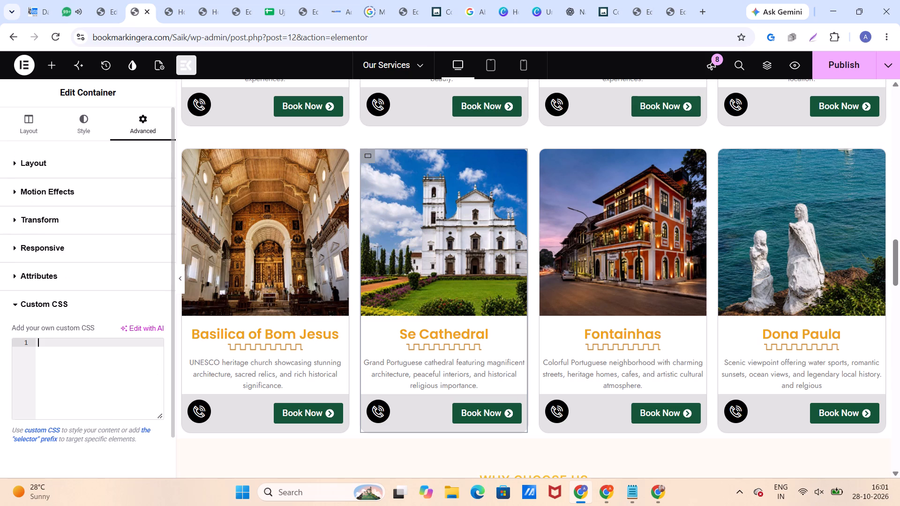
# Open the custom CSS of the Fontainhas card's container.
pyautogui.click(543, 155)
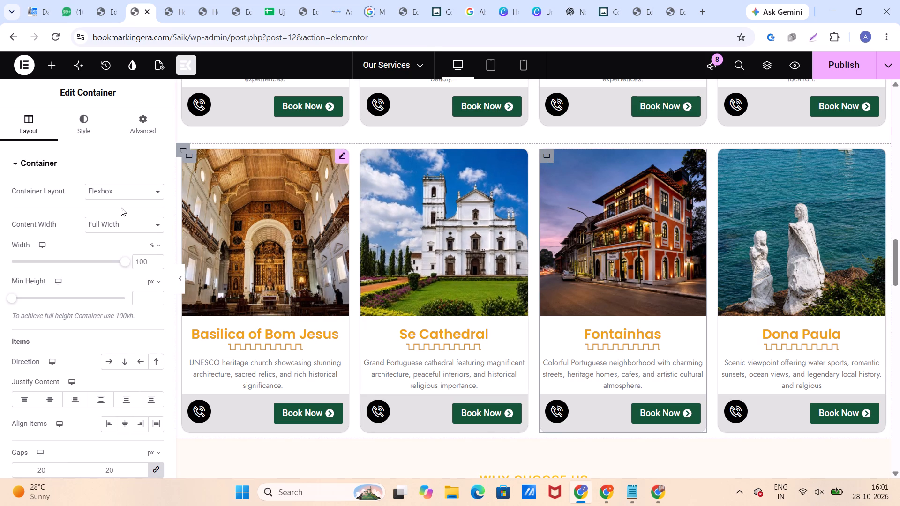
pyautogui.click(140, 131)
pyautogui.scroll(-5, 114, 275)
pyautogui.click(63, 392)
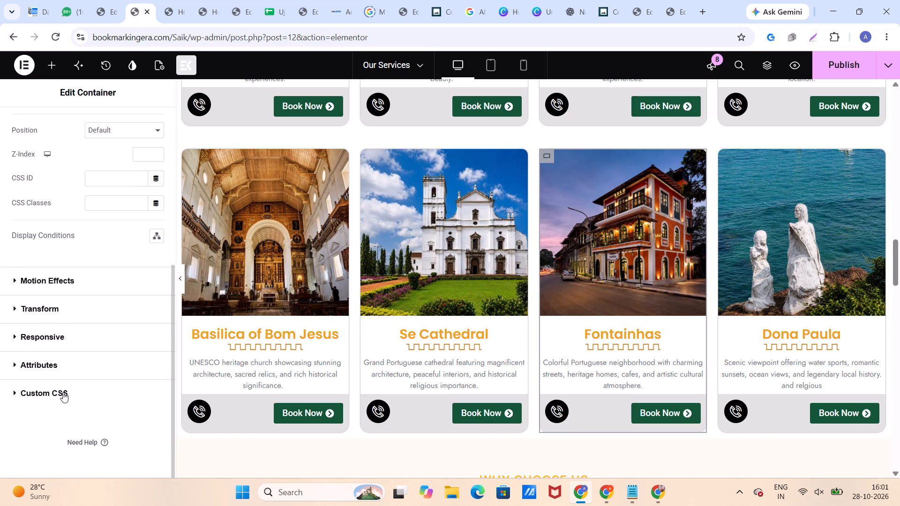
# Paste the copied image CSS into the custom CSS of the Fontainhas card's container.
pyautogui.click(69, 366)
pyautogui.hotkey('ctrl', 'v')
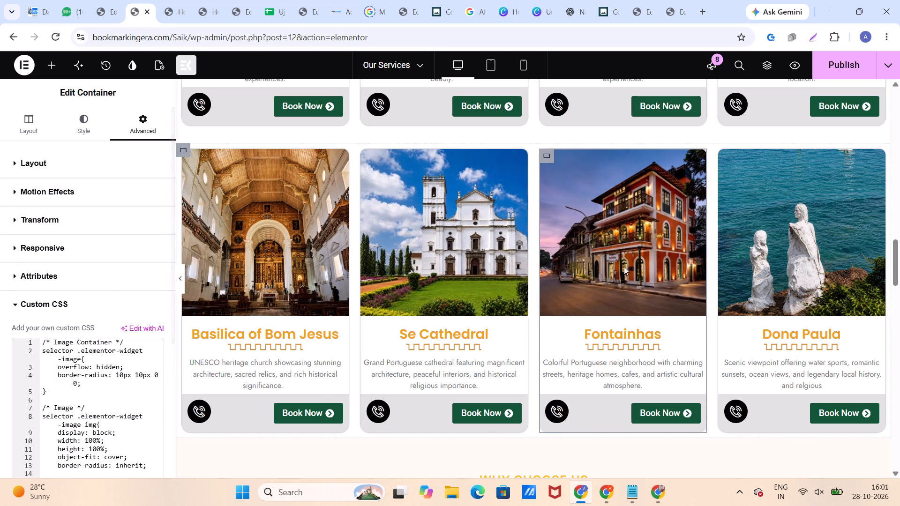
# Paste the copied image CSS into the custom CSS of the Dona Paula card's container.
pyautogui.click(722, 153)
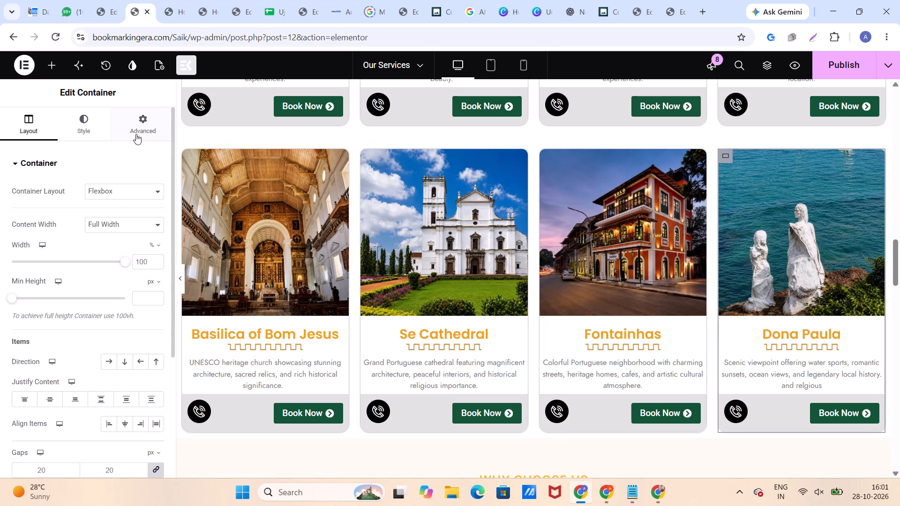
pyautogui.click(139, 126)
pyautogui.scroll(-5, 125, 258)
pyautogui.click(75, 391)
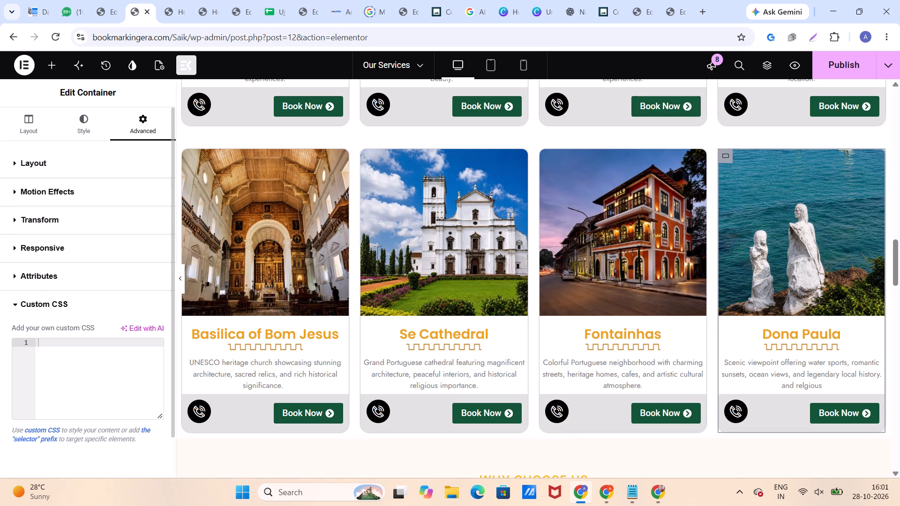
pyautogui.click(75, 391)
pyautogui.hotkey('ctrl', 'v')
# Publish the updated Our Services page.
pyautogui.scroll(-2, 559, 351)
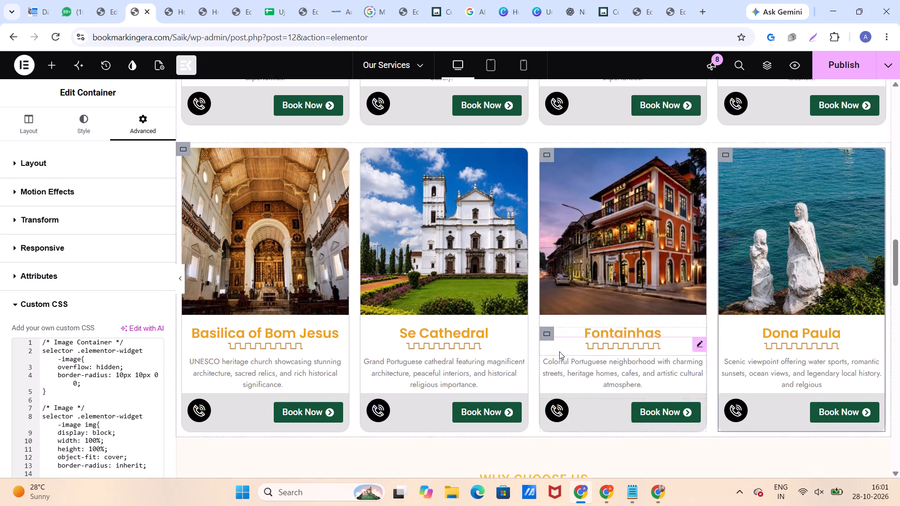
pyautogui.scroll(-9, 559, 351)
pyautogui.scroll(-1, 308, 287)
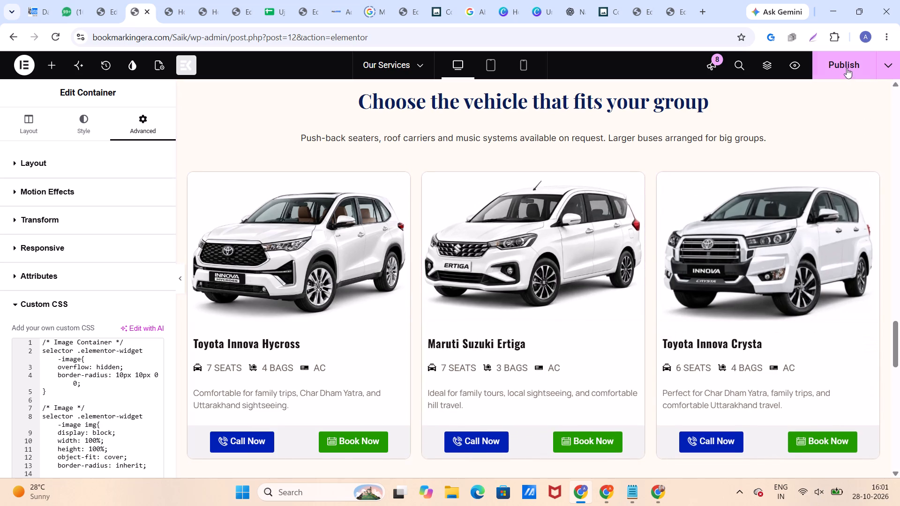
pyautogui.click(843, 64)
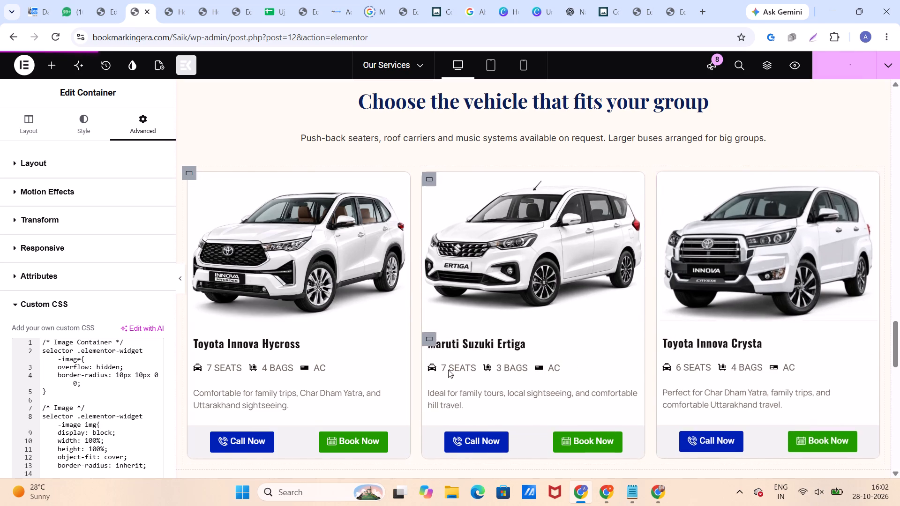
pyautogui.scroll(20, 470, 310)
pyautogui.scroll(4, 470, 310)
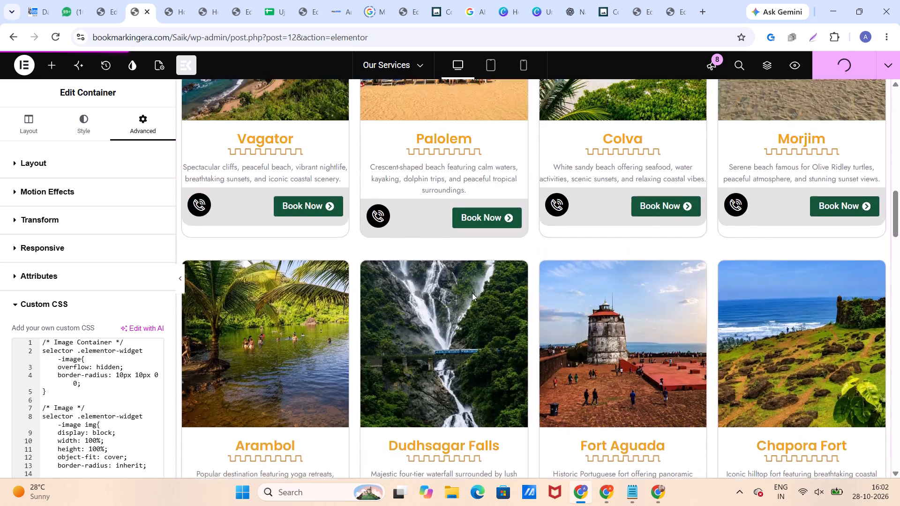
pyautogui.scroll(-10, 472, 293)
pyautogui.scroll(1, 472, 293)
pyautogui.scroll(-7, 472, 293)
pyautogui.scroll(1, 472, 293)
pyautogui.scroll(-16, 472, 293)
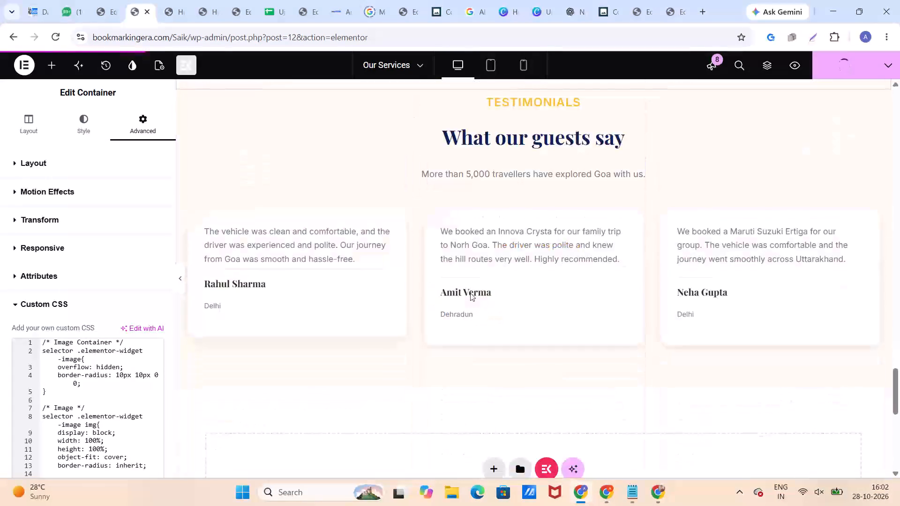
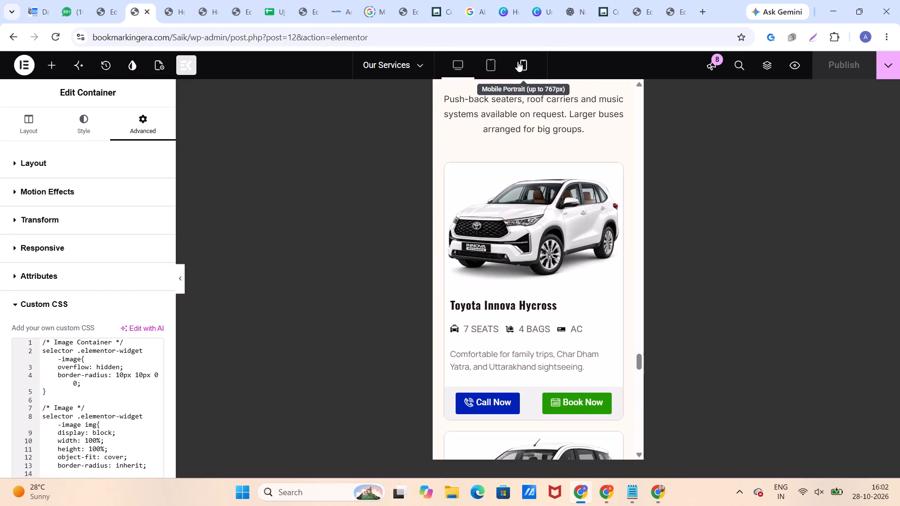
# Examine the destination cards' image styling on the Our Services page in the mobile portrait layout, from Dona Paula back to the page header.
pyautogui.scroll(3, 524, 179)
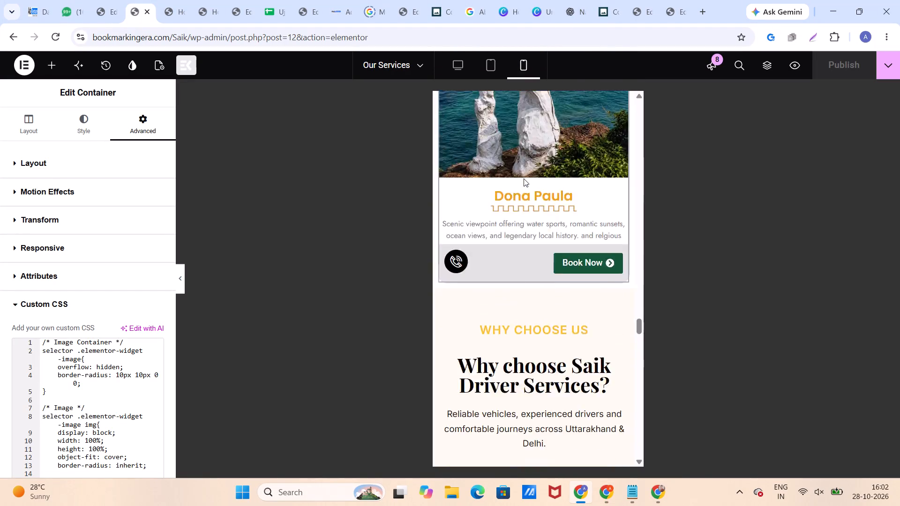
pyautogui.scroll(6, 524, 179)
pyautogui.scroll(16, 524, 179)
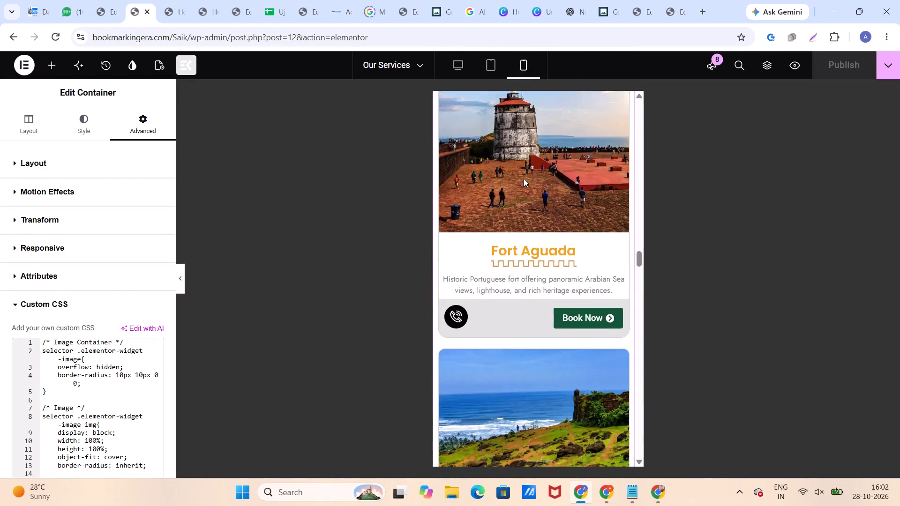
pyautogui.scroll(20, 524, 179)
pyautogui.scroll(18, 524, 179)
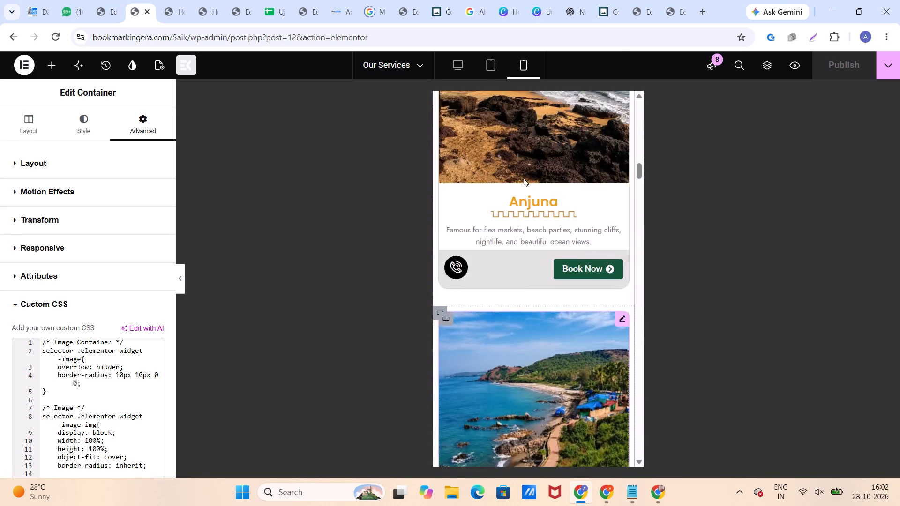
pyautogui.scroll(20, 524, 179)
pyautogui.scroll(10, 524, 179)
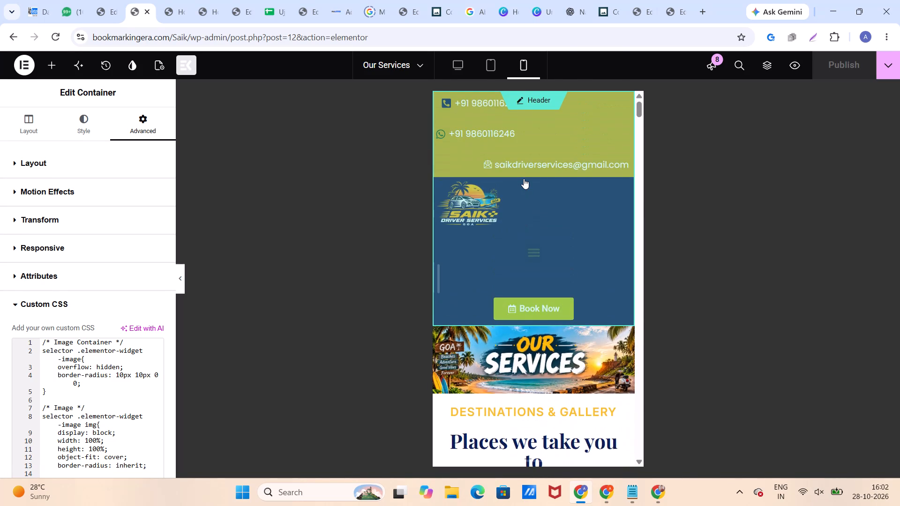
pyautogui.scroll(-3, 524, 179)
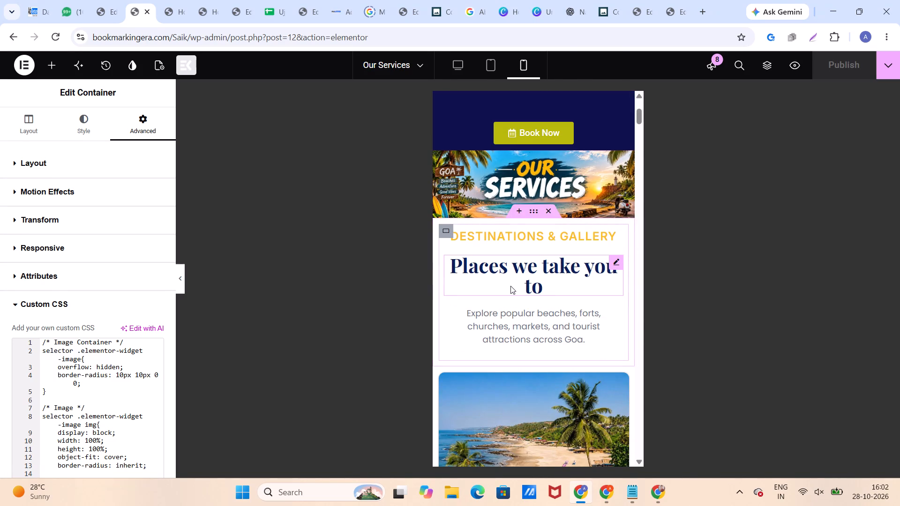
# Set the mobile font size of the "Places we take you to" heading to 30 px.
pyautogui.click(510, 286)
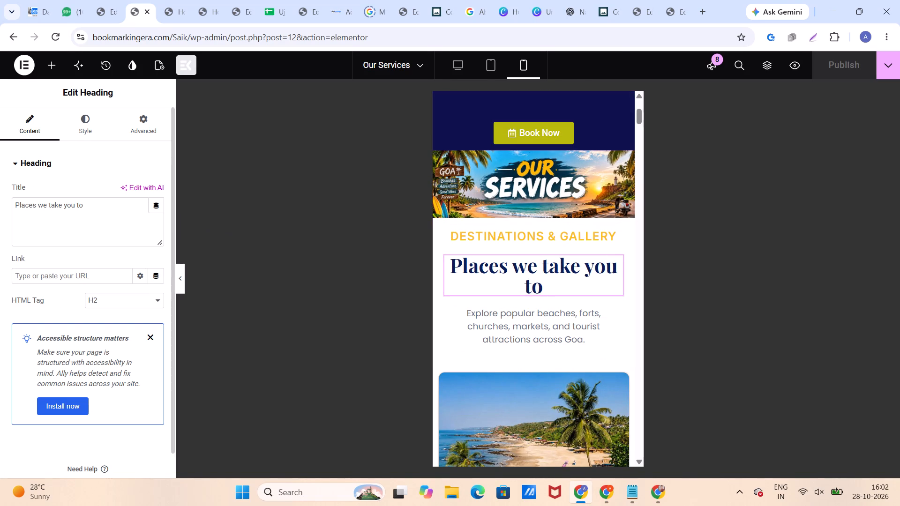
pyautogui.click(87, 122)
pyautogui.click(152, 224)
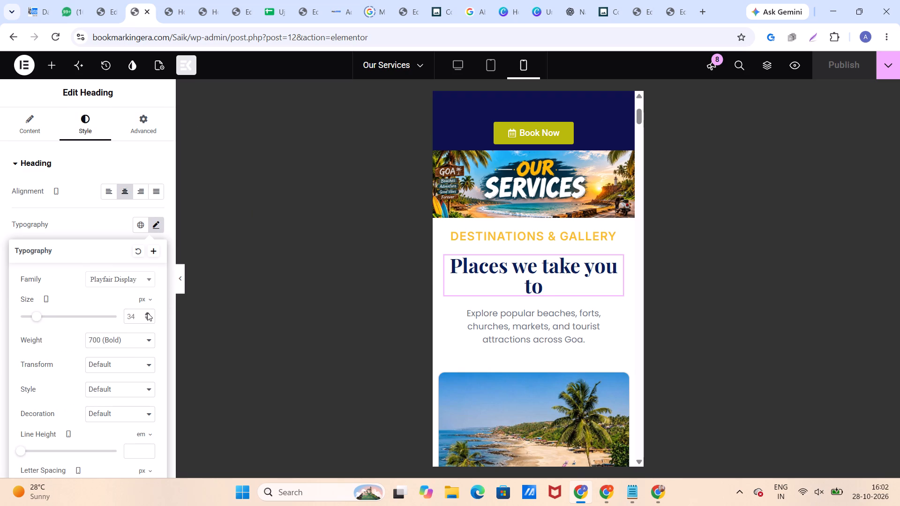
pyautogui.click(147, 313)
pyautogui.click(147, 313)
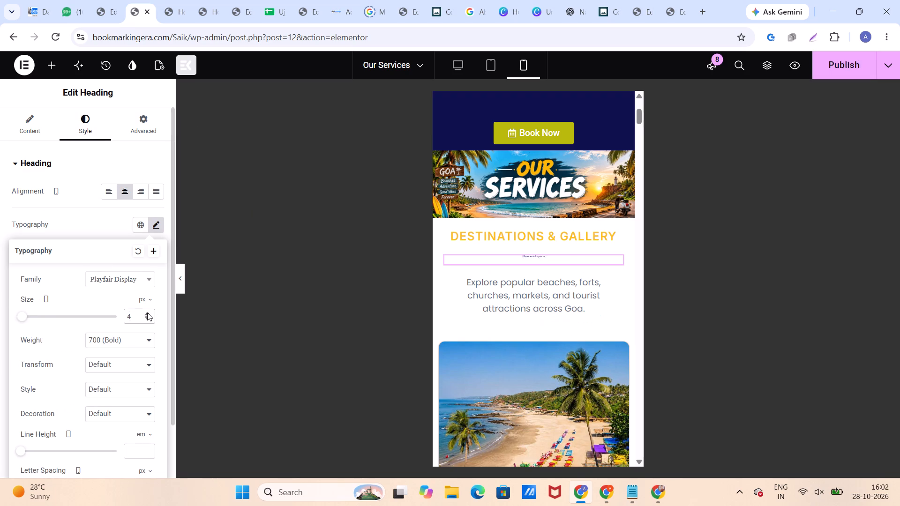
pyautogui.tripleClick(147, 313)
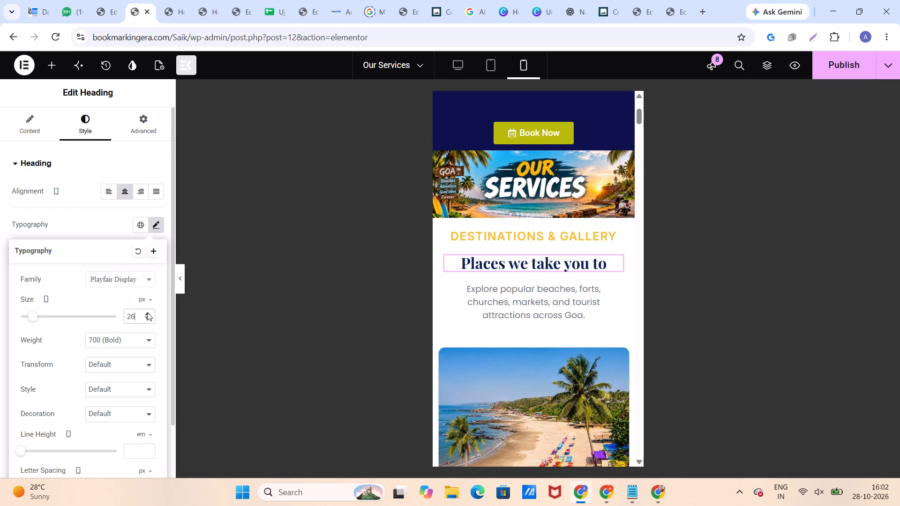
pyautogui.click(147, 313)
pyautogui.click(147, 313)
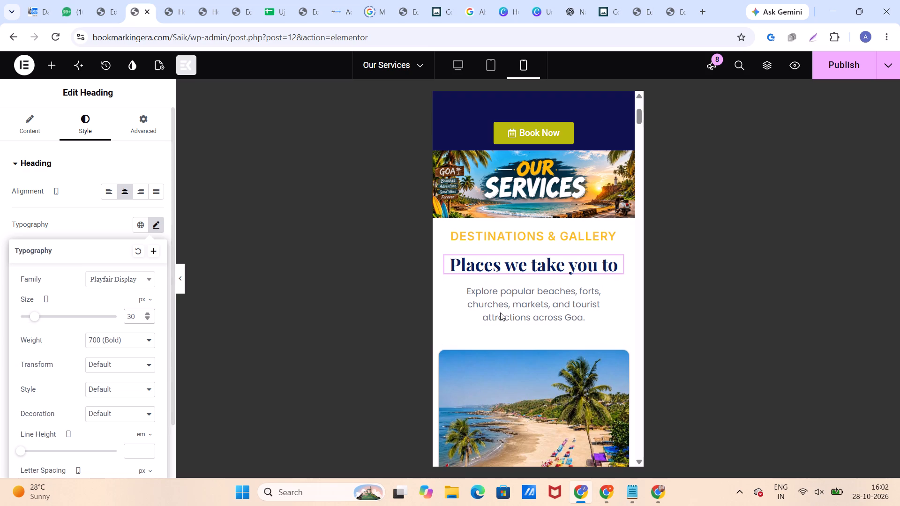
# Set the mobile font size of the "Explore popular beaches" paragraph under the heading to 13 px.
pyautogui.click(557, 307)
pyautogui.click(75, 107)
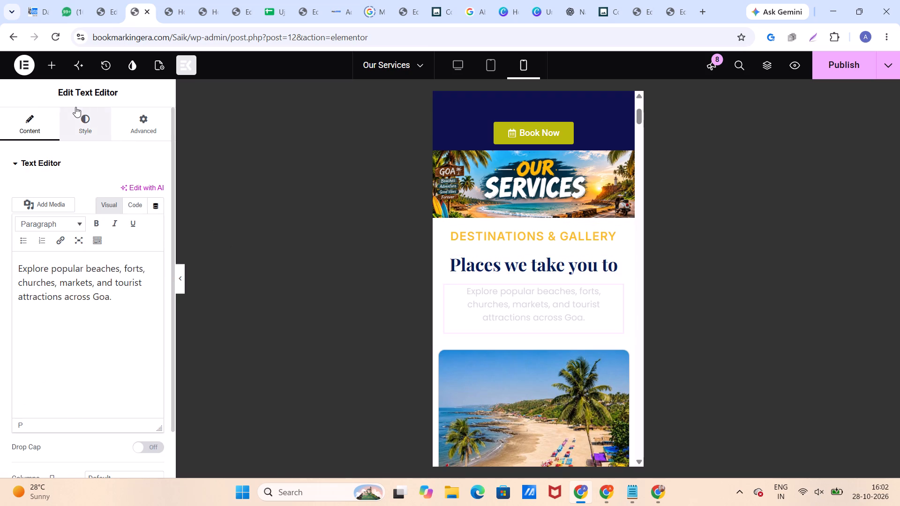
pyautogui.click(152, 221)
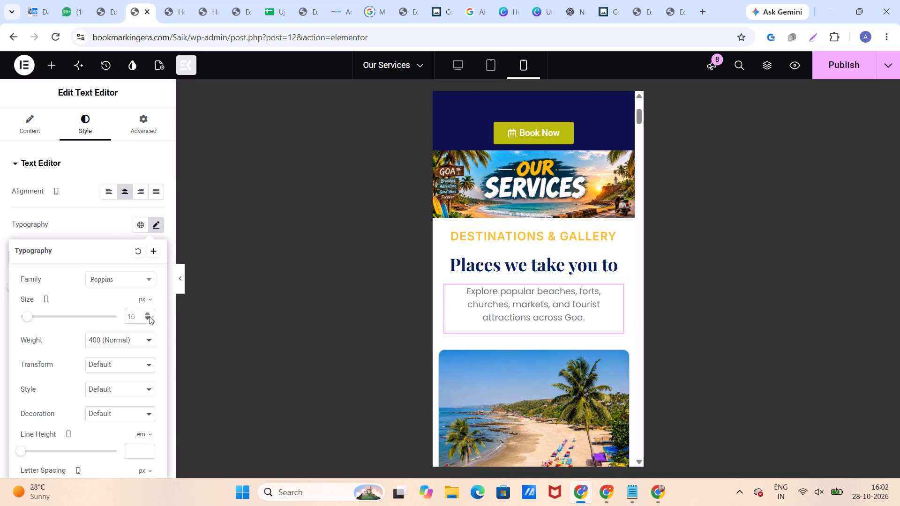
pyautogui.click(147, 313)
pyautogui.doubleClick(147, 313)
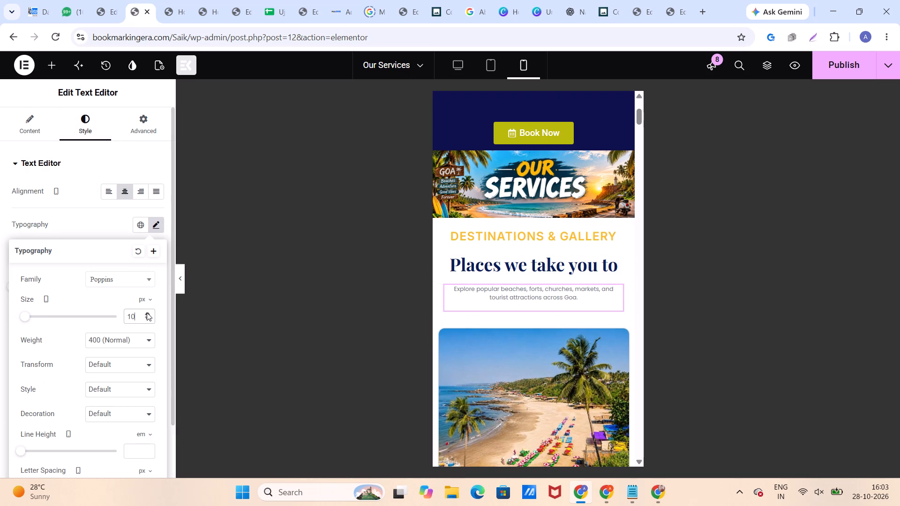
pyautogui.tripleClick(147, 313)
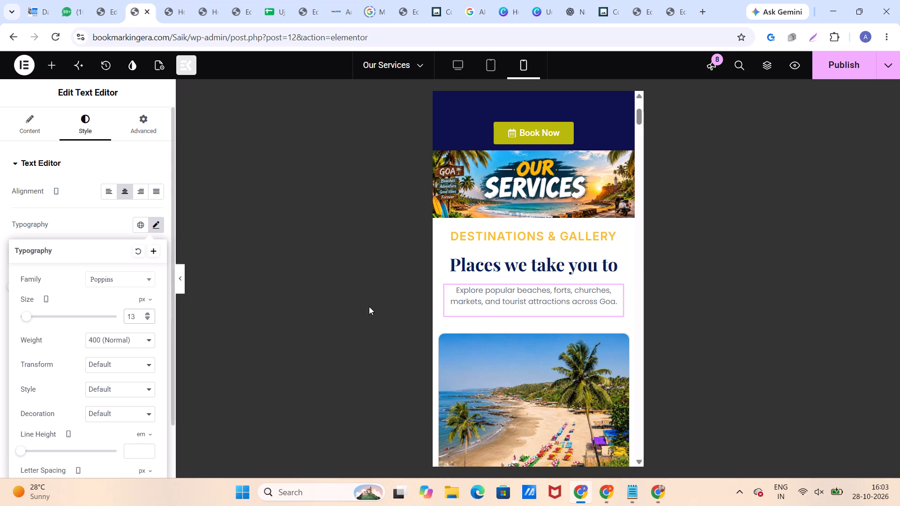
# Publish the changes to the Our Services page.
pyautogui.click(863, 59)
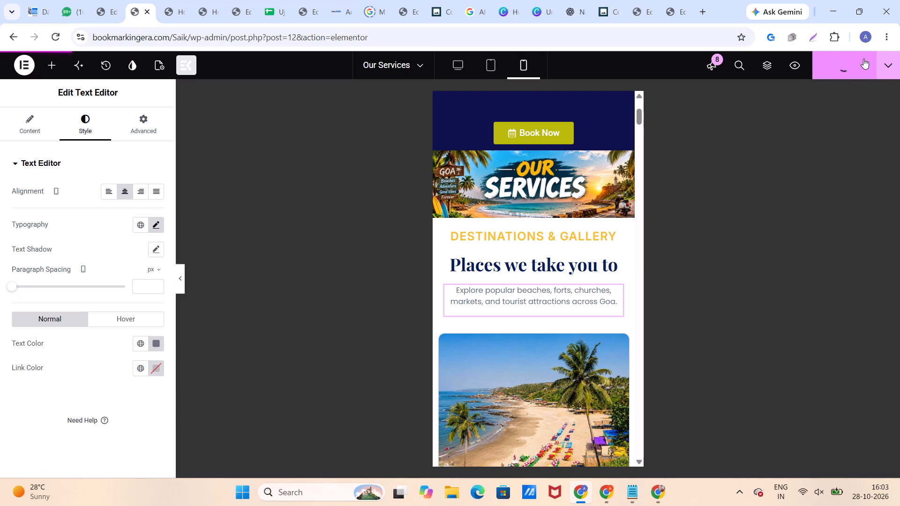
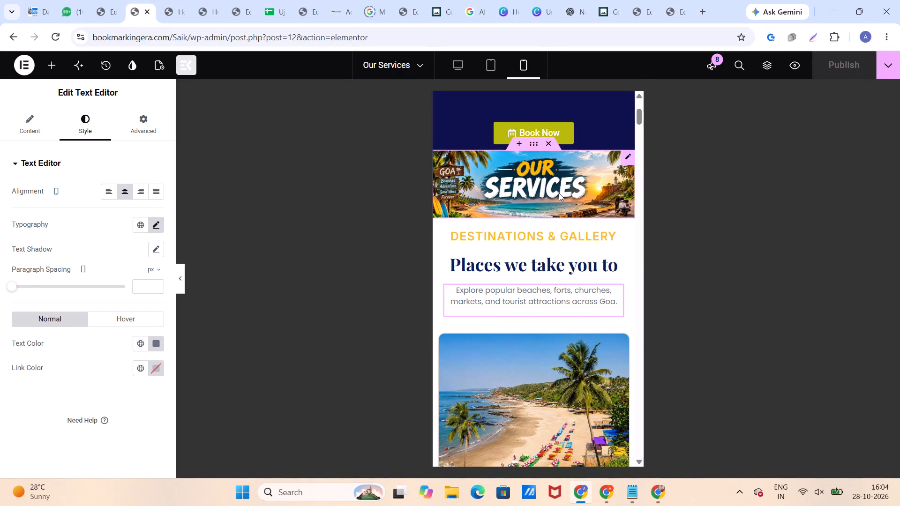
# Exit the Our Services editor to WordPress and open the Contact Us page from the pages list for editing with Elementor.
pyautogui.scroll(-17, 551, 221)
pyautogui.scroll(1, 544, 240)
pyautogui.scroll(-1, 544, 240)
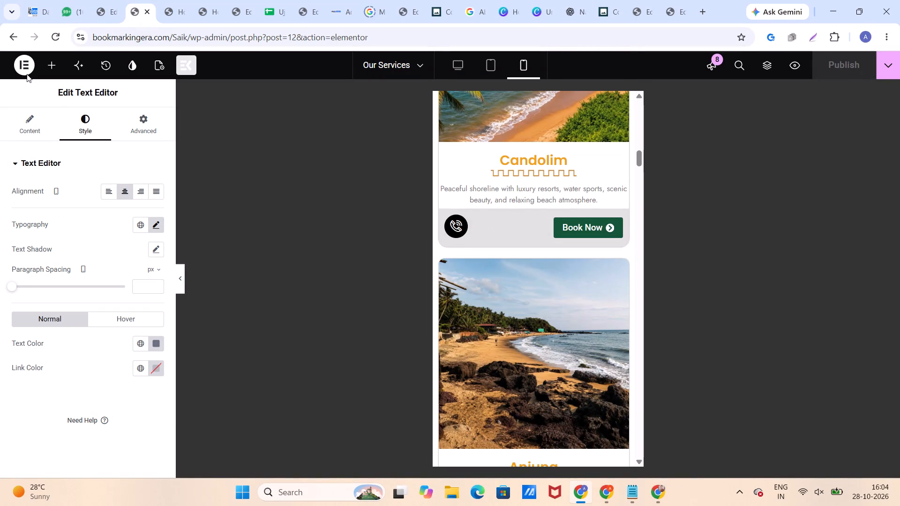
pyautogui.click(30, 70)
pyautogui.click(73, 230)
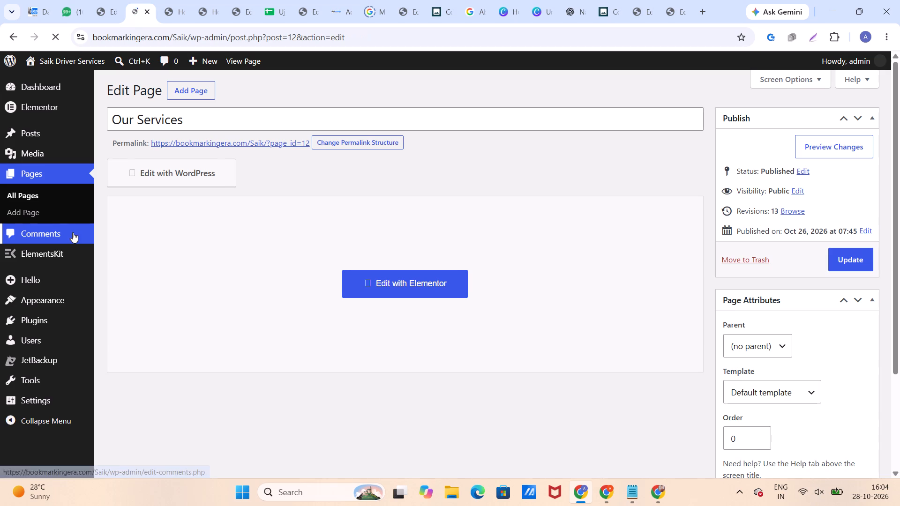
pyautogui.click(38, 197)
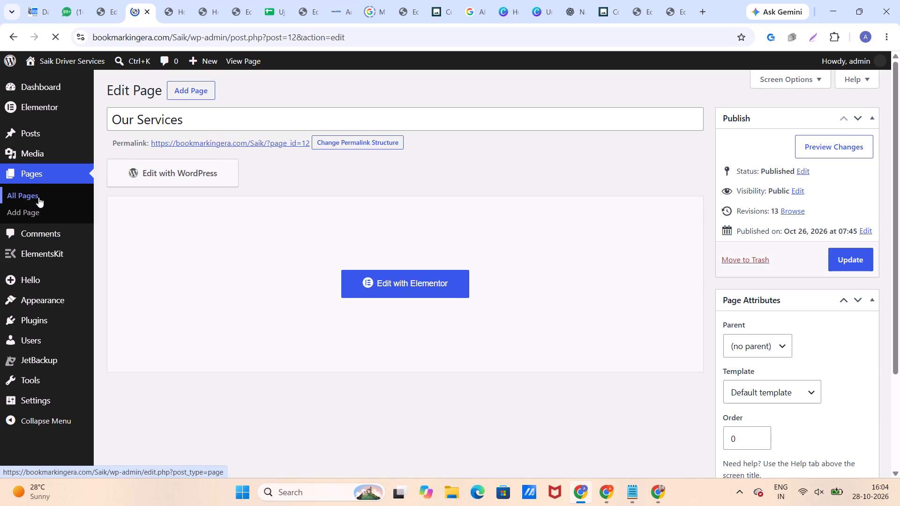
pyautogui.scroll(-3, 150, 227)
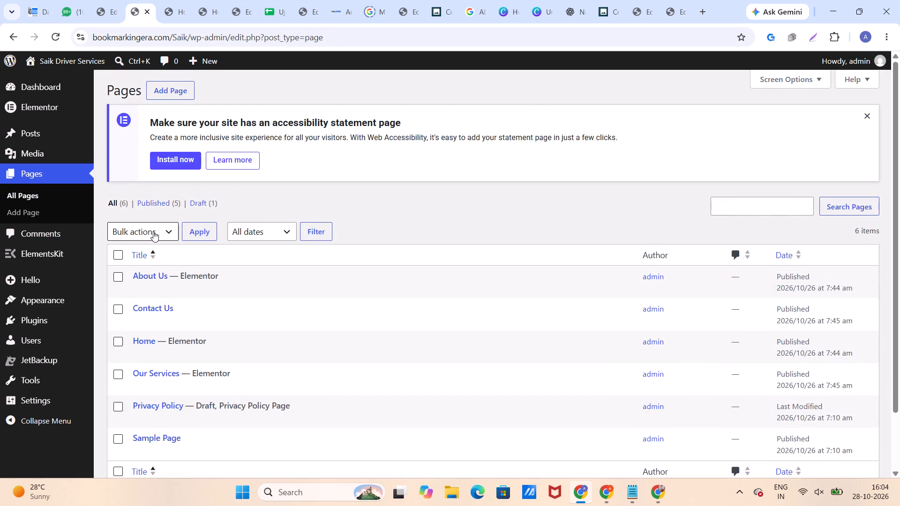
pyautogui.scroll(-3, 156, 234)
pyautogui.click(153, 241)
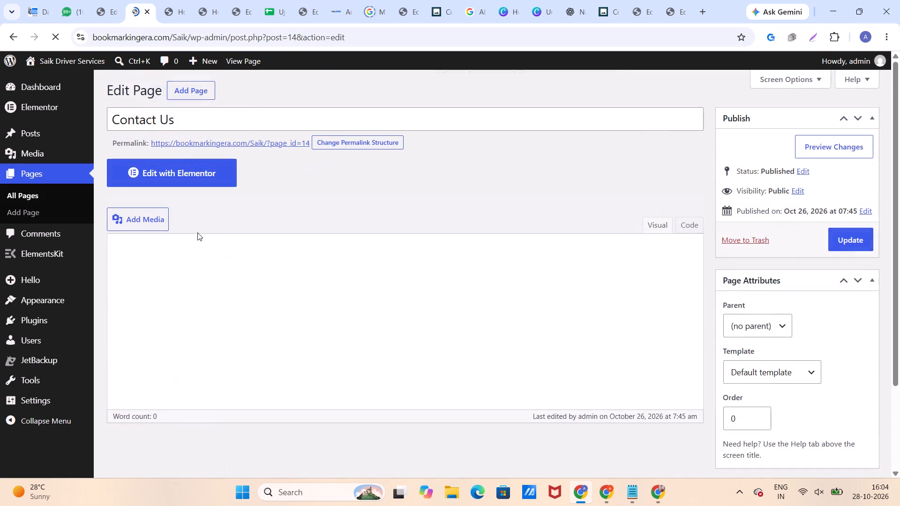
pyautogui.click(176, 173)
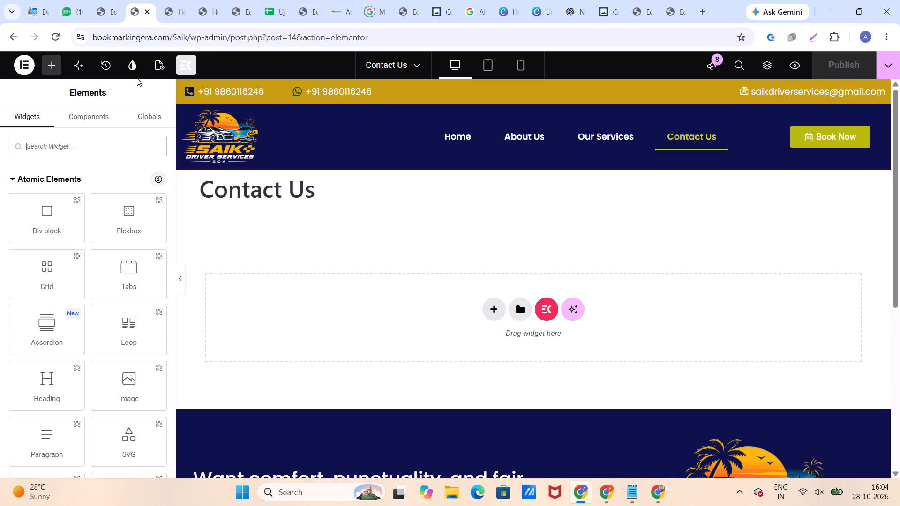
# Hide the page title of the Contact Us page in its page settings.
pyautogui.click(158, 74)
pyautogui.scroll(-7, 123, 206)
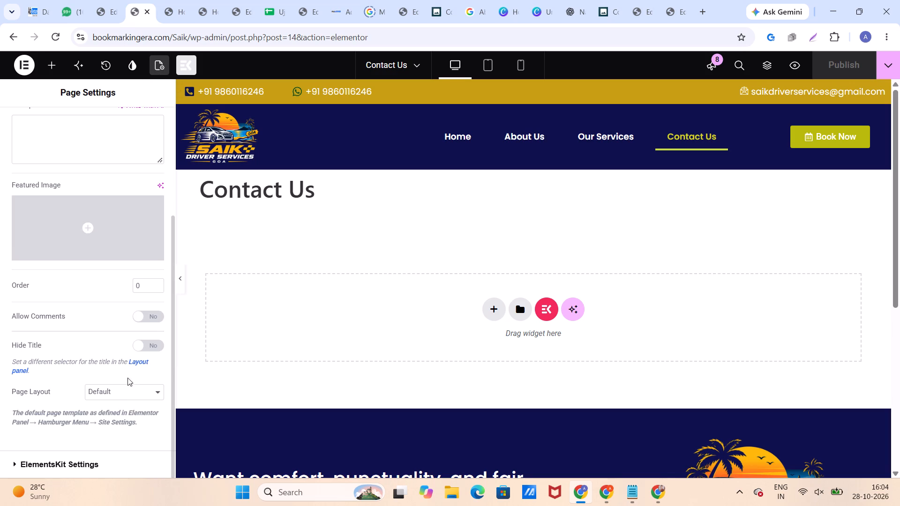
pyautogui.click(140, 349)
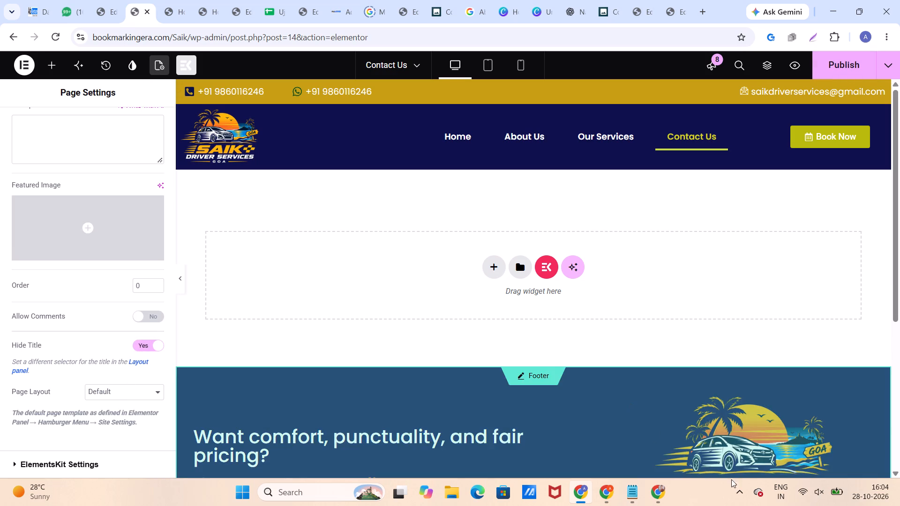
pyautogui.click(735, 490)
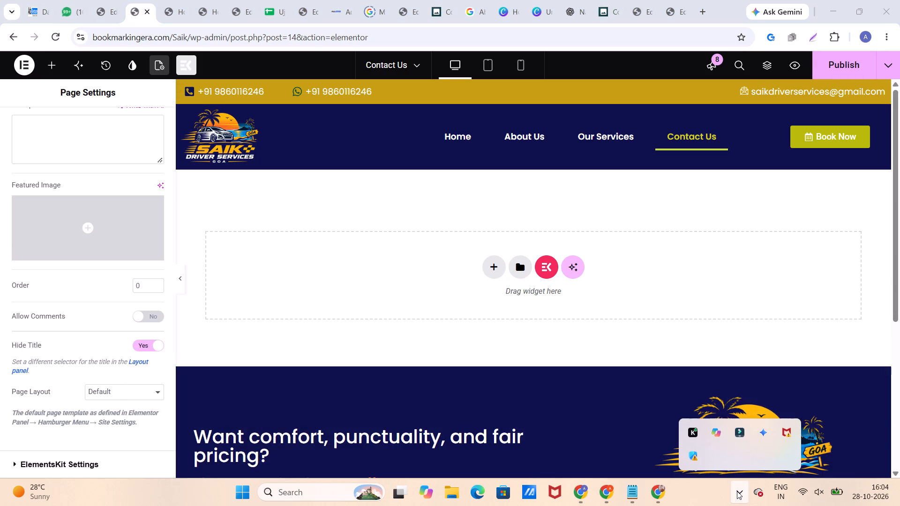
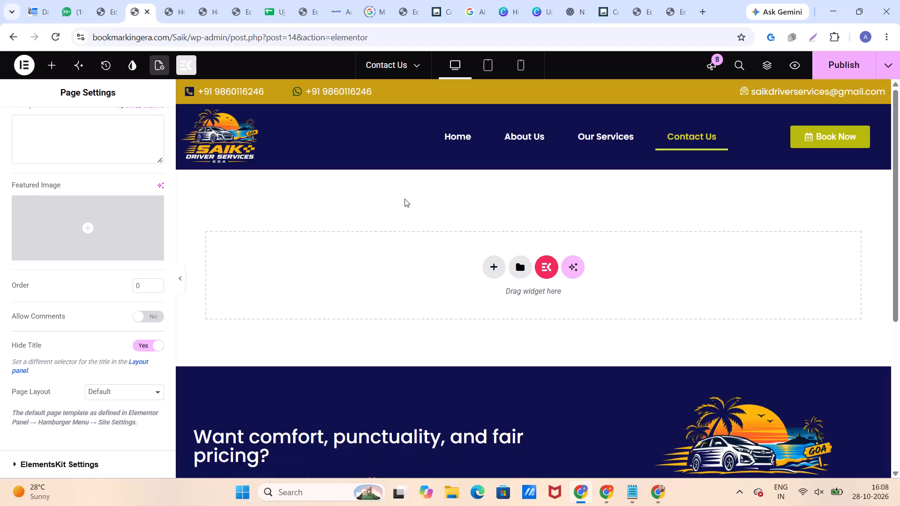
# Look over the Contact Us page layout from the header through the empty content area to the footer.
pyautogui.scroll(-2, 405, 199)
pyautogui.scroll(1, 405, 199)
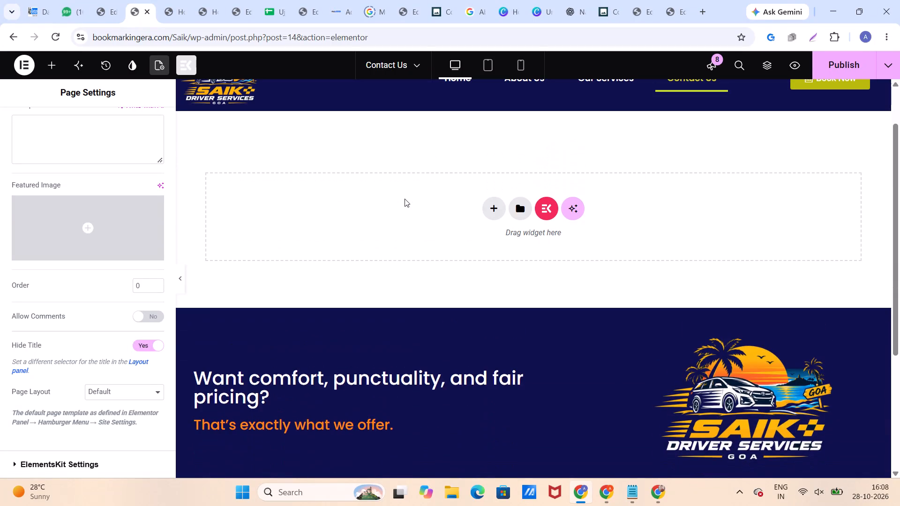
pyautogui.scroll(3, 405, 199)
pyautogui.scroll(-4, 405, 199)
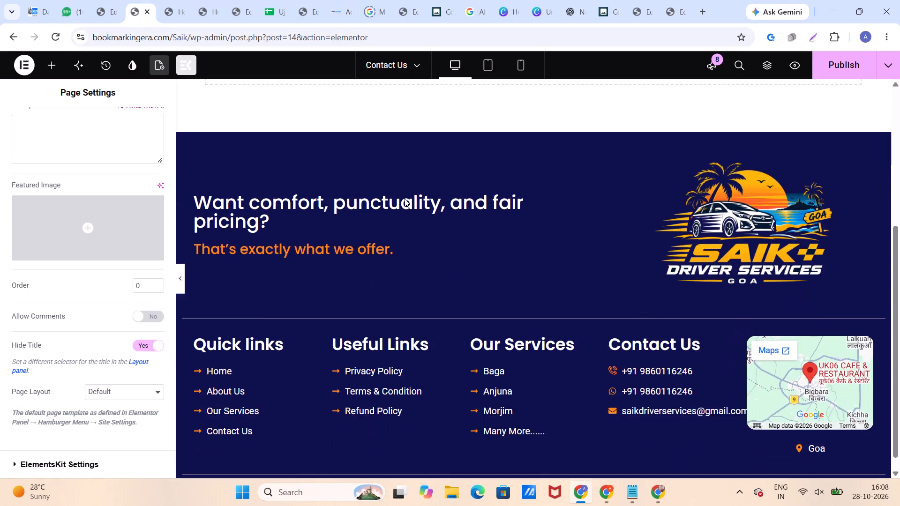
pyautogui.scroll(7, 399, 198)
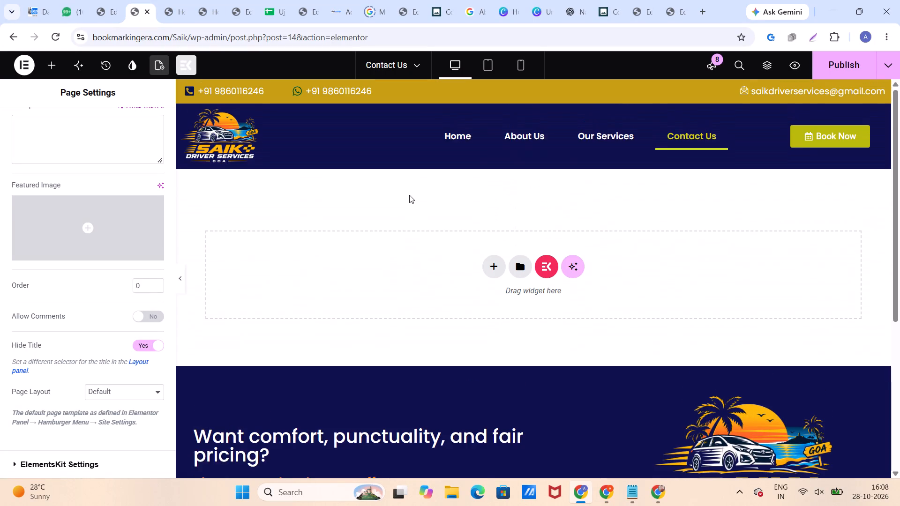
pyautogui.scroll(-3, 409, 195)
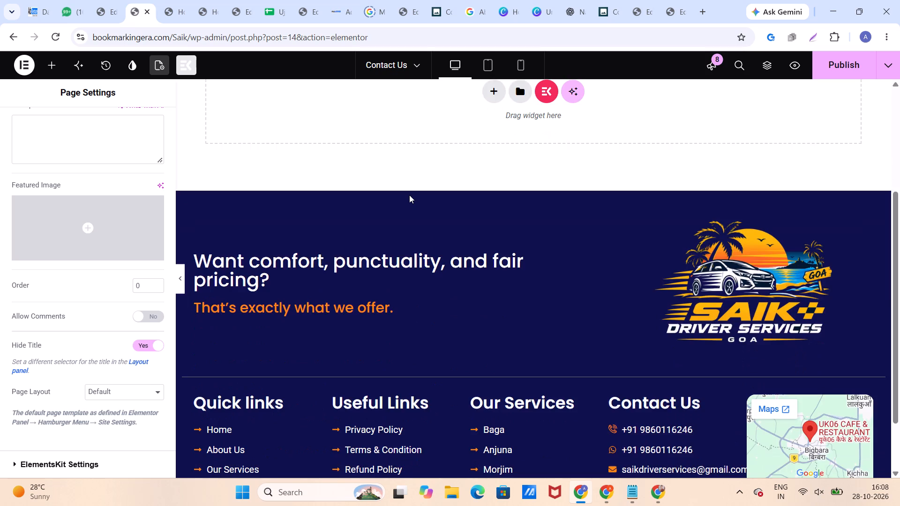
pyautogui.scroll(2, 409, 195)
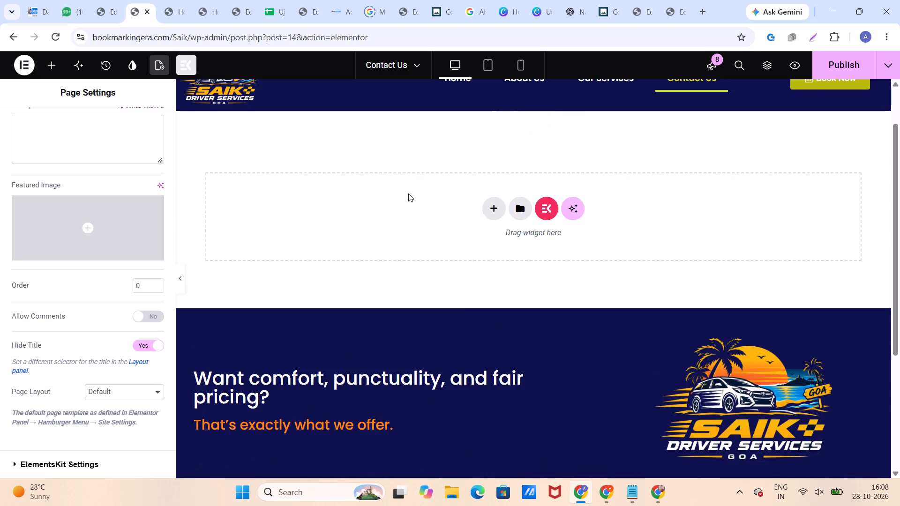
pyautogui.scroll(-2, 408, 193)
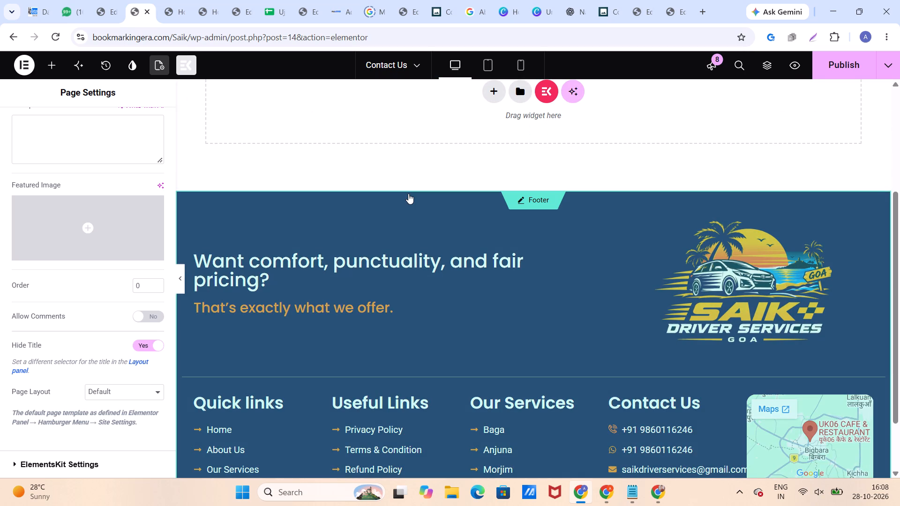
pyautogui.scroll(-4, 422, 279)
pyautogui.scroll(1, 422, 279)
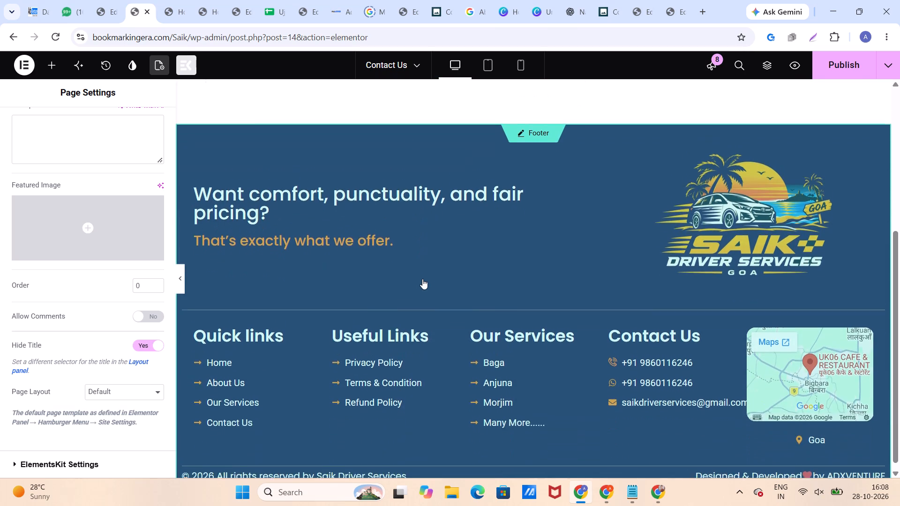
pyautogui.scroll(5, 422, 279)
pyautogui.scroll(5, 351, 144)
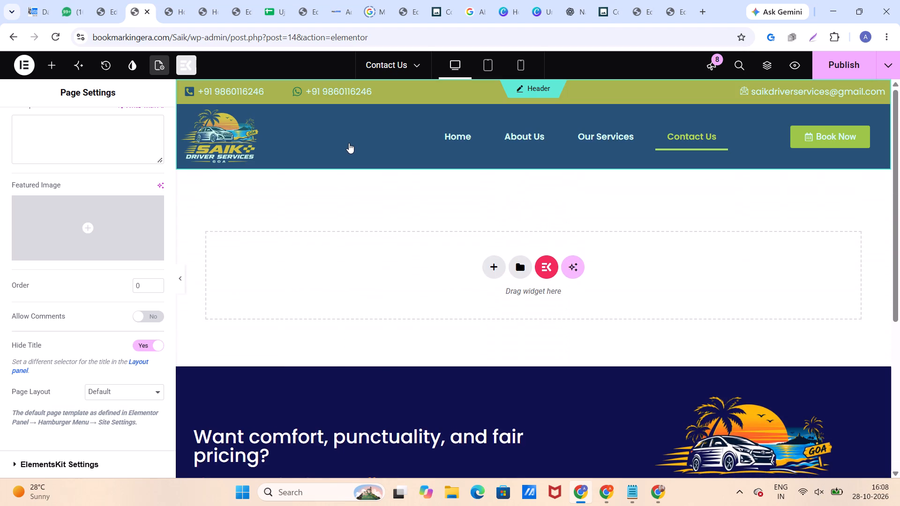
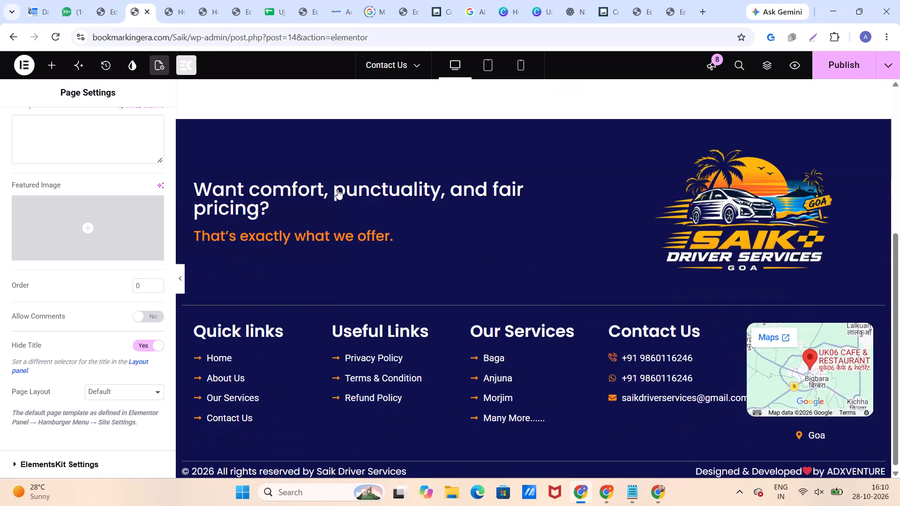
# Publish the Contact Us page with its title hidden and the default page layout.
pyautogui.scroll(3, 337, 189)
pyautogui.scroll(-1, 337, 189)
pyautogui.scroll(3, 337, 189)
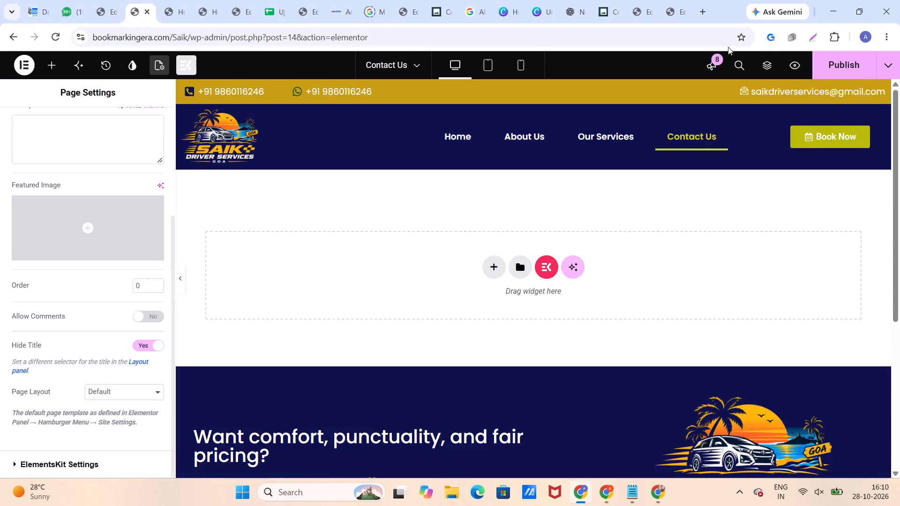
pyautogui.click(852, 63)
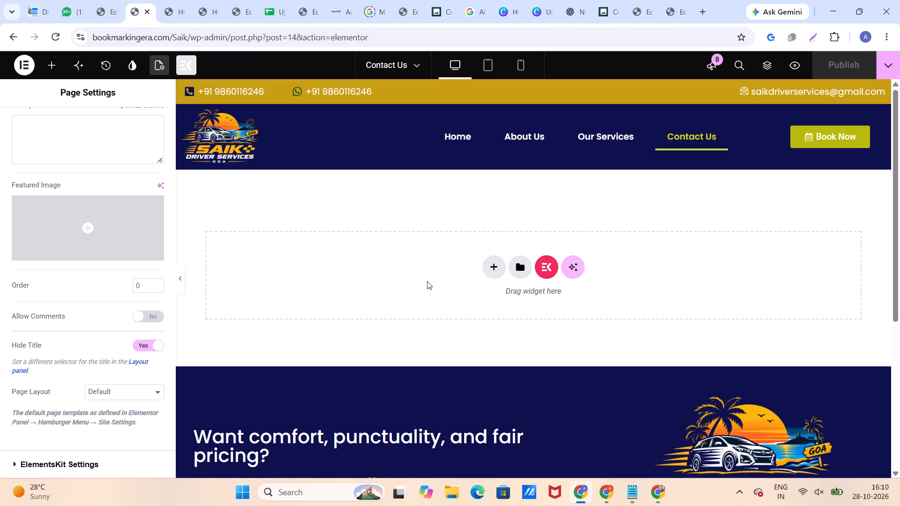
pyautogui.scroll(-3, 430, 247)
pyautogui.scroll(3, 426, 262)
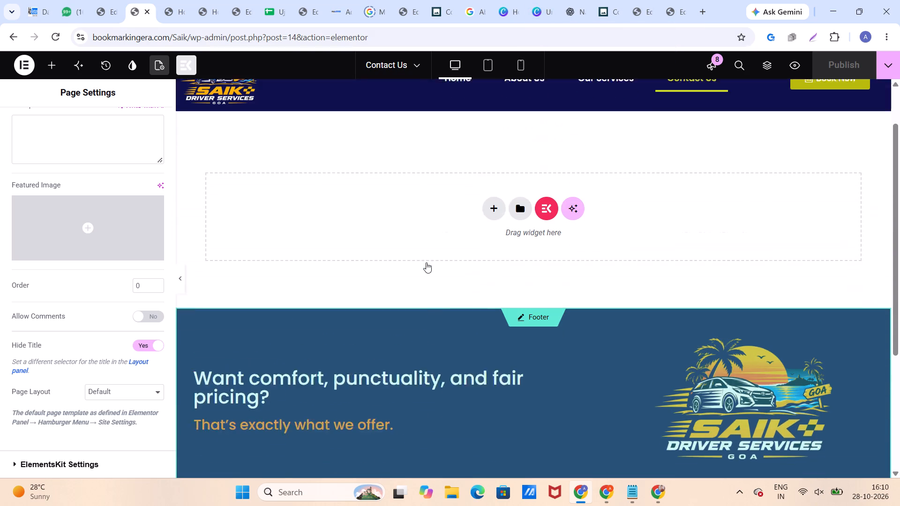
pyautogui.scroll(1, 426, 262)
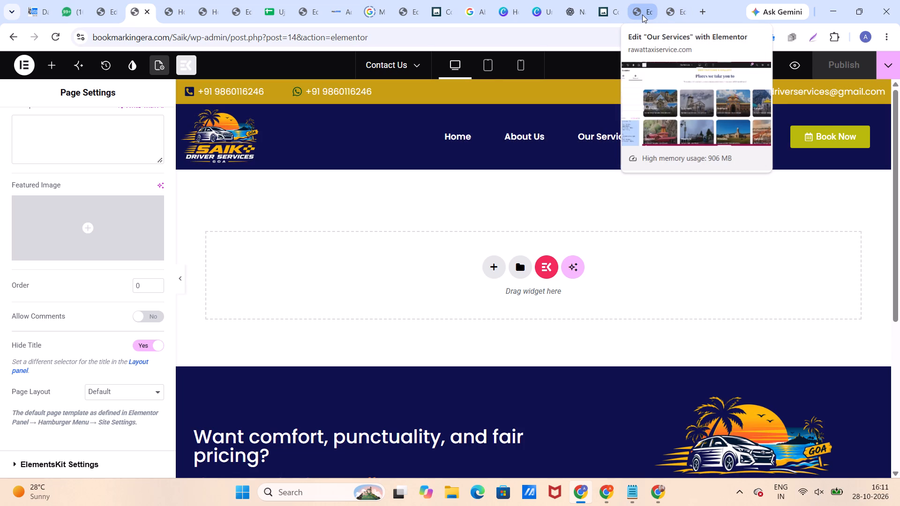
# Examine the destination cards on rawattaxiservice.com's Our Services page and the service cards on tropicaltaxiservices.com's Home page as design references.
pyautogui.click(642, 15)
pyautogui.scroll(-8, 526, 282)
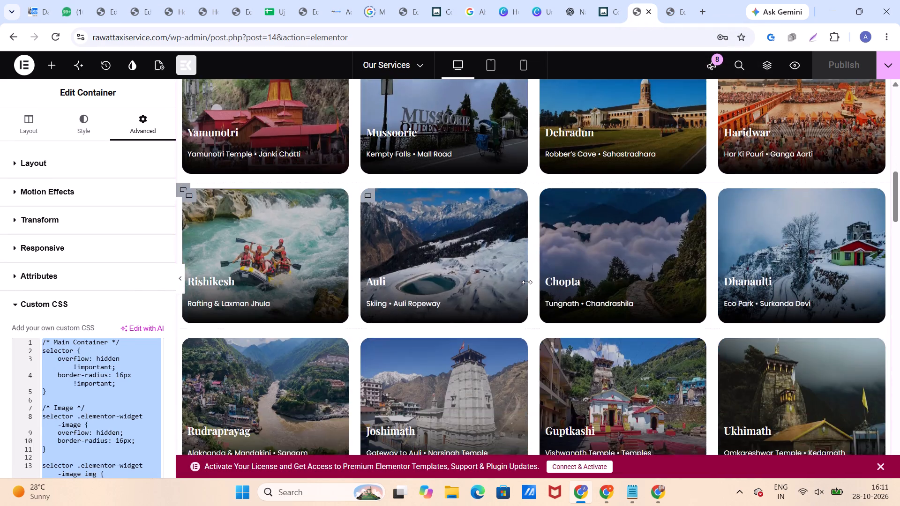
pyautogui.scroll(-3, 527, 282)
pyautogui.scroll(12, 527, 280)
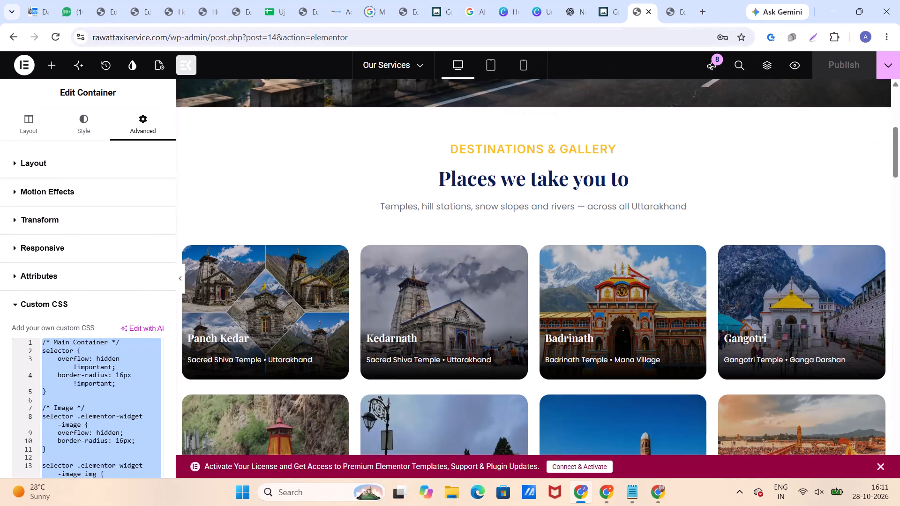
pyautogui.click(666, 15)
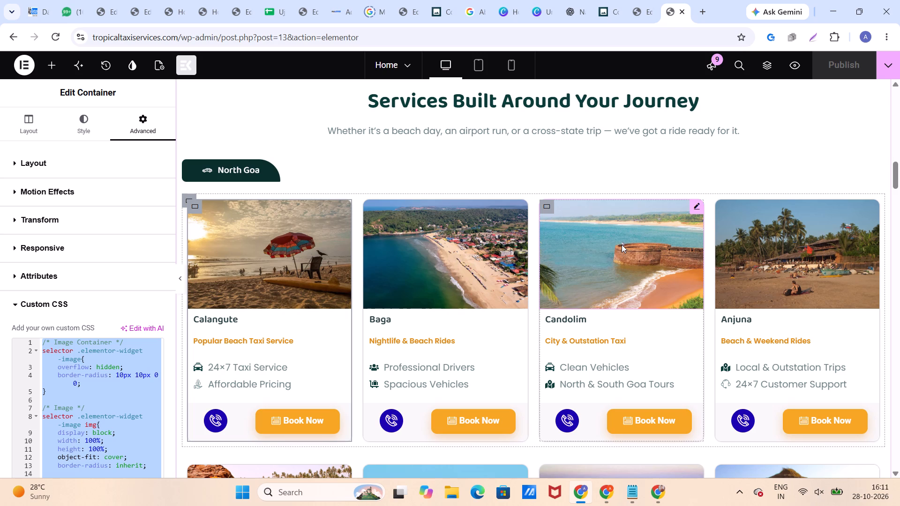
pyautogui.scroll(-6, 601, 316)
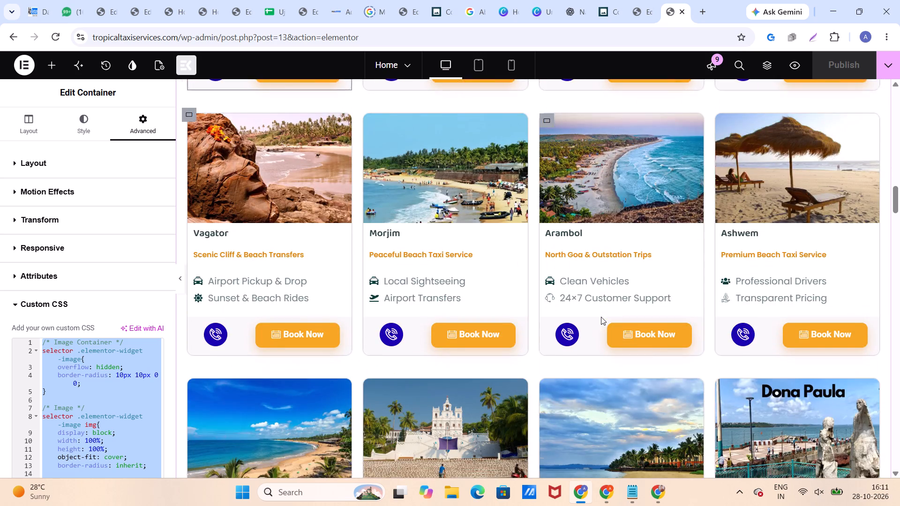
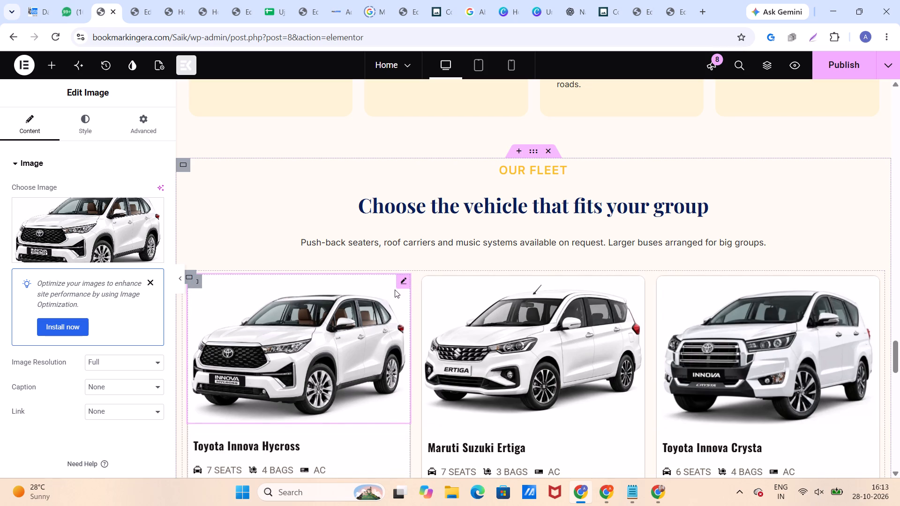
# Publish the current version of the Home page, including its Our Fleet vehicle section.
pyautogui.scroll(-6, 376, 301)
pyautogui.scroll(6, 377, 303)
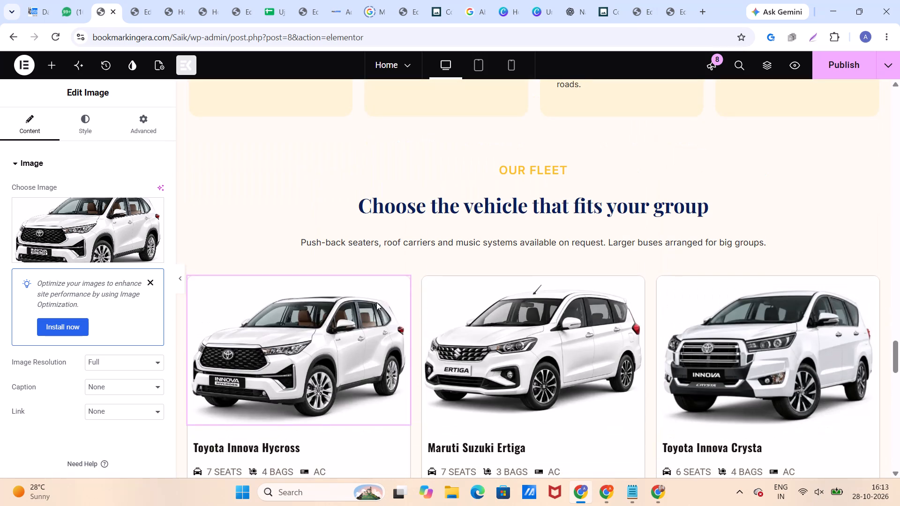
pyautogui.click(845, 74)
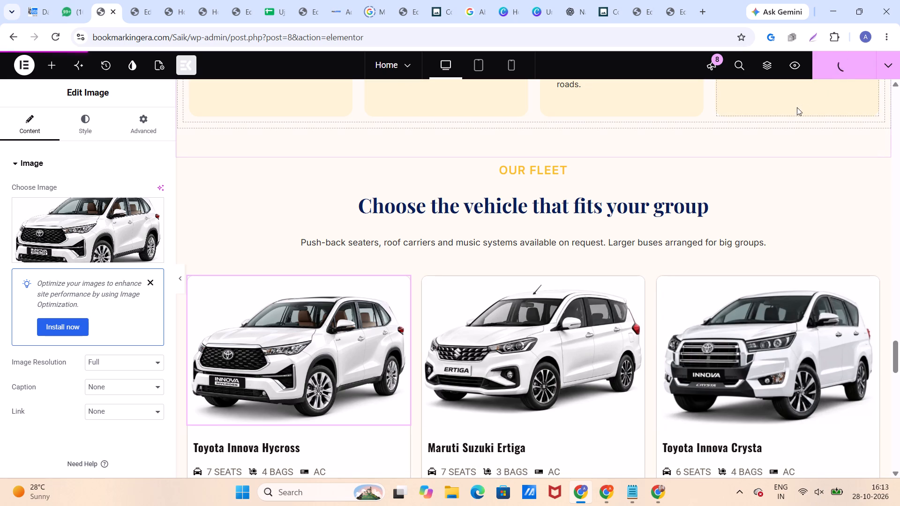
pyautogui.scroll(-5, 712, 164)
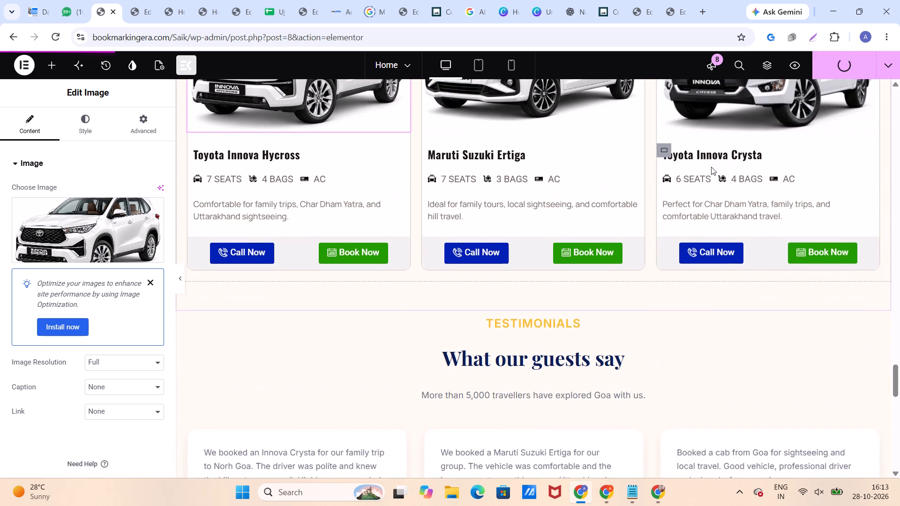
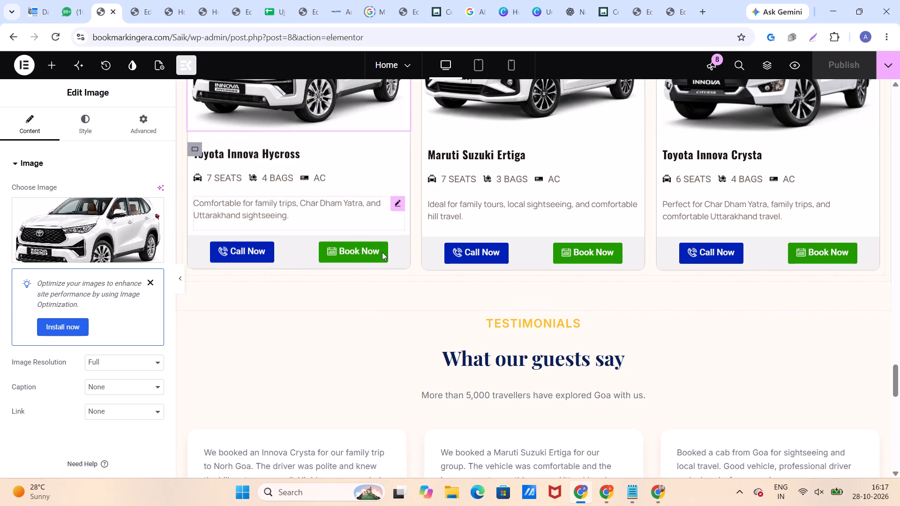
# Review the Home page's vehicle cards, guest testimonials and Goa destination cards.
pyautogui.scroll(-11, 382, 335)
pyautogui.scroll(1, 386, 311)
pyautogui.scroll(-3, 386, 311)
pyautogui.scroll(1, 386, 314)
pyautogui.scroll(-3, 386, 314)
pyautogui.scroll(1, 386, 314)
pyautogui.scroll(-2, 386, 314)
pyautogui.scroll(19, 386, 314)
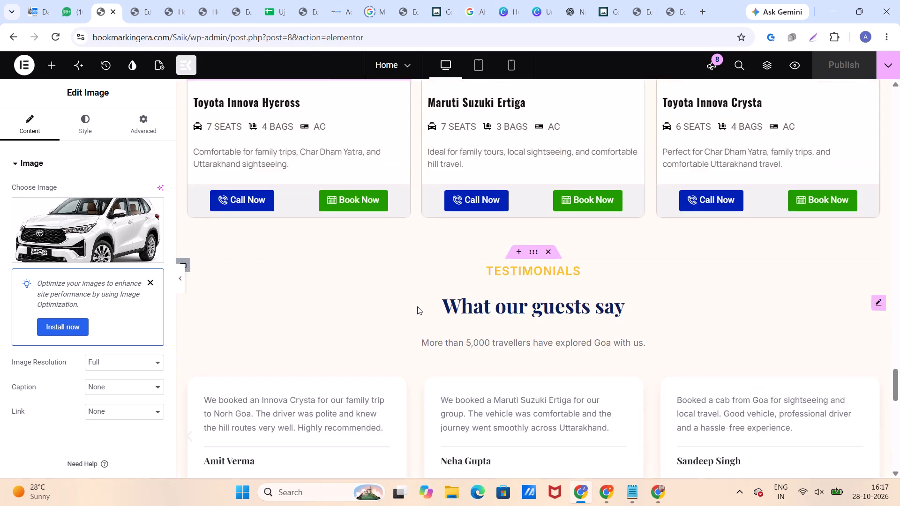
pyautogui.scroll(9, 417, 306)
pyautogui.scroll(6, 321, 223)
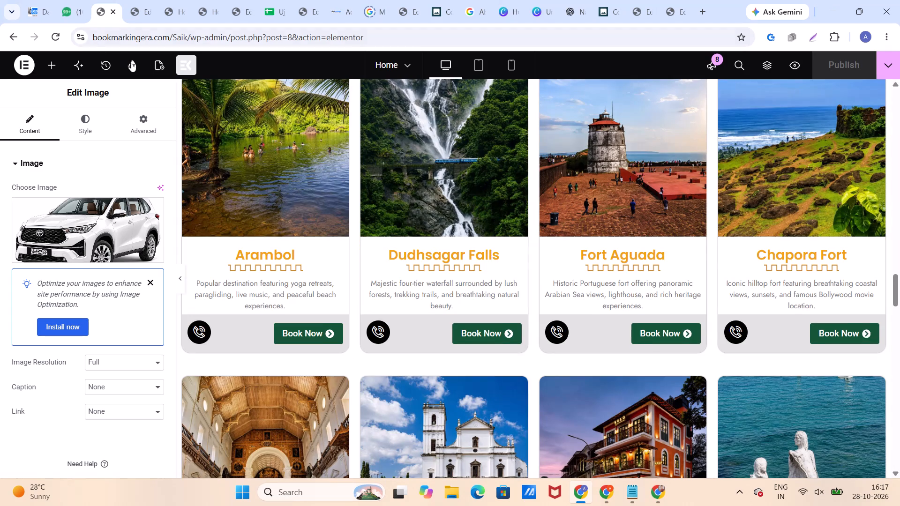
pyautogui.scroll(4, 189, 124)
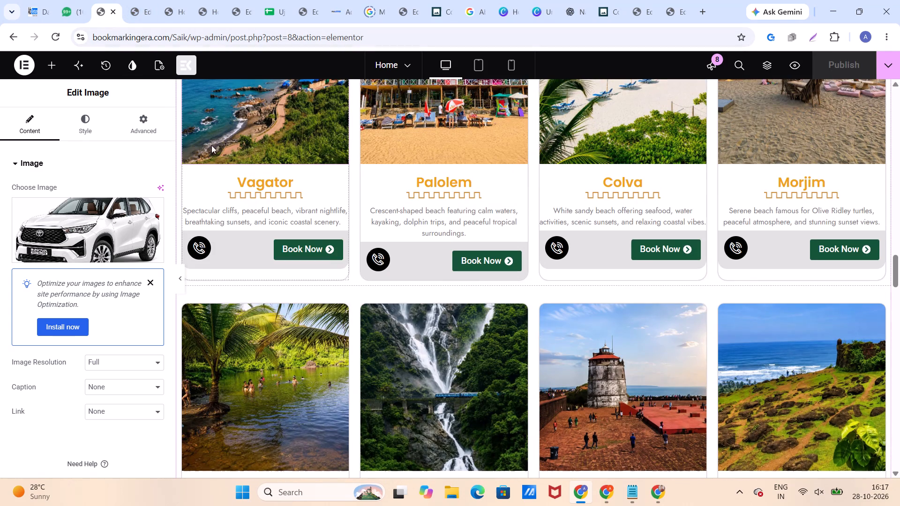
pyautogui.scroll(6, 226, 175)
# After checking the empty Contact Us page, switch to the tropicaltaxiservices.com editor and open that site's Contact Us page.
pyautogui.click(142, 13)
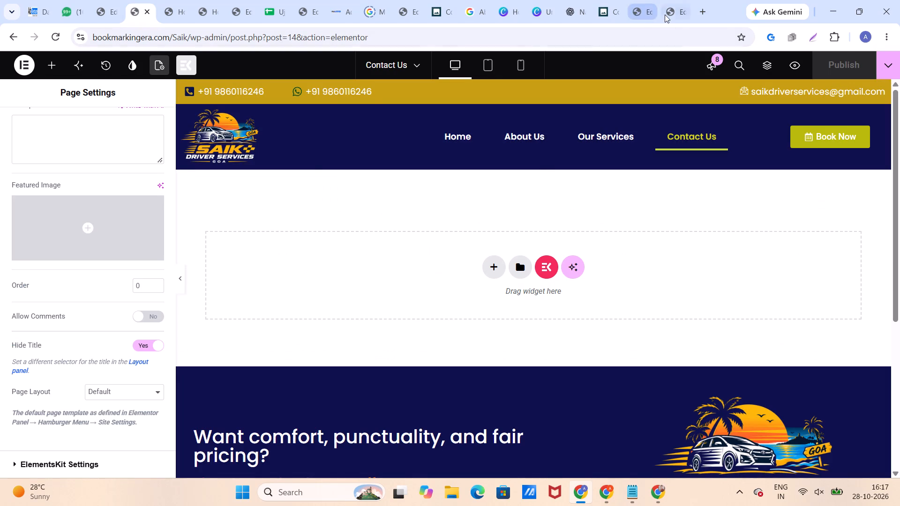
pyautogui.click(668, 9)
pyautogui.scroll(1, 454, 152)
pyautogui.click(411, 71)
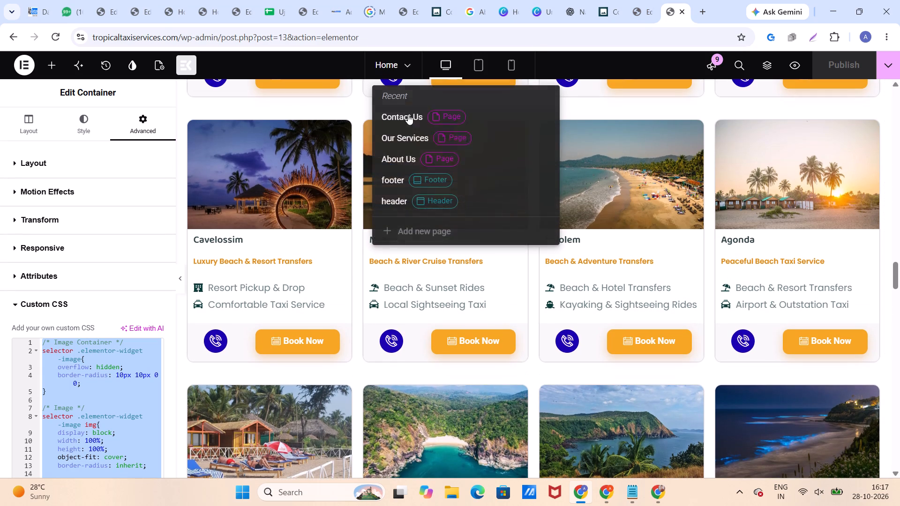
pyautogui.click(398, 120)
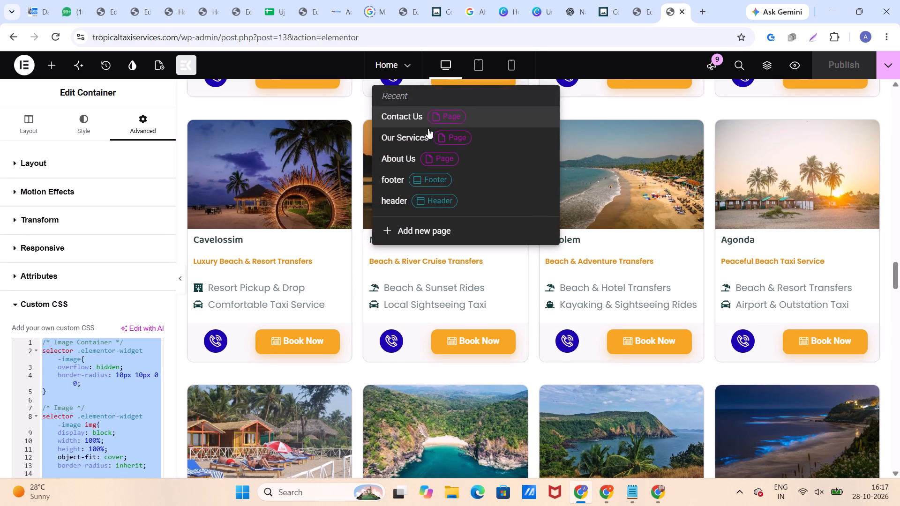
# Open the Contact Us page of tropicaltaxiservices.com for editing in place of the Home page.
pyautogui.click(412, 120)
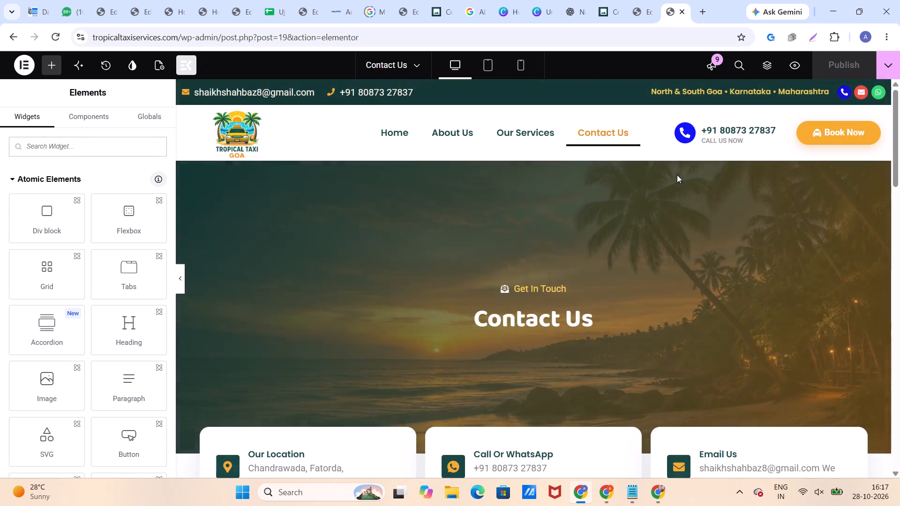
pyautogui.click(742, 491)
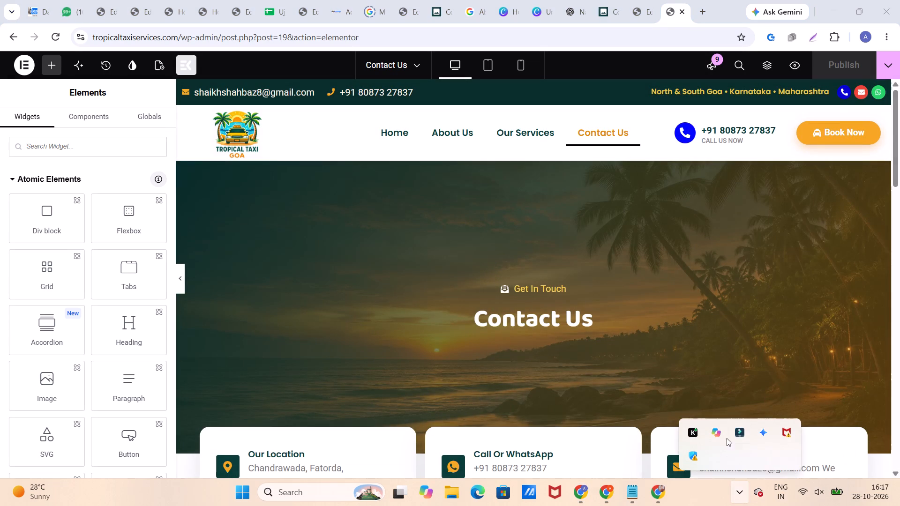
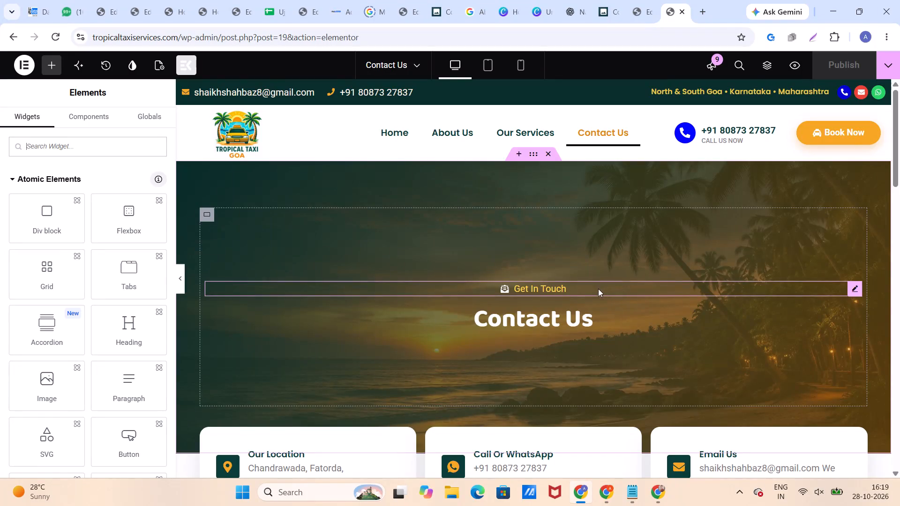
# Examine the Contact Us page's hero banner, contact info cards, We're Just A Call Away details and Book Your Ride form.
pyautogui.scroll(-5, 578, 299)
pyautogui.scroll(5, 578, 299)
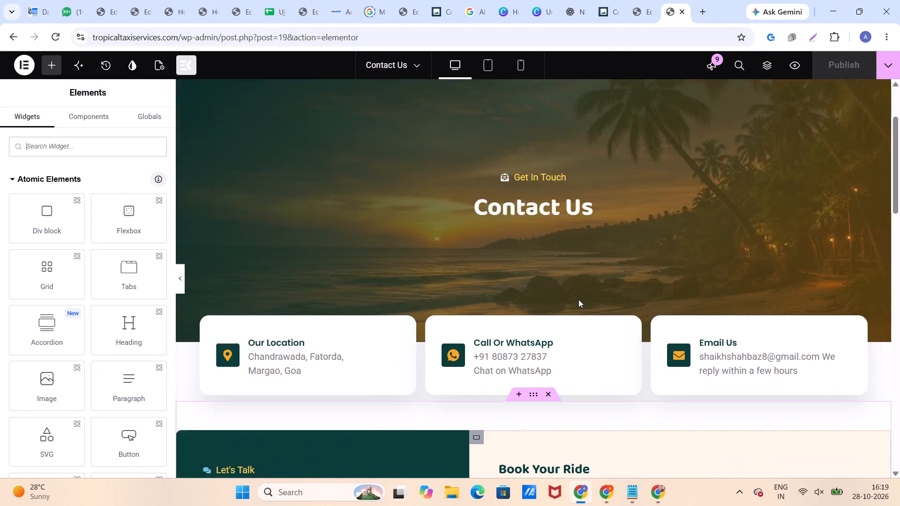
pyautogui.scroll(-3, 578, 299)
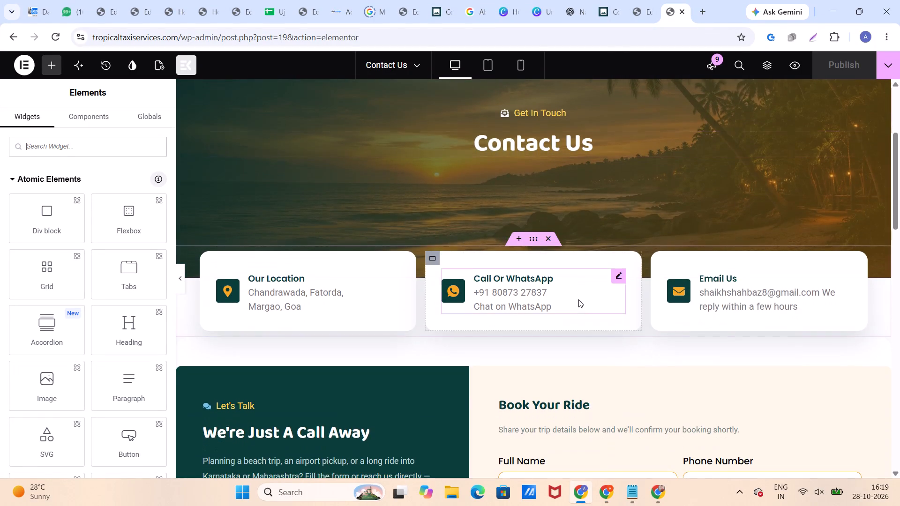
pyautogui.scroll(-3, 578, 299)
pyautogui.scroll(3, 578, 301)
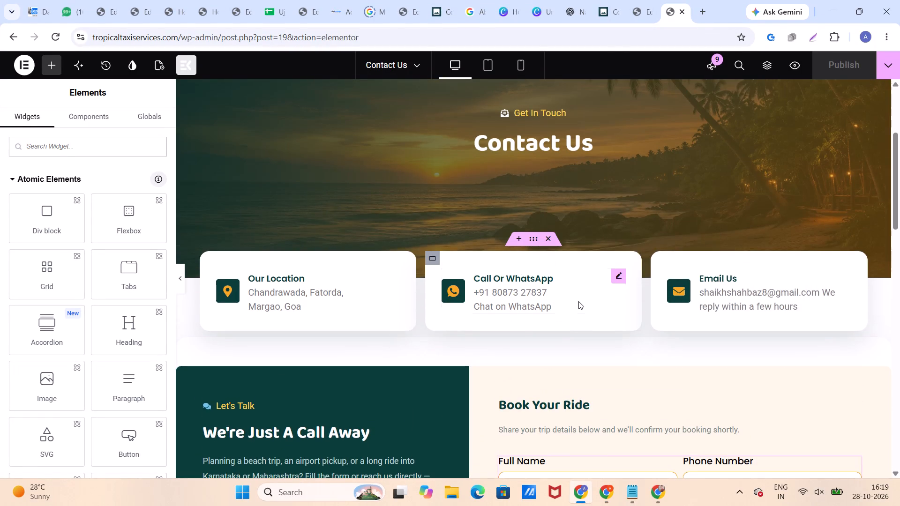
pyautogui.scroll(1, 578, 301)
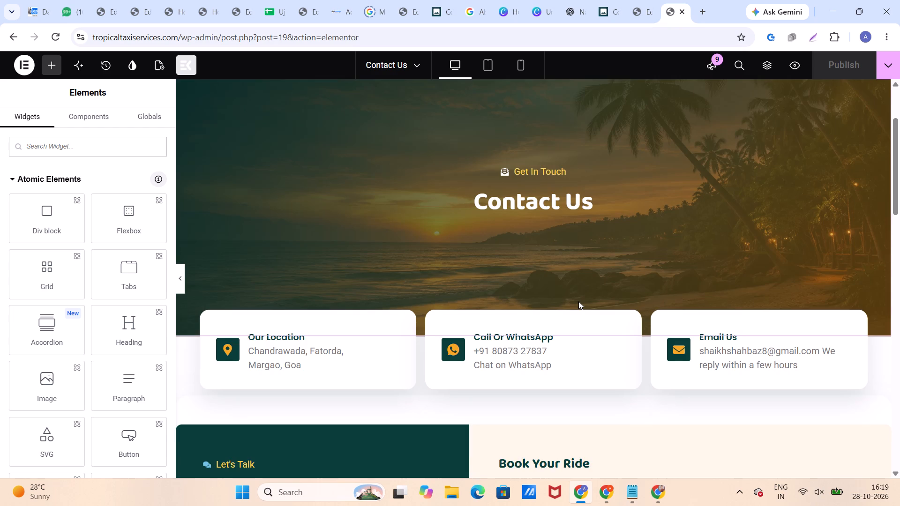
pyautogui.scroll(2, 578, 301)
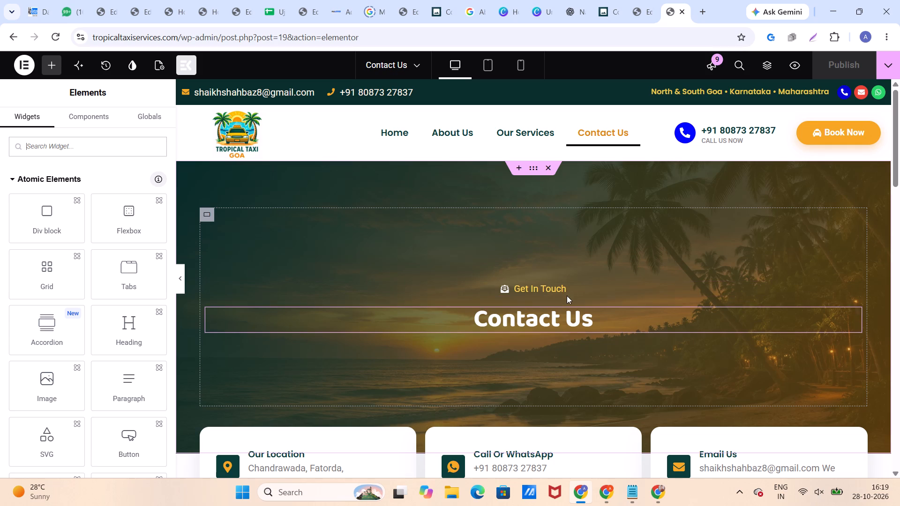
pyautogui.scroll(-9, 570, 294)
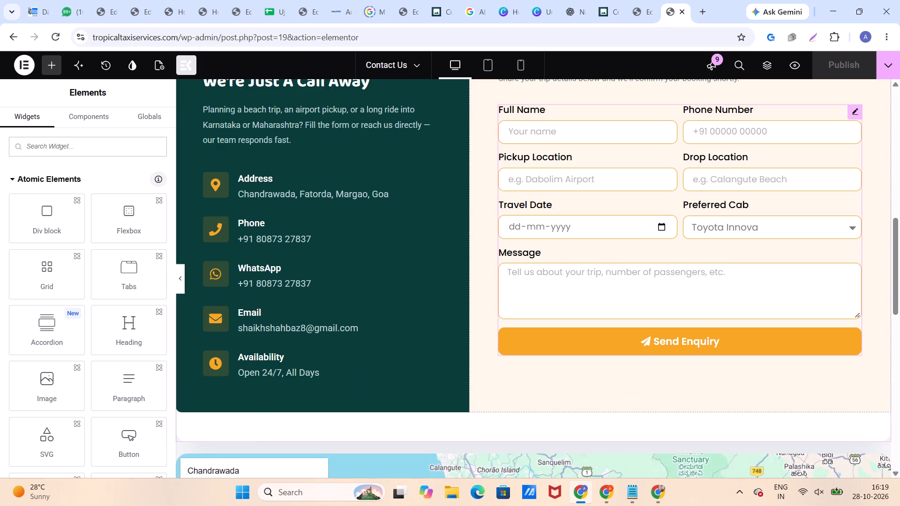
# Copy the container holding the Our Location, Call Or WhatsApp and Email Us cards on the tropicaltaxiservices.com Contact Us page.
pyautogui.scroll(-4, 570, 297)
pyautogui.scroll(7, 571, 290)
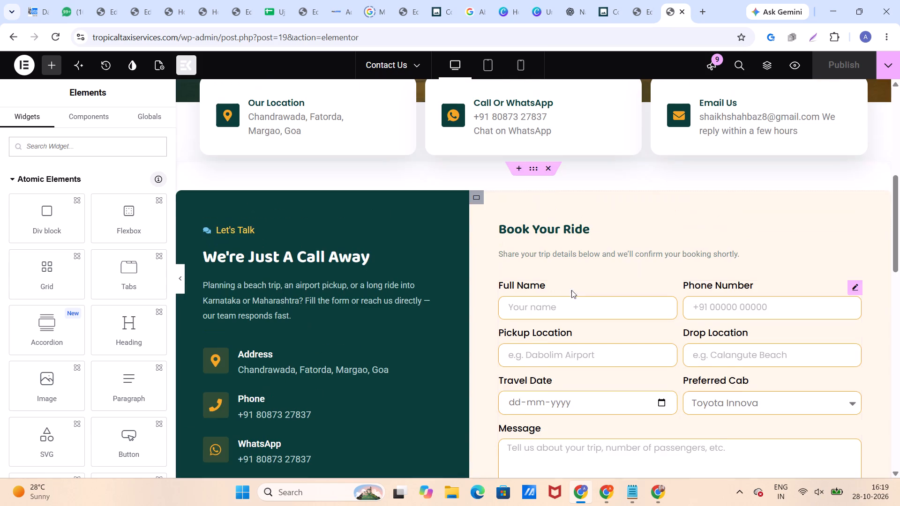
pyautogui.click(533, 170)
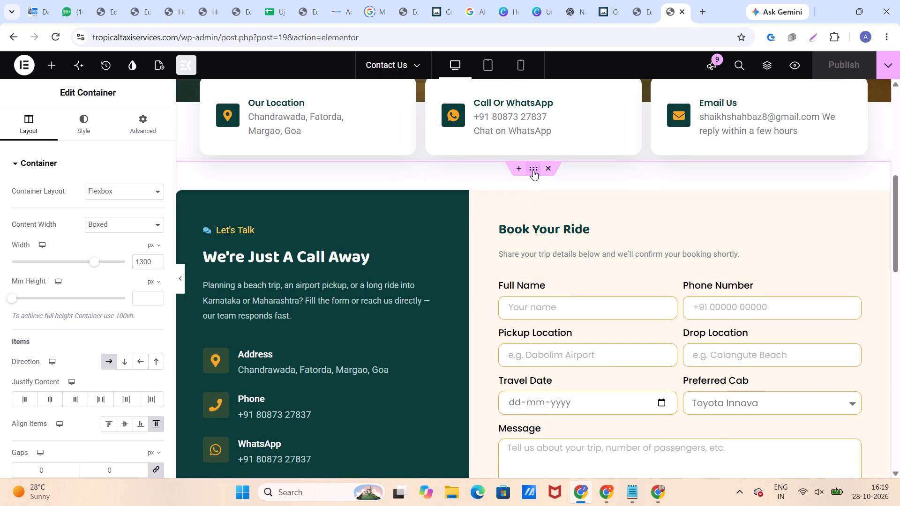
pyautogui.scroll(3, 533, 170)
pyautogui.click(531, 241)
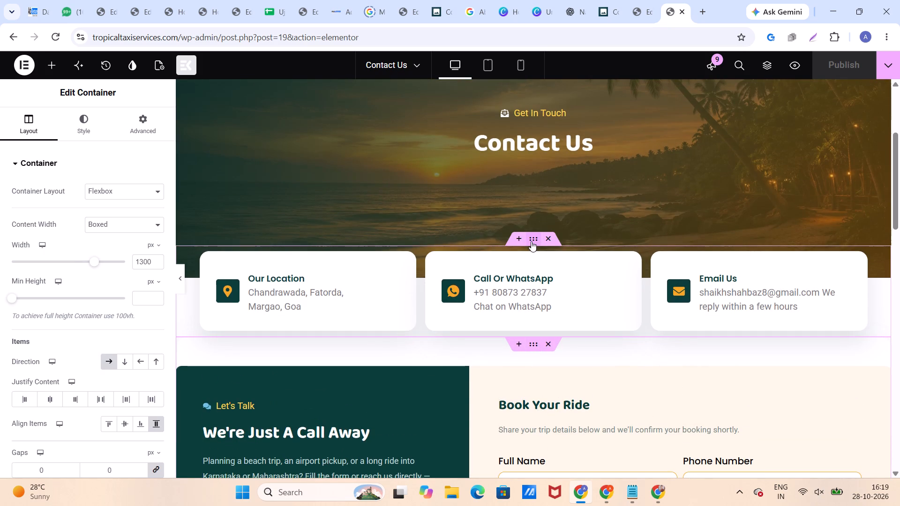
pyautogui.rightClick(531, 241)
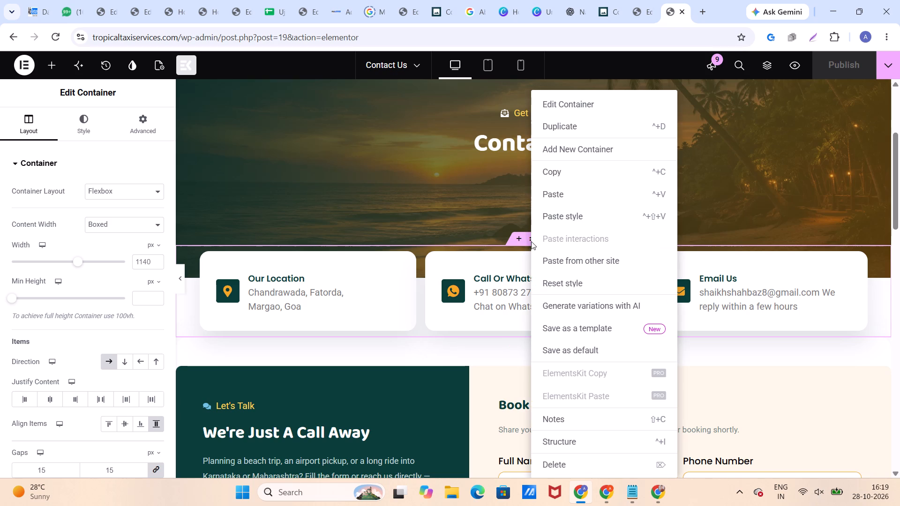
pyautogui.click(556, 178)
# Capture a screenshot of the Contact Us hero banner area above the three contact cards.
pyautogui.scroll(2, 528, 231)
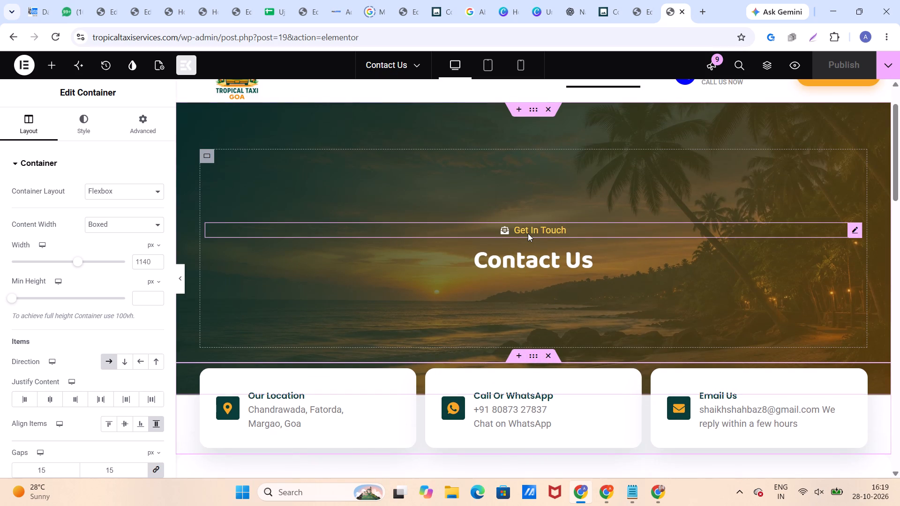
pyautogui.press('Print')
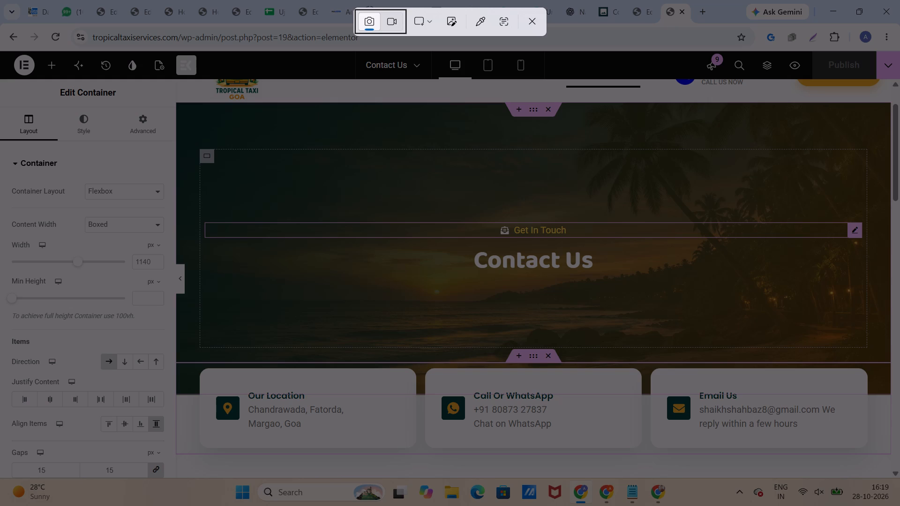
pyautogui.moveTo(178, 102); pyautogui.dragTo(886, 362)
pyautogui.click(660, 489)
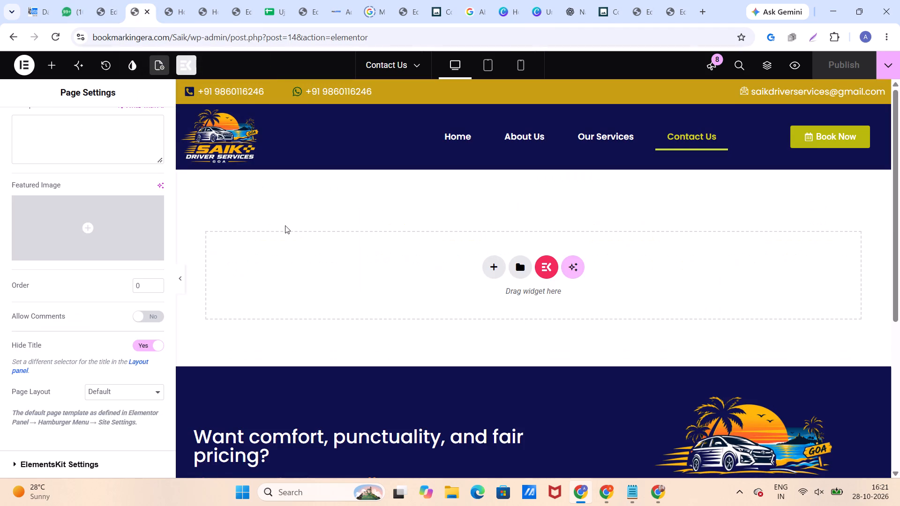
pyautogui.click(256, 272)
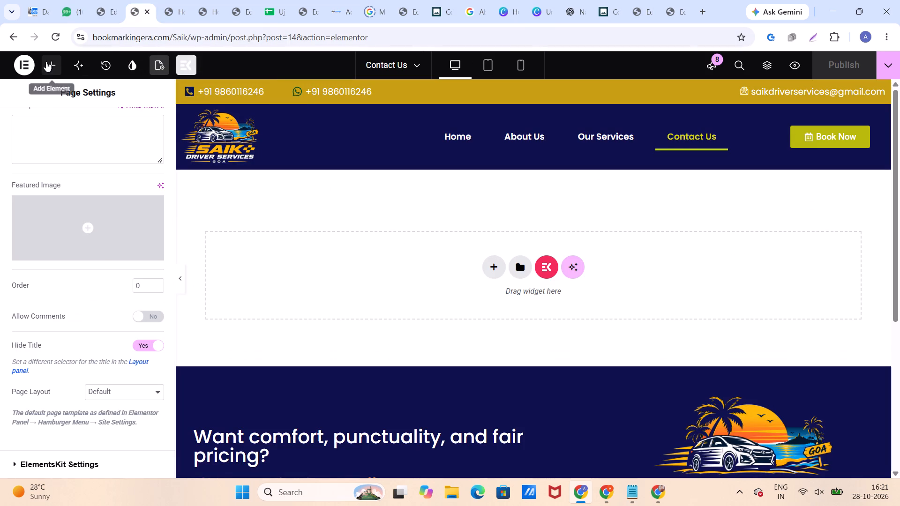
pyautogui.click(46, 61)
pyautogui.scroll(-4, 106, 288)
pyautogui.scroll(4, 107, 295)
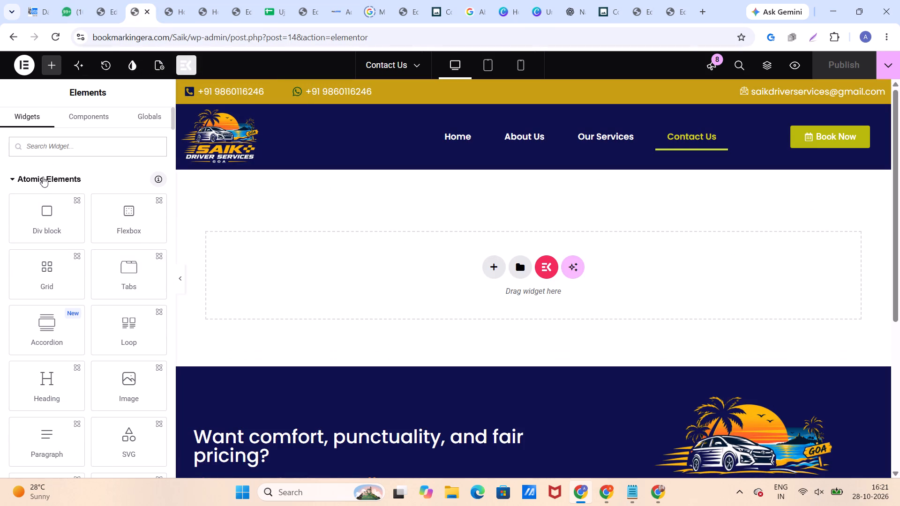
pyautogui.click(43, 177)
pyautogui.click(50, 210)
pyautogui.scroll(-1, 61, 224)
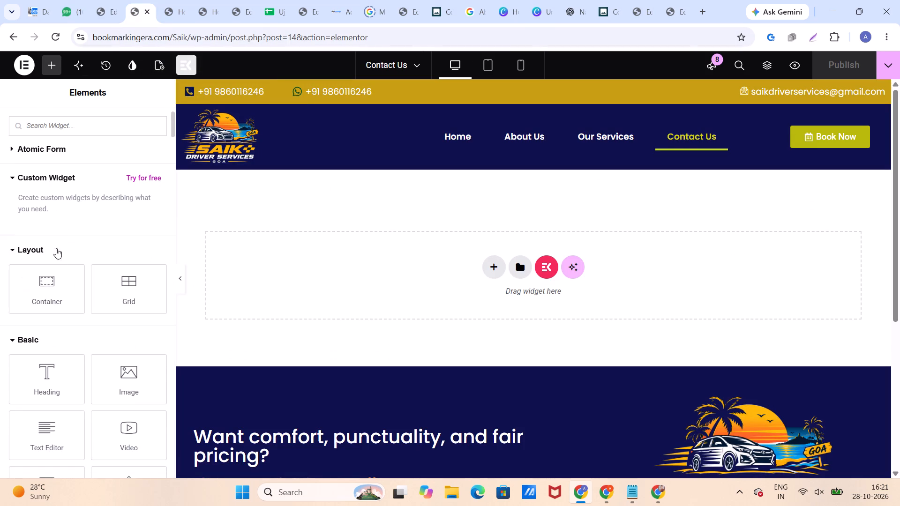
pyautogui.moveTo(51, 299); pyautogui.dragTo(297, 302)
pyautogui.click(125, 229)
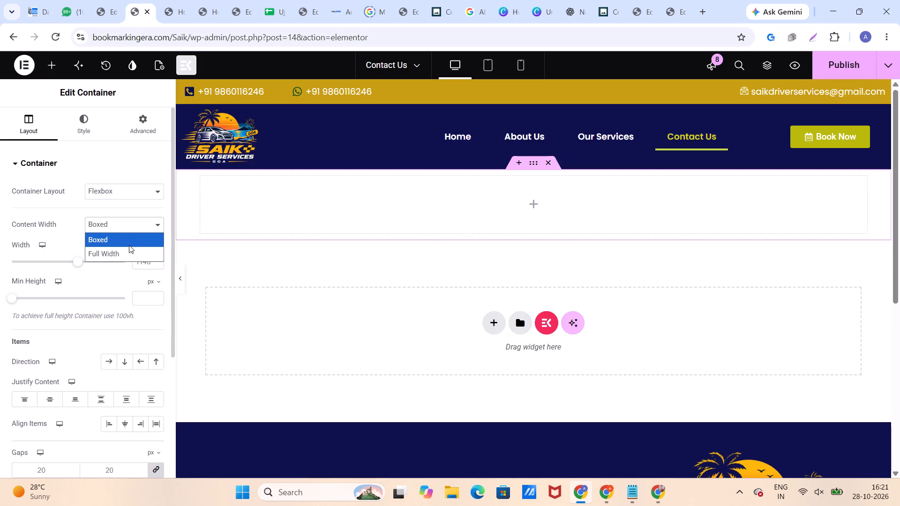
pyautogui.click(123, 253)
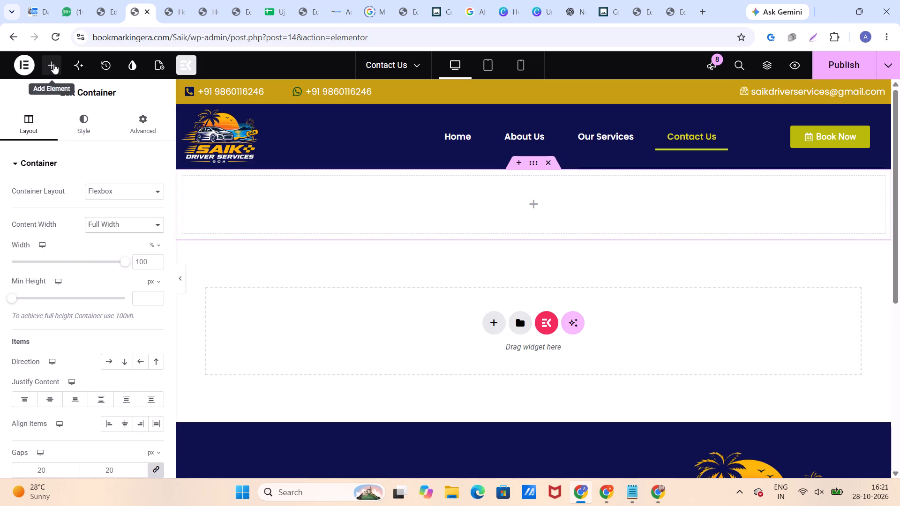
# Add an Image widget to the new container and insert the compressed Contact Us banner, uploading it from Downloads.
pyautogui.click(53, 64)
pyautogui.moveTo(116, 444); pyautogui.dragTo(171, 415)
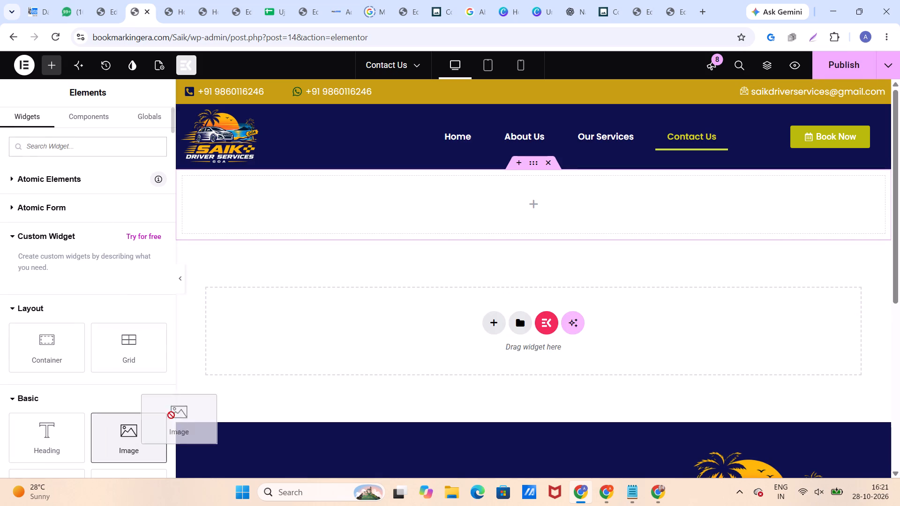
pyautogui.moveTo(171, 415); pyautogui.dragTo(259, 209)
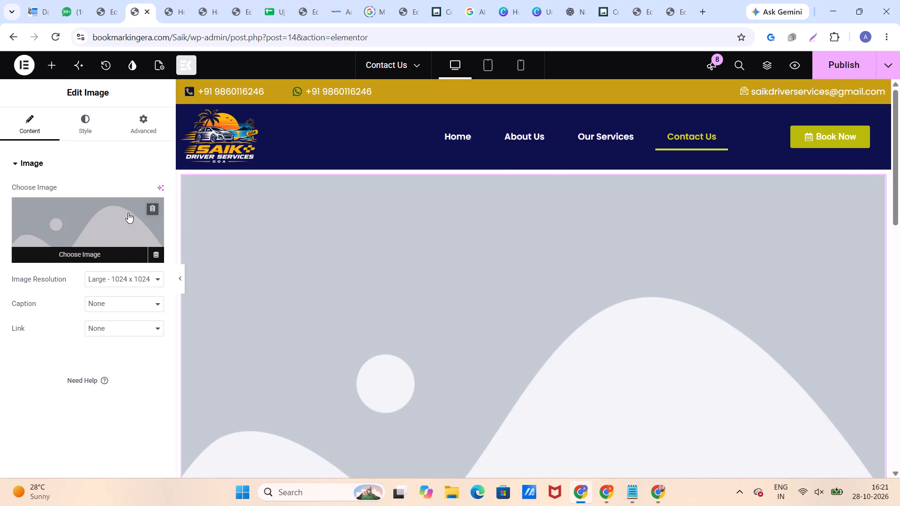
pyautogui.click(127, 213)
pyautogui.click(163, 107)
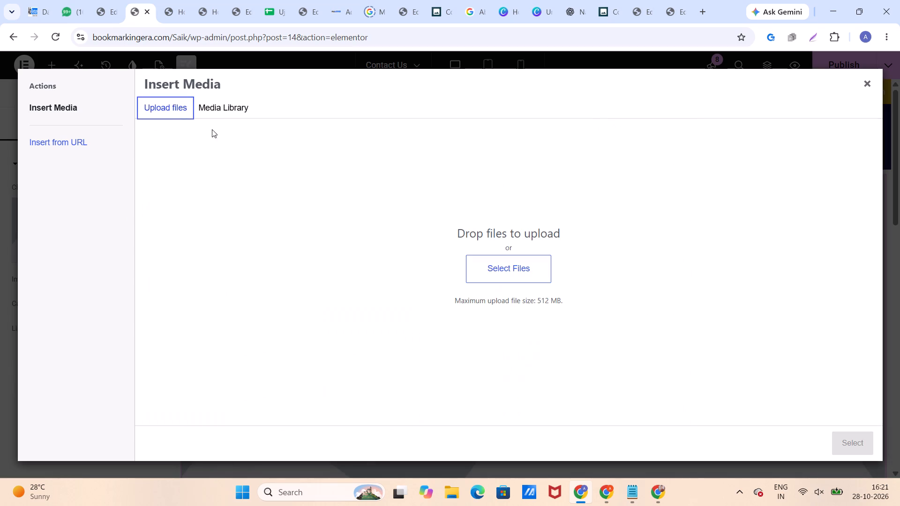
pyautogui.click(467, 262)
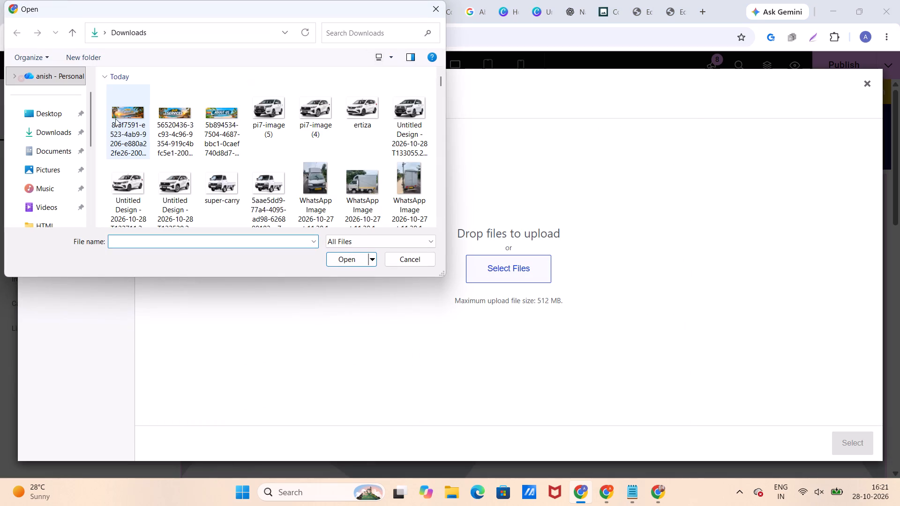
pyautogui.doubleClick(123, 113)
pyautogui.click(856, 444)
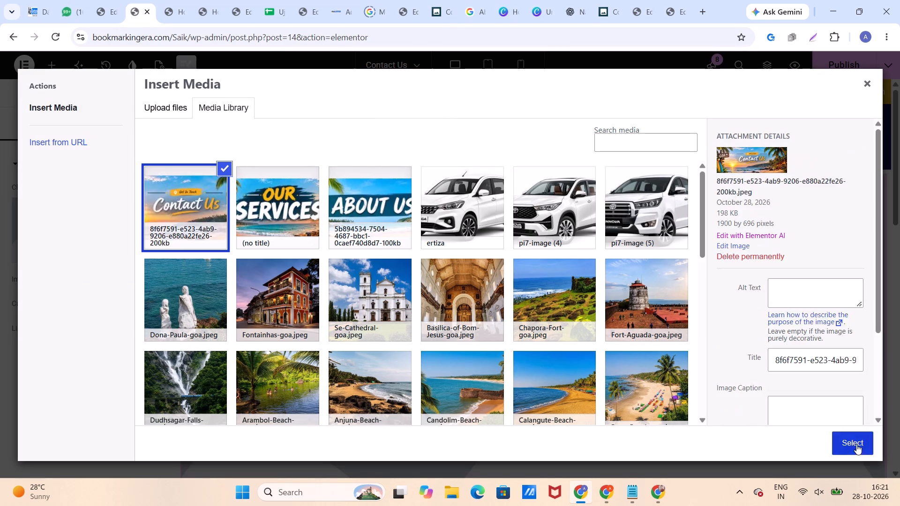
# Set the Contact Us banner's image resolution to Full.
pyautogui.scroll(-2, 477, 376)
pyautogui.scroll(1, 476, 375)
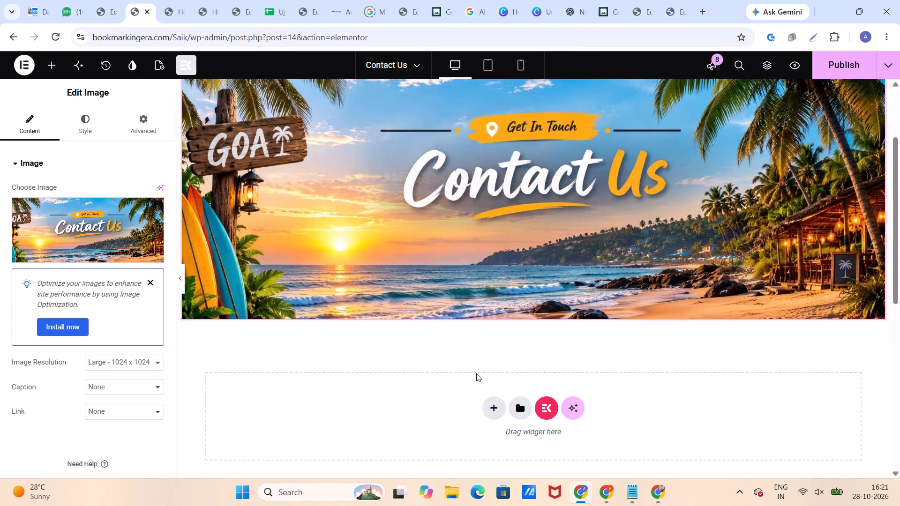
pyautogui.scroll(1, 476, 373)
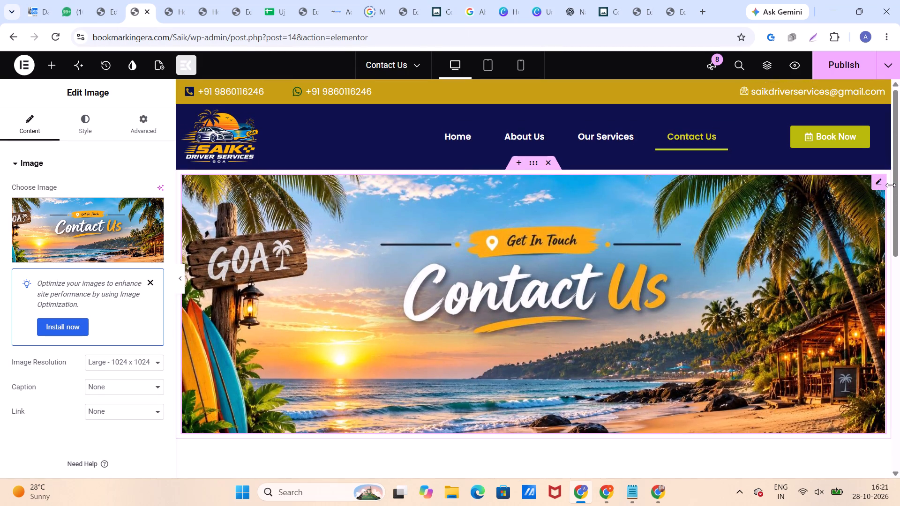
pyautogui.click(882, 186)
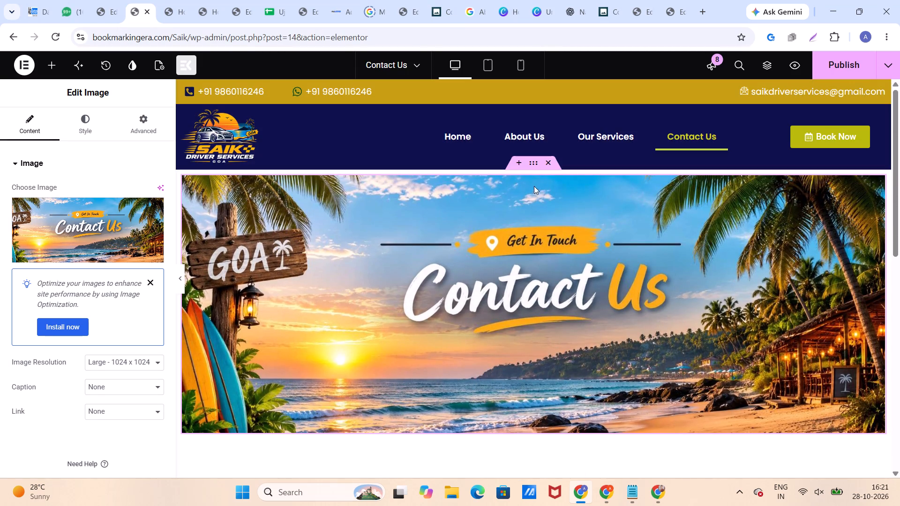
pyautogui.click(529, 164)
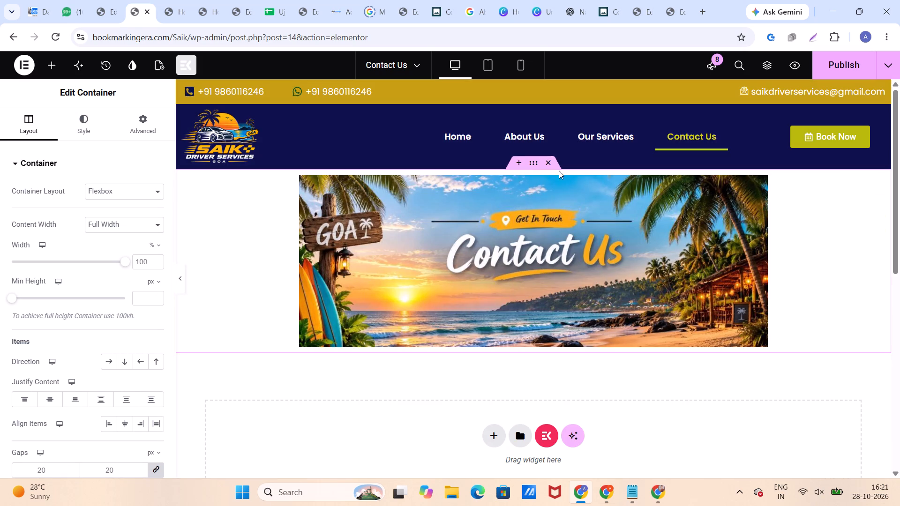
pyautogui.click(881, 180)
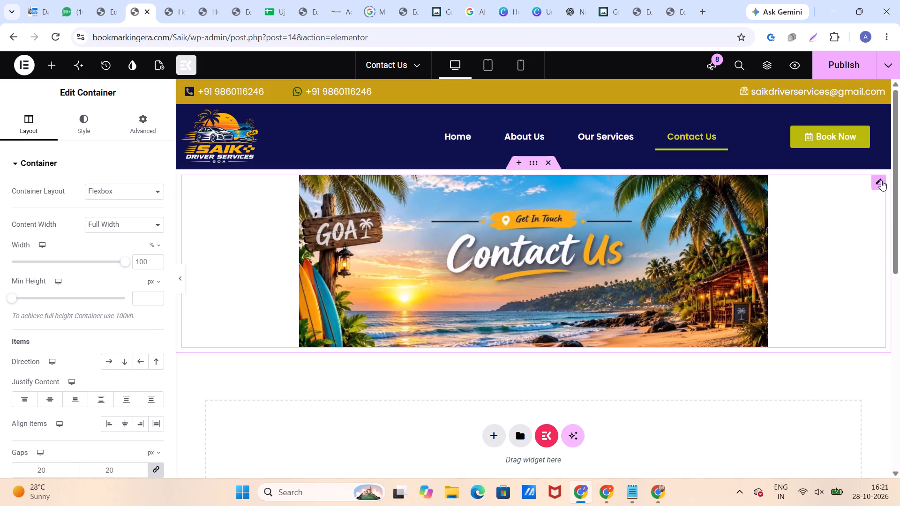
pyautogui.click(129, 364)
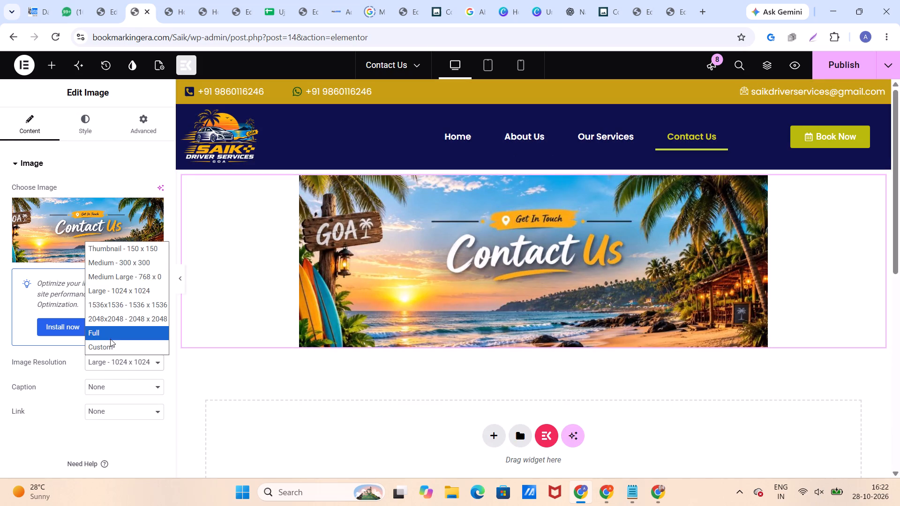
pyautogui.click(111, 338)
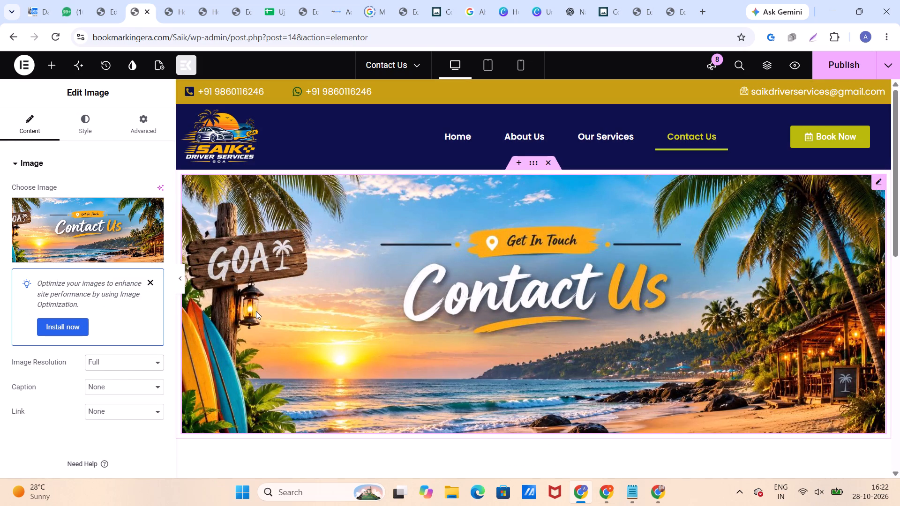
# Set the banner container's padding to 0 on all four sides, leaving no gap around the image.
pyautogui.click(531, 160)
pyautogui.click(147, 123)
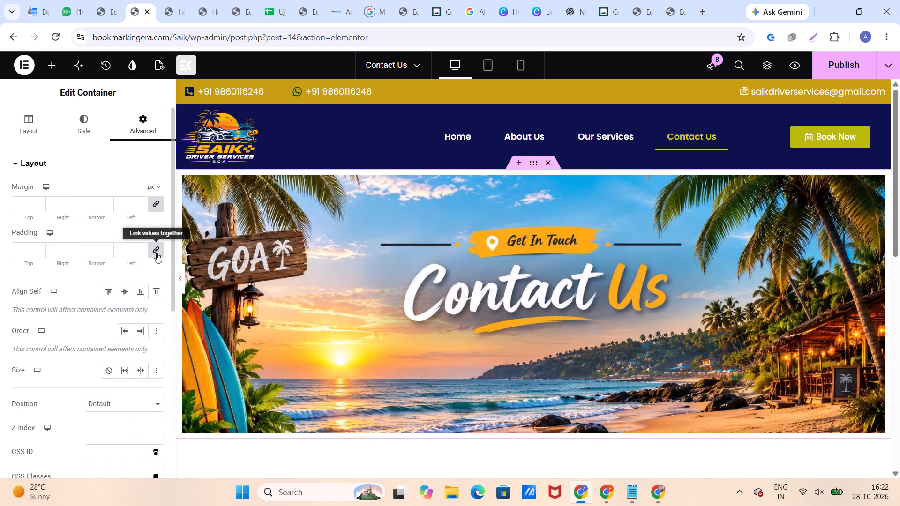
pyautogui.click(157, 253)
pyautogui.scroll(-2, 475, 277)
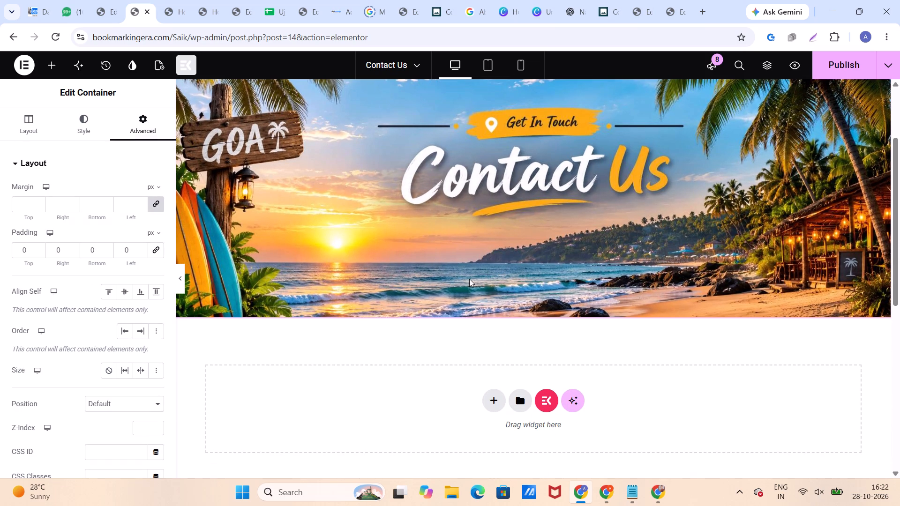
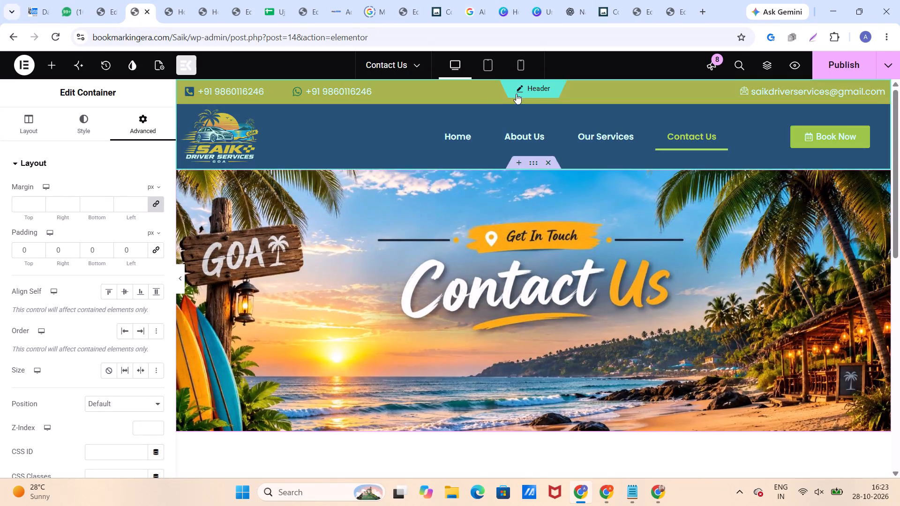
# Switch to the tropicaltaxiservices.com Contact Us editor and copy the container holding the Our Location, Call Or WhatsApp and Email Us cards.
pyautogui.click(668, 16)
pyautogui.scroll(-2, 560, 162)
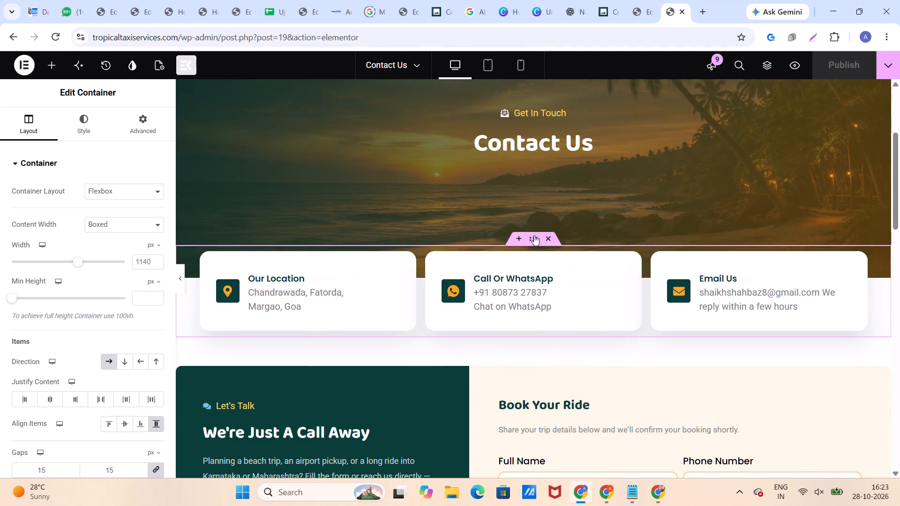
pyautogui.click(532, 243)
pyautogui.click(532, 234)
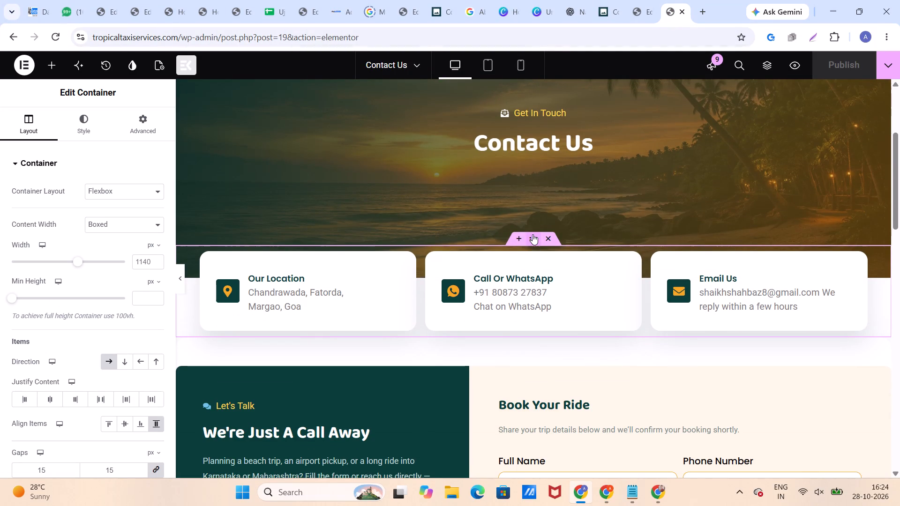
pyautogui.rightClick(532, 234)
pyautogui.click(557, 172)
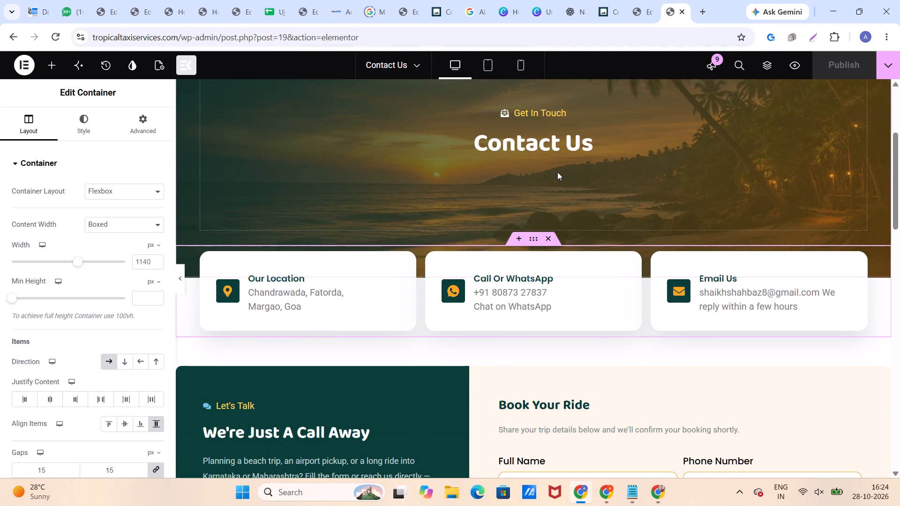
# Return to the bookmarkingera.com Contact Us editor and paste the copied contact cards container from the other site below the banner.
pyautogui.click(117, 19)
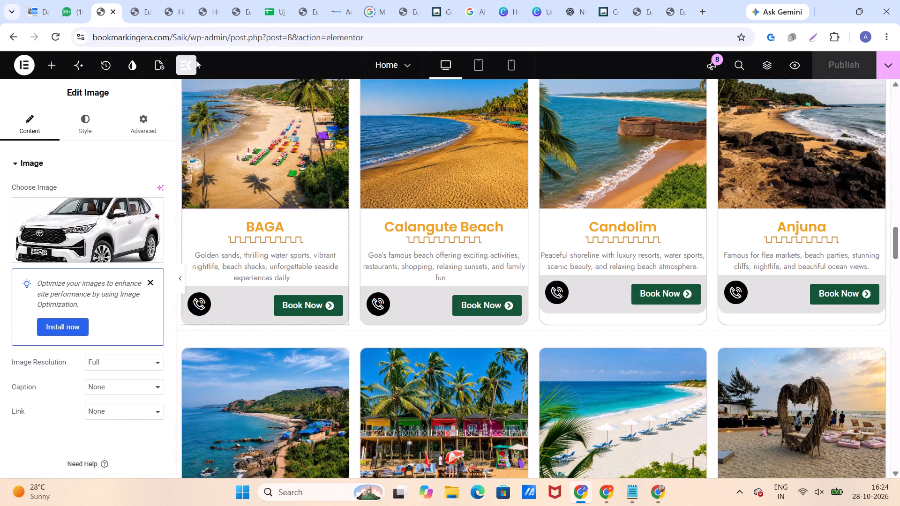
pyautogui.click(154, 24)
pyautogui.scroll(-5, 431, 299)
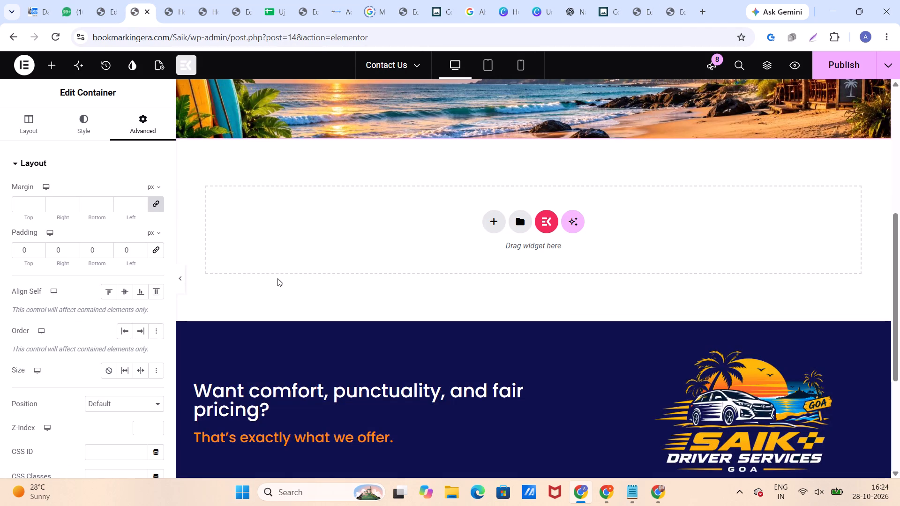
pyautogui.click(300, 226)
pyautogui.rightClick(302, 222)
pyautogui.click(347, 252)
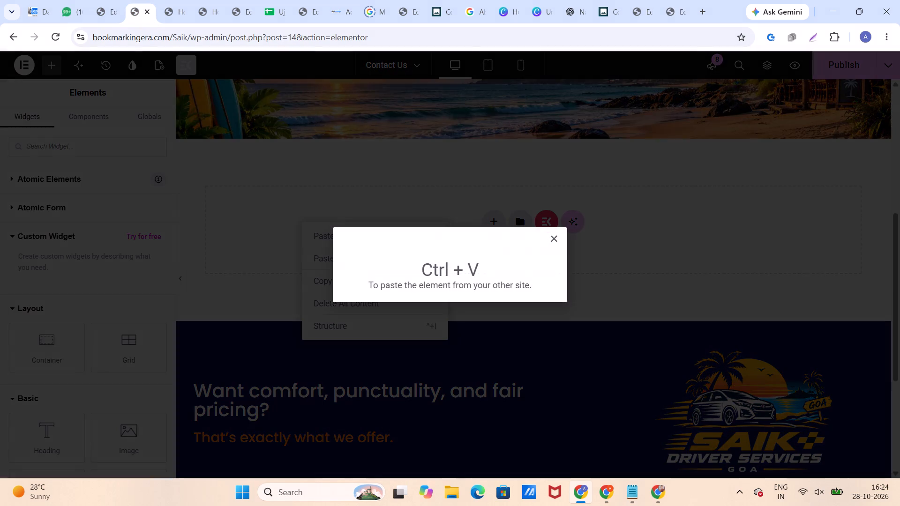
pyautogui.hotkey('ctrl', 'v')
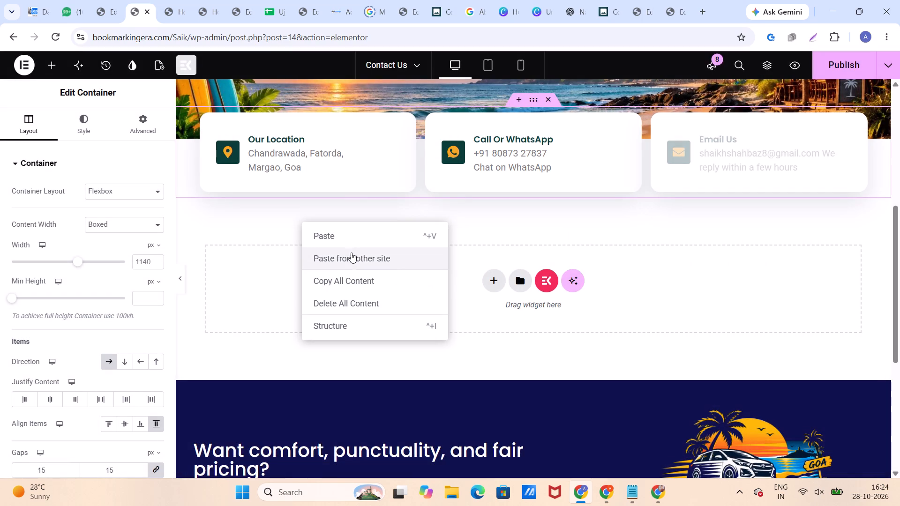
# Give the banner container a classic background overlay in a near-black colour with opacity 0.66.
pyautogui.scroll(2, 362, 253)
pyautogui.scroll(1, 411, 190)
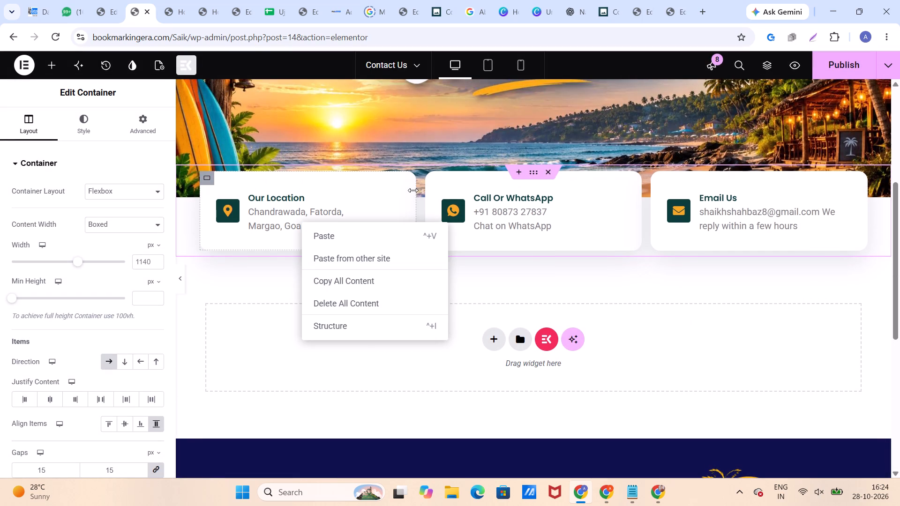
pyautogui.scroll(1, 414, 197)
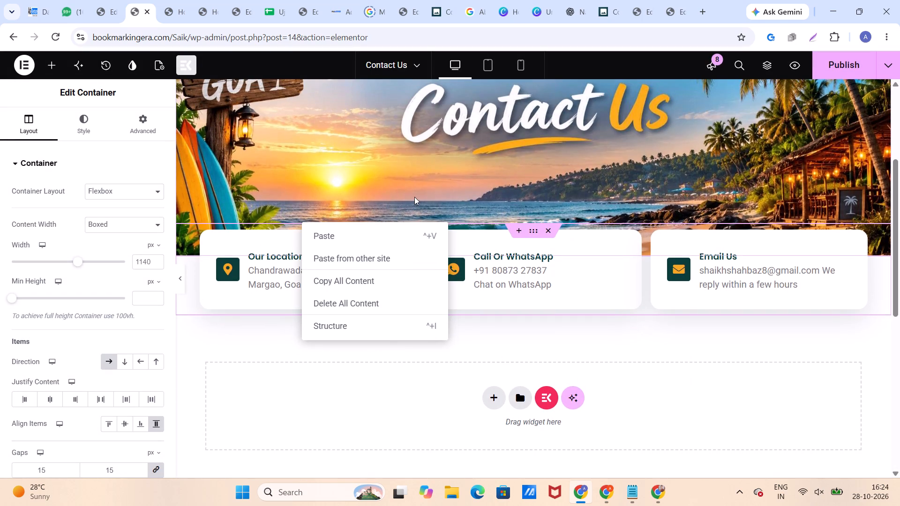
pyautogui.scroll(-1, 414, 197)
pyautogui.scroll(3, 414, 197)
pyautogui.click(531, 120)
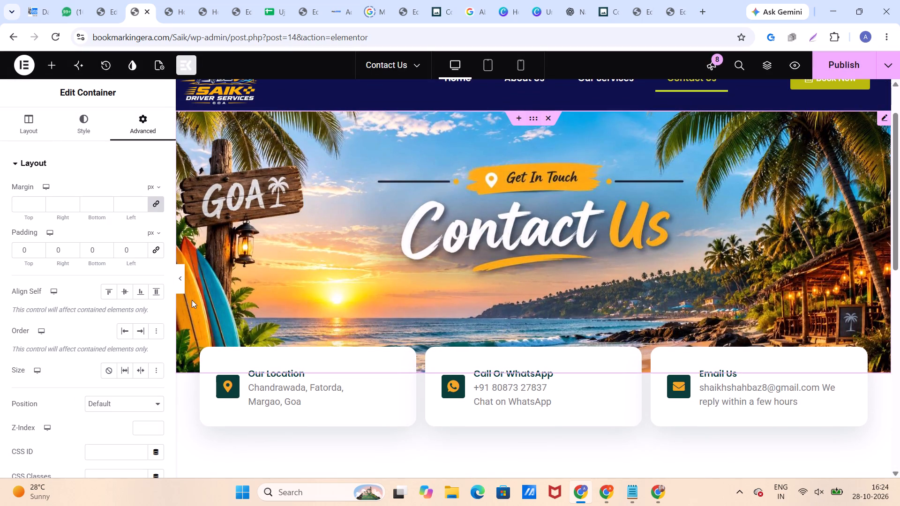
pyautogui.click(79, 132)
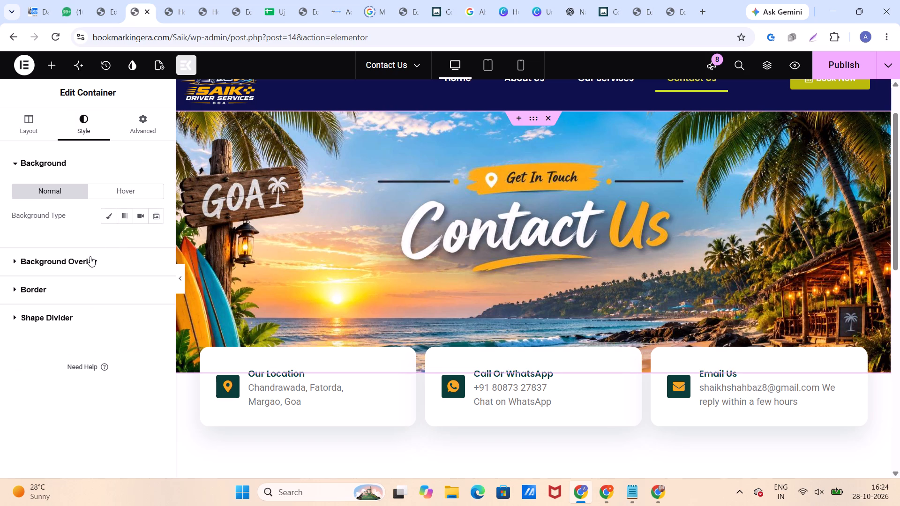
pyautogui.click(90, 256)
pyautogui.click(135, 248)
pyautogui.click(154, 267)
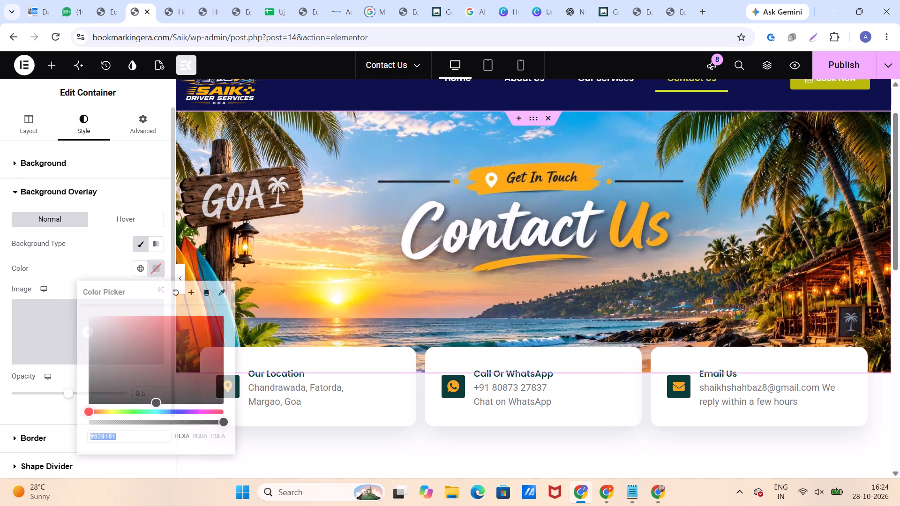
pyautogui.moveTo(144, 391); pyautogui.dragTo(82, 396)
pyautogui.click(37, 379)
pyautogui.moveTo(65, 392); pyautogui.dragTo(106, 397)
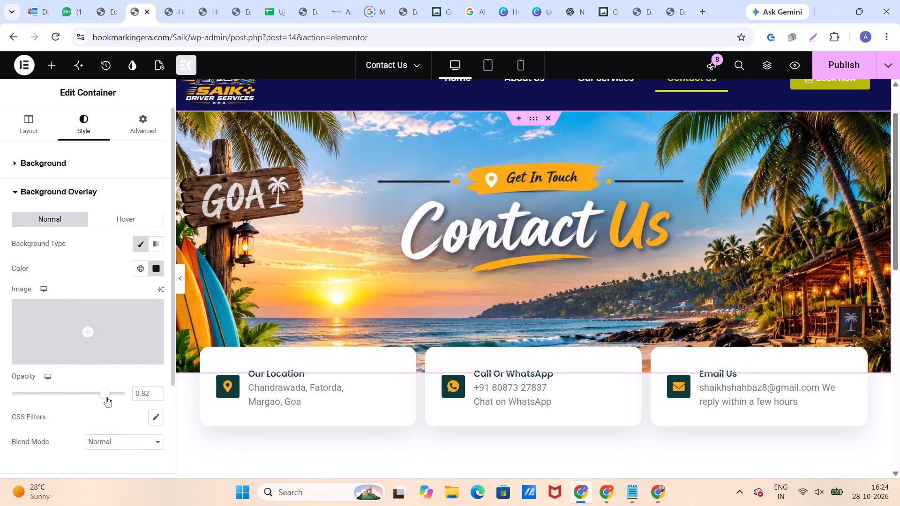
pyautogui.moveTo(106, 397); pyautogui.dragTo(82, 398)
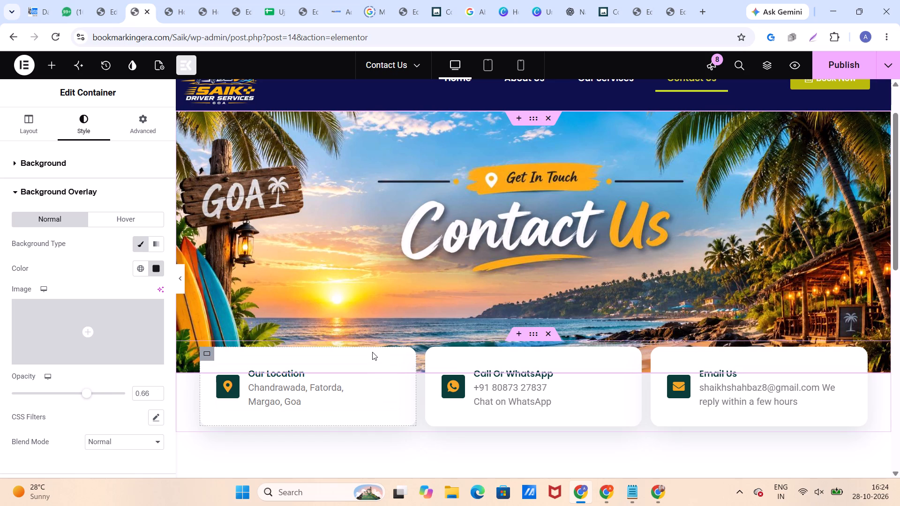
pyautogui.scroll(-2, 393, 350)
pyautogui.scroll(3, 501, 342)
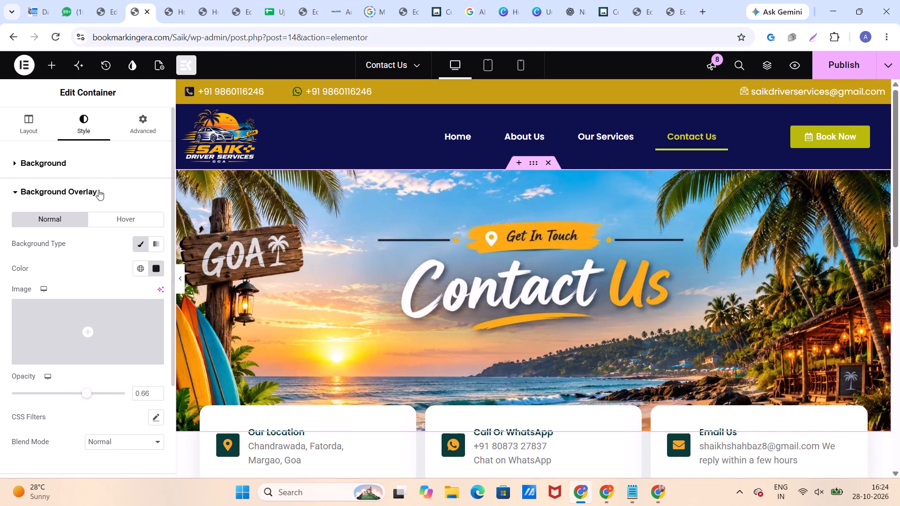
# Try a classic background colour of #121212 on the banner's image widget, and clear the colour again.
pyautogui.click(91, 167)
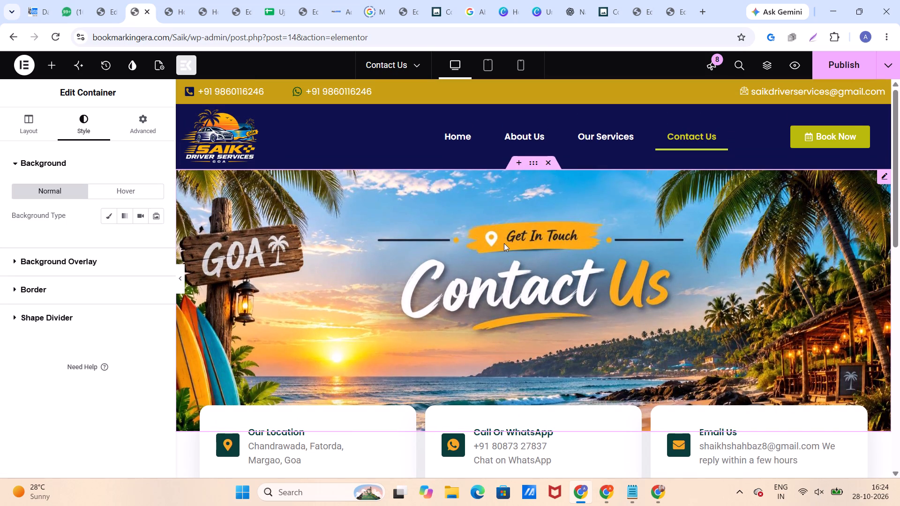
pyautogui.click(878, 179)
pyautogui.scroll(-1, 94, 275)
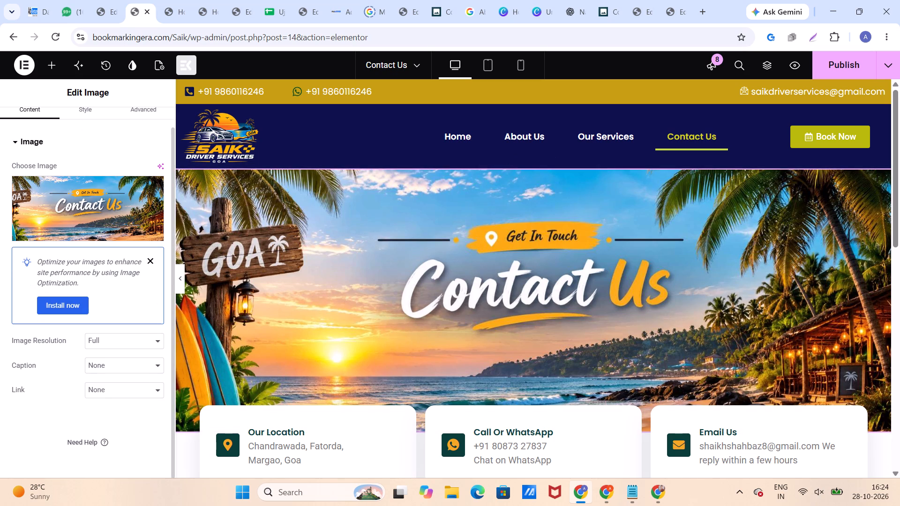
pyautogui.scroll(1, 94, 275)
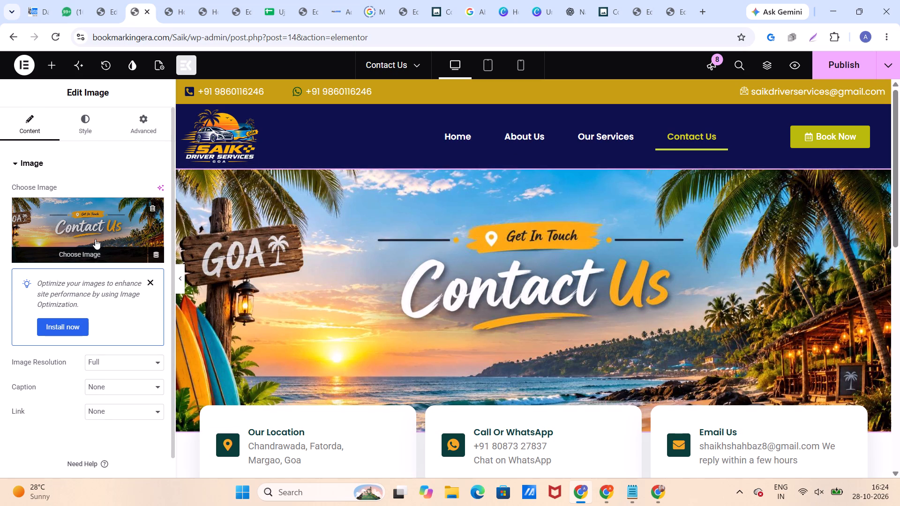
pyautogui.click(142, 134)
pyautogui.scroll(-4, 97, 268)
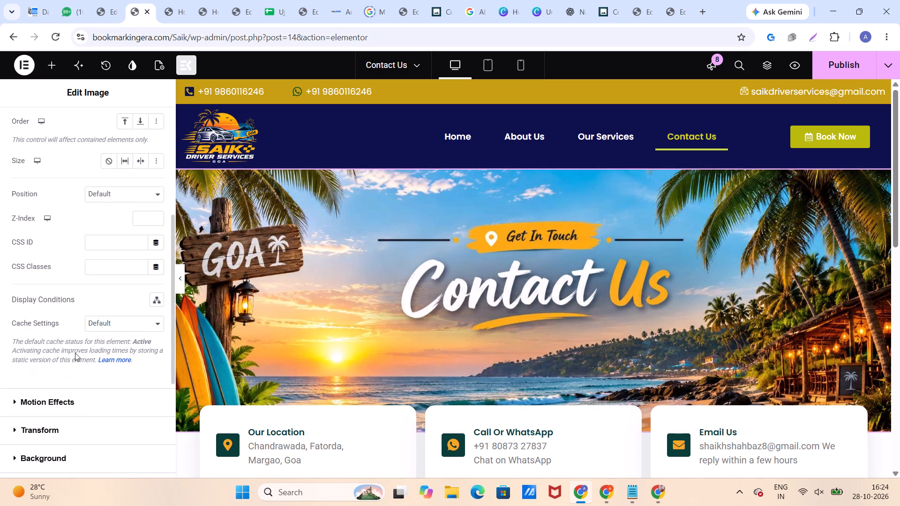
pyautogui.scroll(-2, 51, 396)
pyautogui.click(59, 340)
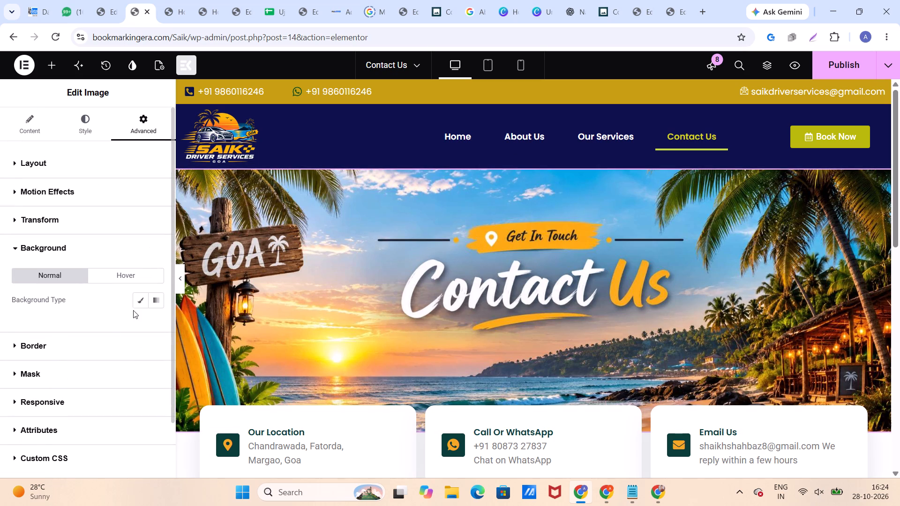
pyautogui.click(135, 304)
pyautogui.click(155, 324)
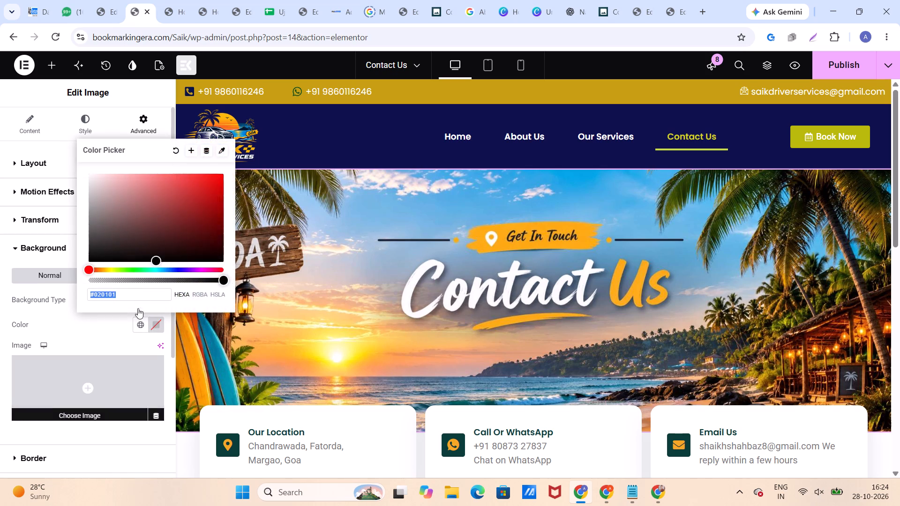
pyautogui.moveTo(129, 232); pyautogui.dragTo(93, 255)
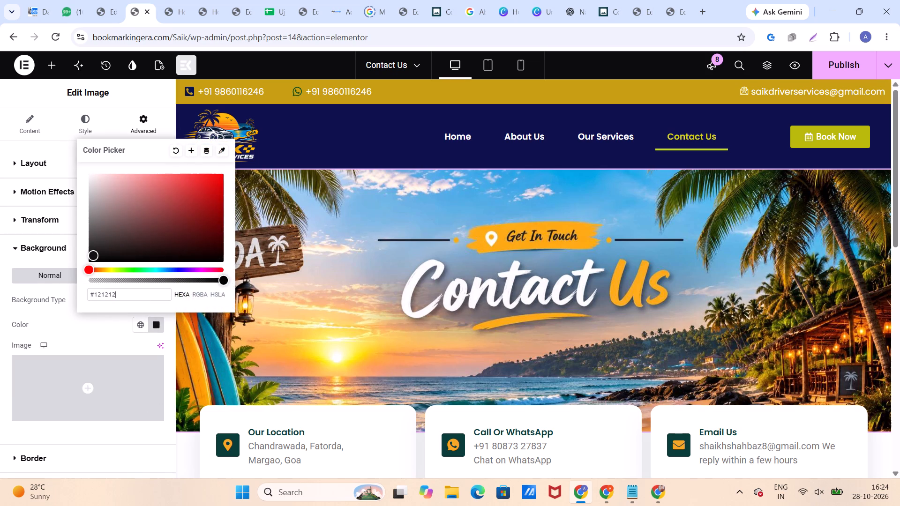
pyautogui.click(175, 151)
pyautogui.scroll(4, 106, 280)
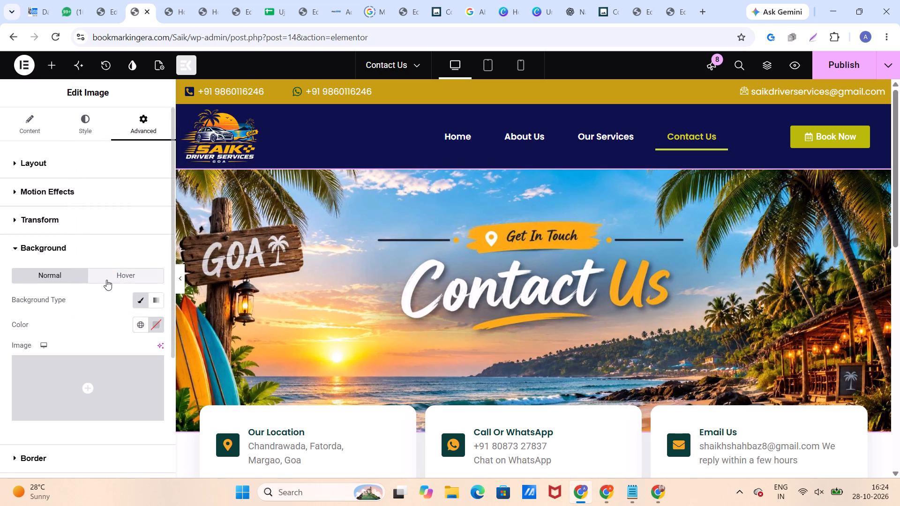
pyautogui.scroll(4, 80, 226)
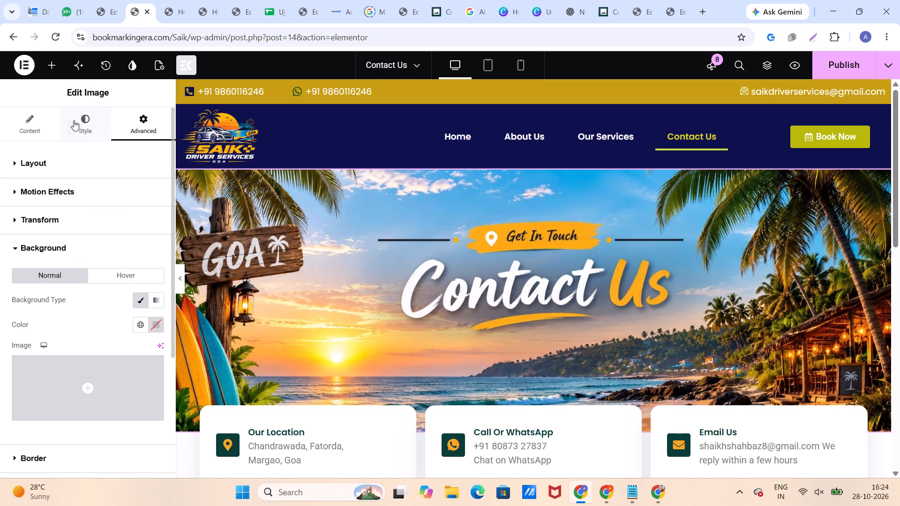
# Review the banner image's style and content settings and how the contact cards sit against the banner.
pyautogui.click(83, 123)
pyautogui.scroll(-2, 71, 257)
pyautogui.scroll(2, 72, 257)
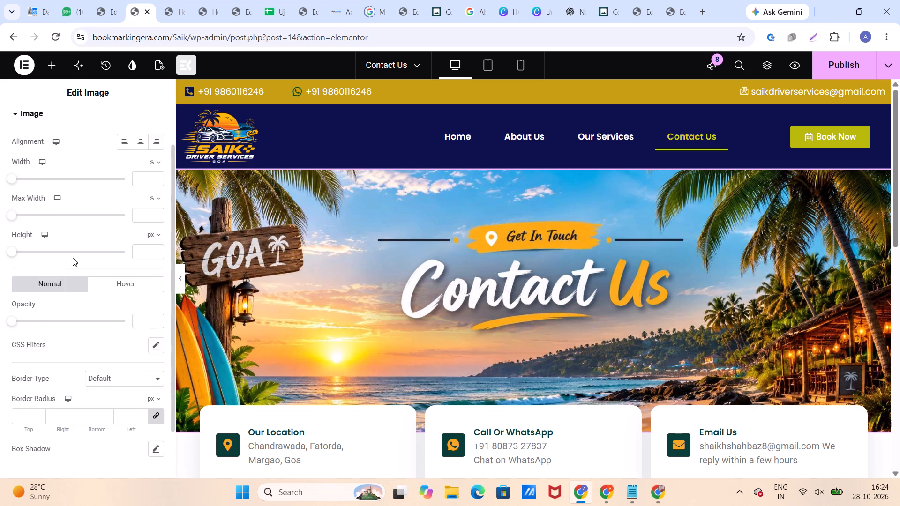
pyautogui.click(36, 124)
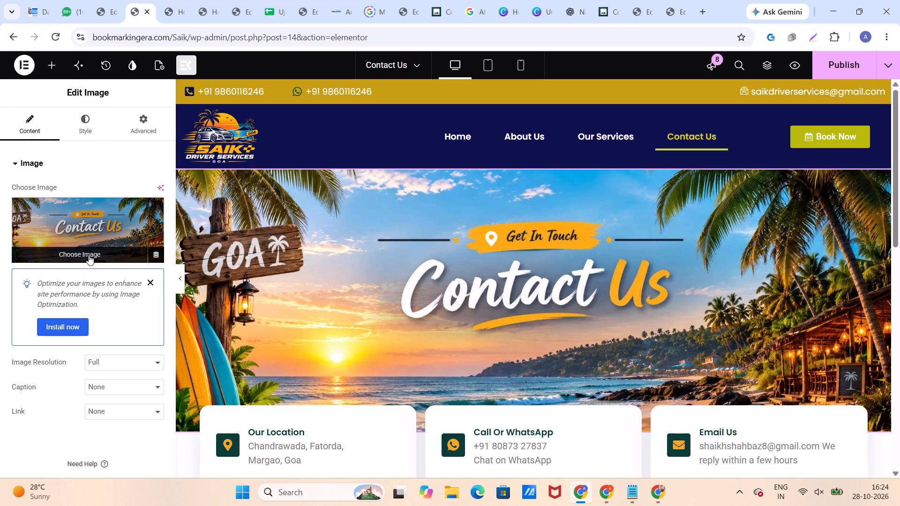
pyautogui.scroll(-3, 471, 354)
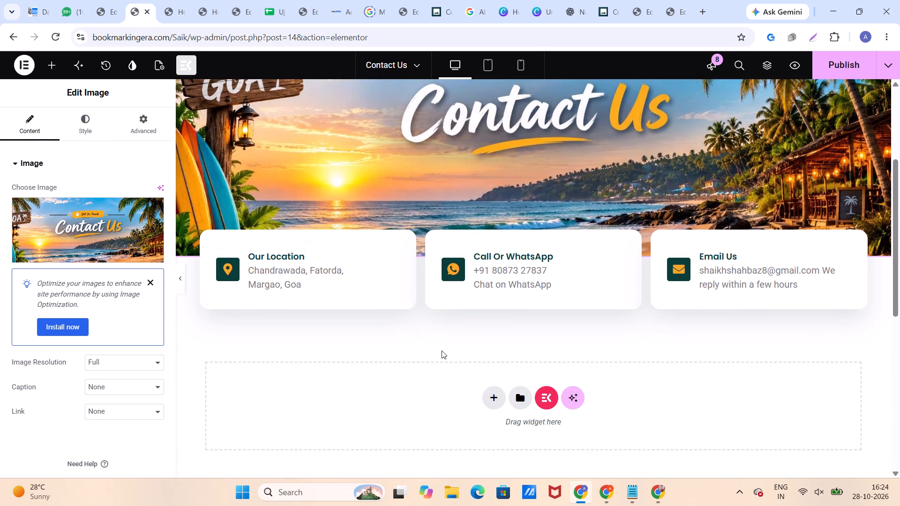
pyautogui.scroll(2, 442, 350)
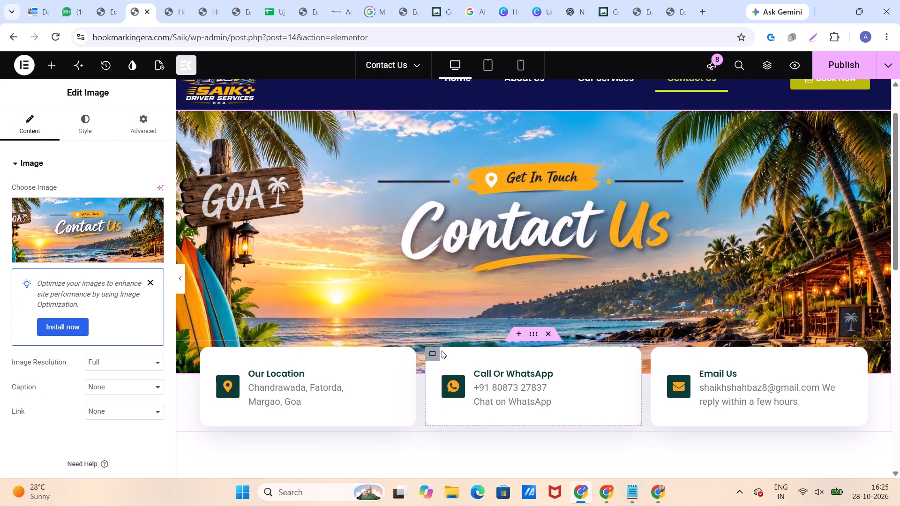
pyautogui.scroll(1, 488, 350)
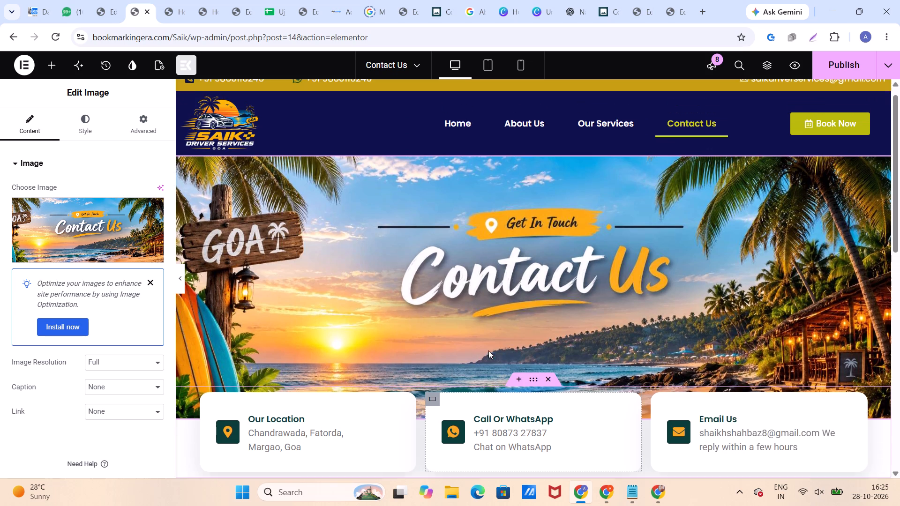
pyautogui.scroll(-1, 488, 350)
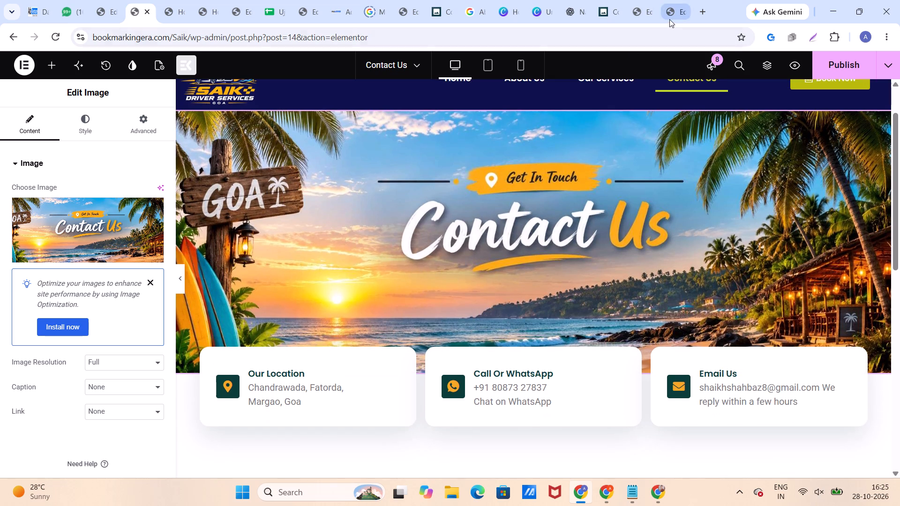
# Switch to the tropicaltaxiservices.com Contact Us editor and copy the container with We're Just A Call Away and the Book Your Ride form.
pyautogui.click(669, 19)
pyautogui.scroll(-3, 513, 200)
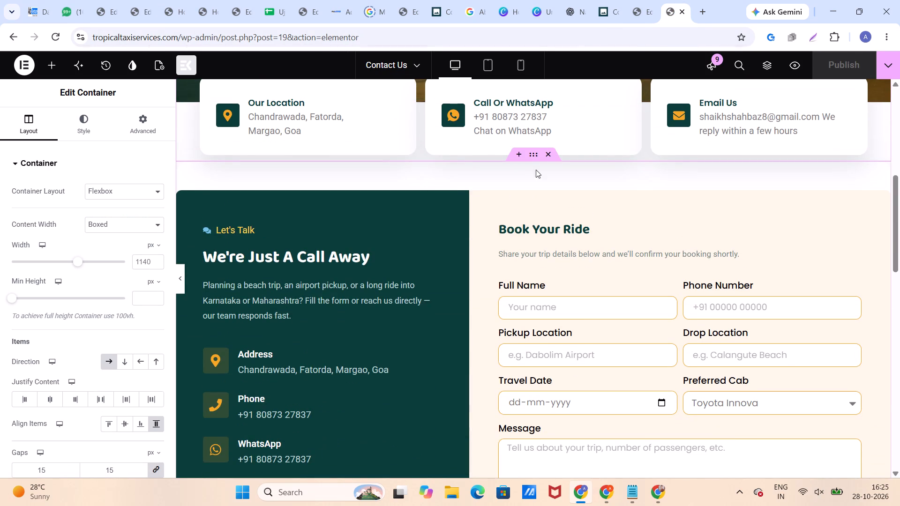
pyautogui.click(532, 156)
pyautogui.rightClick(535, 159)
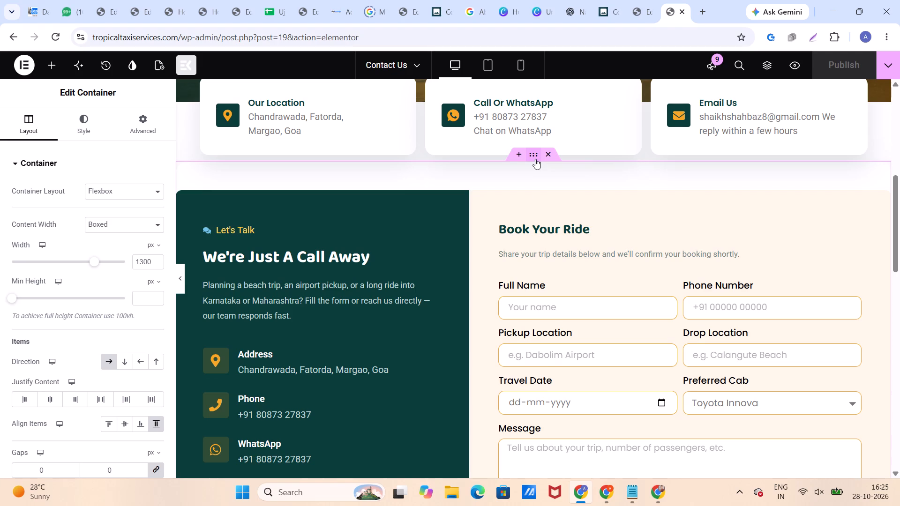
pyautogui.click(550, 175)
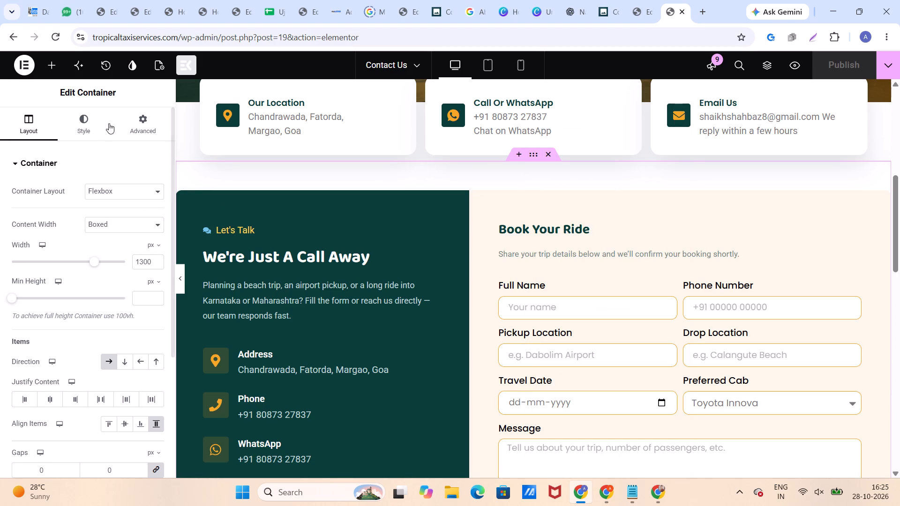
# Return to the bookmarkingera.com Contact Us editor and paste the copied booking section from the other site below the contact cards.
pyautogui.click(240, 13)
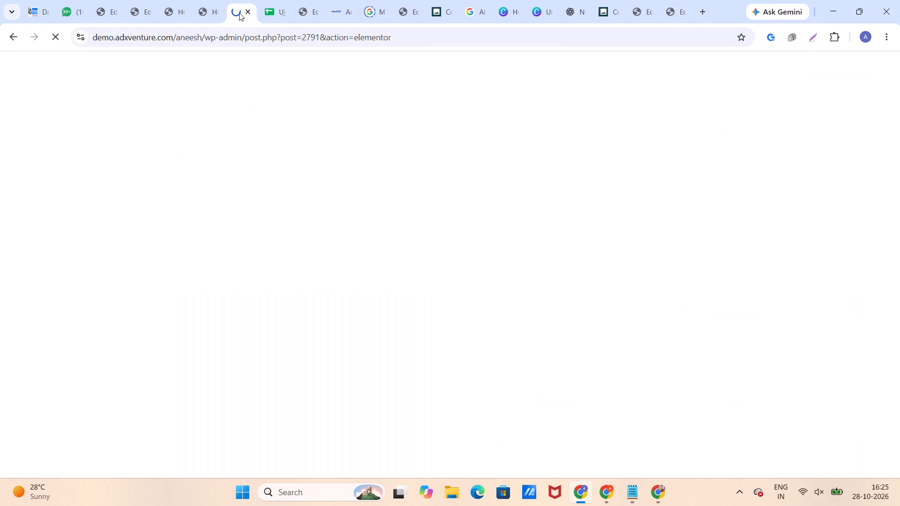
pyautogui.click(210, 16)
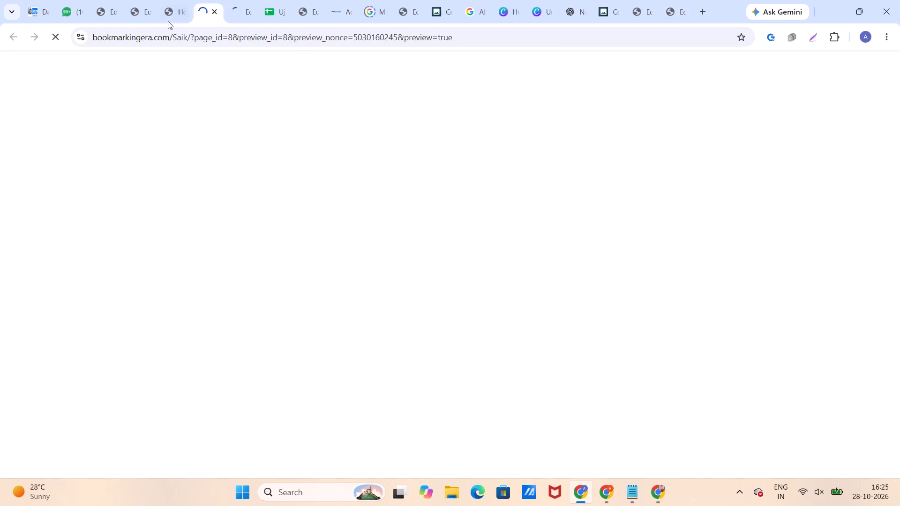
pyautogui.click(111, 10)
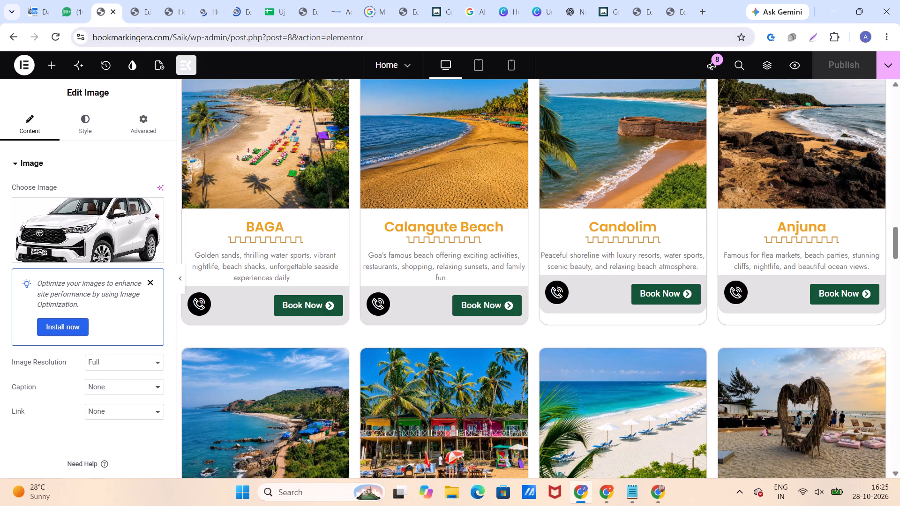
pyautogui.click(144, 14)
pyautogui.scroll(-4, 302, 258)
pyautogui.click(279, 294)
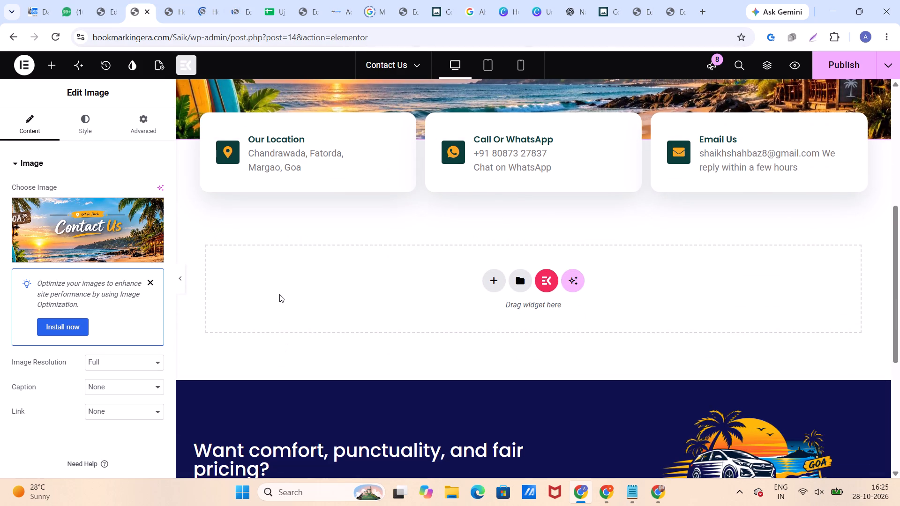
pyautogui.rightClick(279, 294)
pyautogui.click(339, 324)
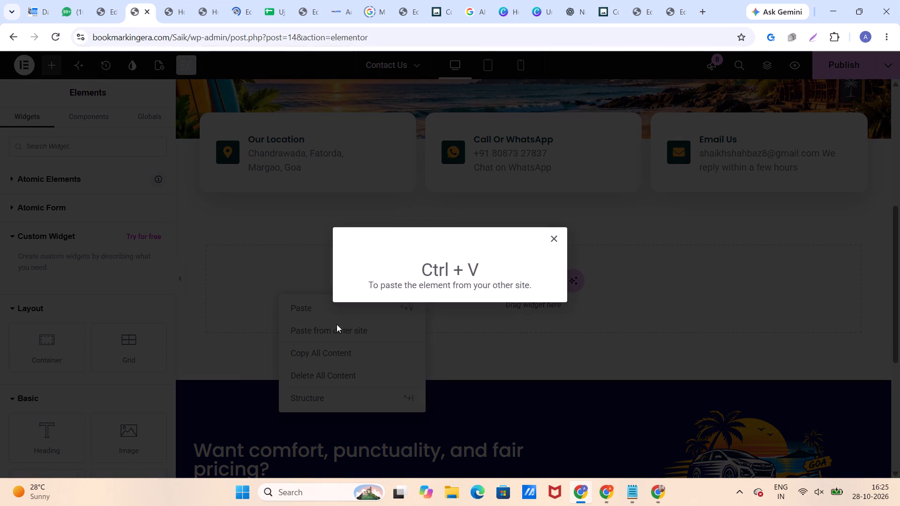
pyautogui.hotkey('ctrl', 'v')
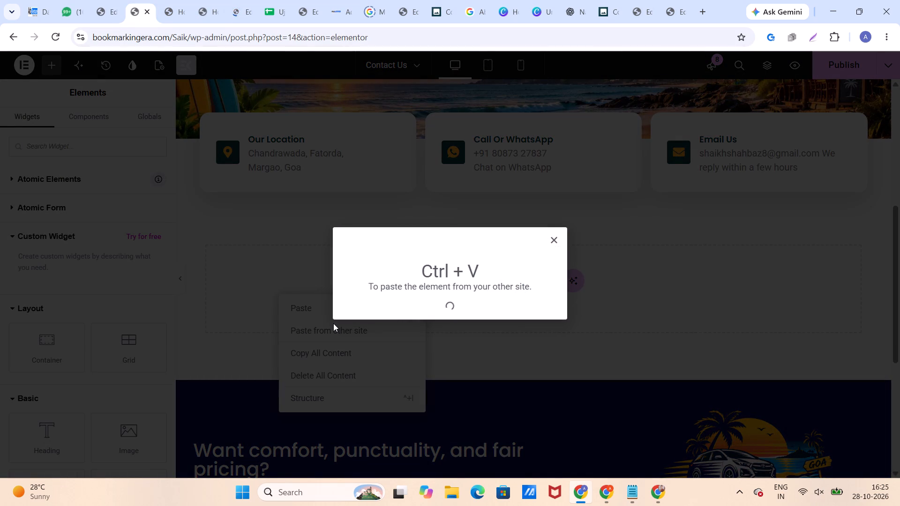
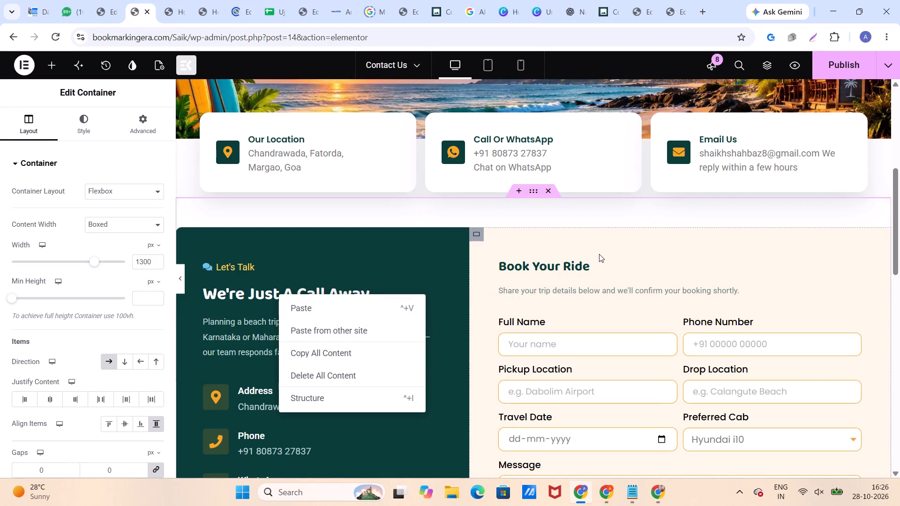
# Publish the Contact Us page with the pasted booking section and check the section down to its Send Enquiry button.
pyautogui.click(826, 67)
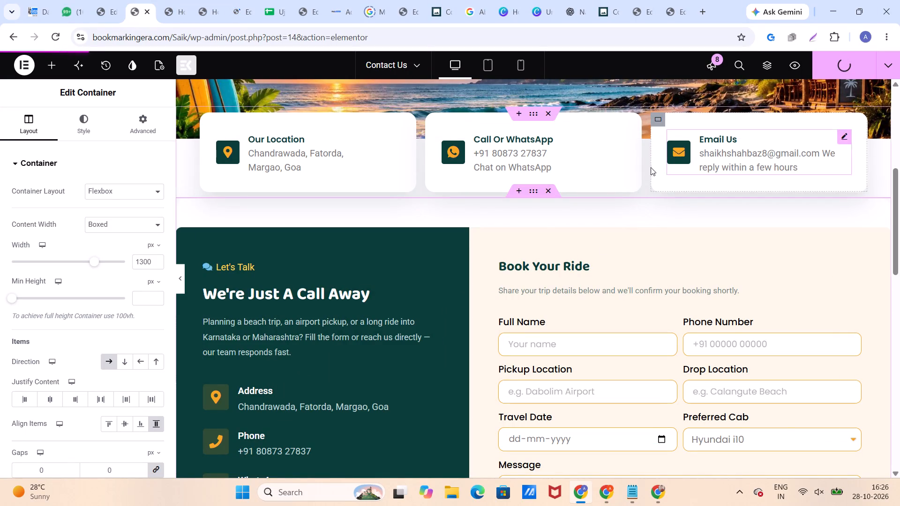
pyautogui.scroll(-5, 529, 239)
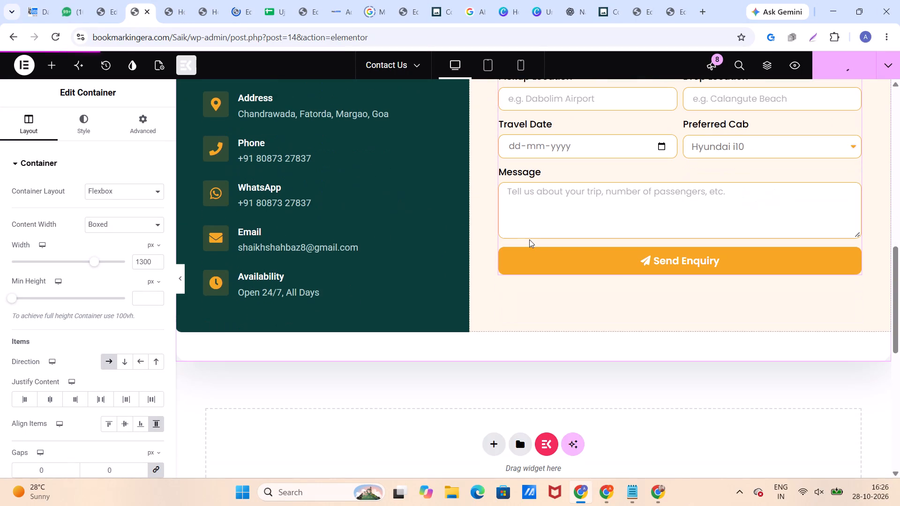
pyautogui.scroll(2, 529, 239)
pyautogui.scroll(-6, 529, 239)
pyautogui.scroll(4, 529, 239)
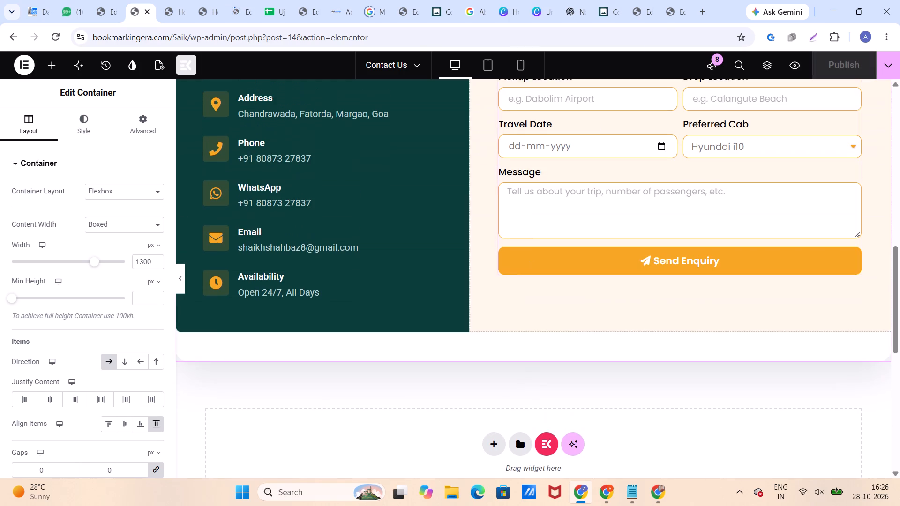
# Switch to the tropicaltaxiservices.com Contact Us editor and copy the full-width Google map container below the booking section.
pyautogui.click(682, 6)
pyautogui.scroll(-5, 603, 150)
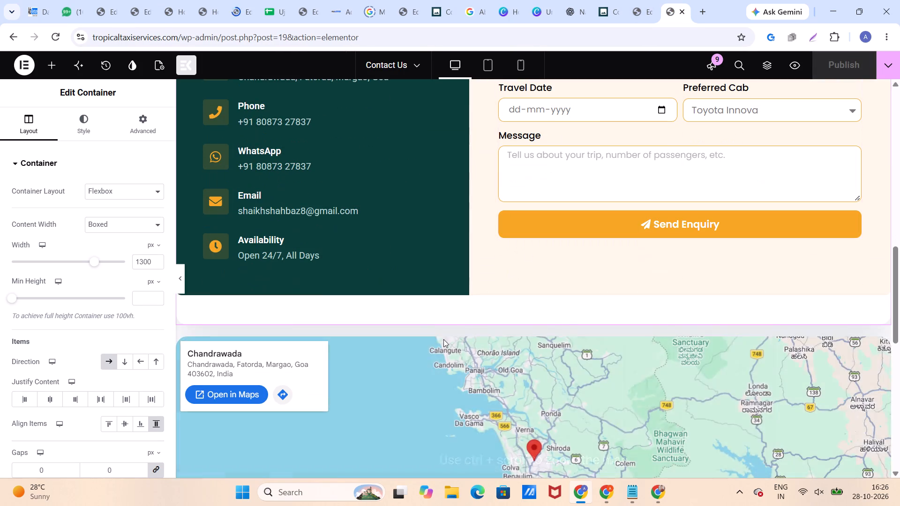
pyautogui.scroll(-2, 430, 341)
pyautogui.click(532, 212)
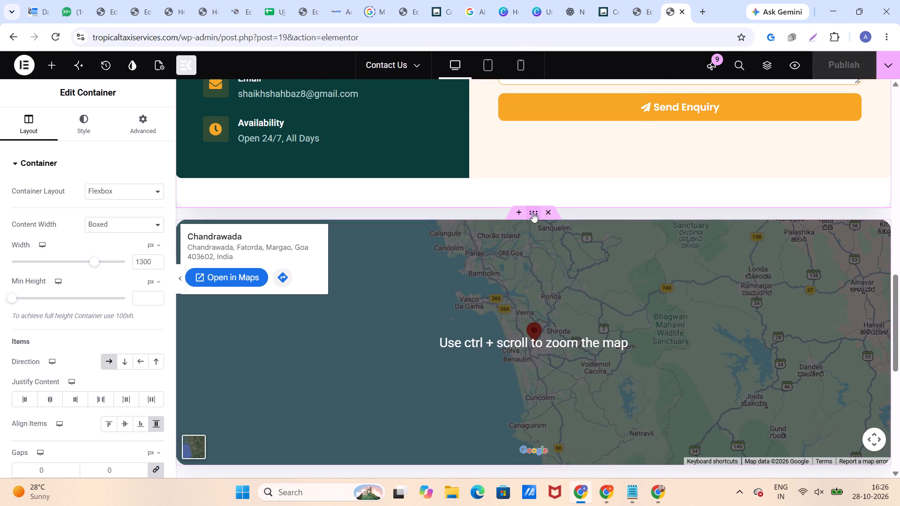
pyautogui.rightClick(532, 212)
pyautogui.click(546, 168)
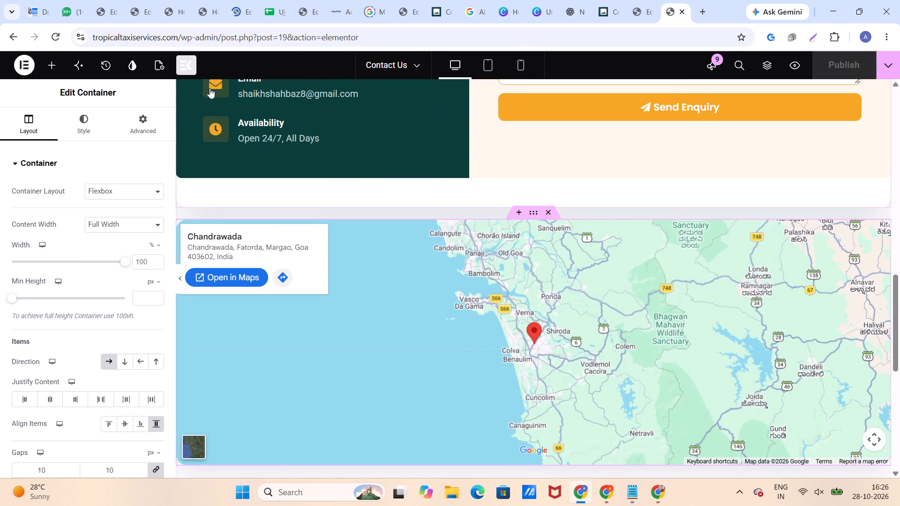
# Return to the bookmarkingera.com Contact Us editor and paste the copied map container from the other site below the booking section.
pyautogui.click(106, 6)
pyautogui.scroll(-4, 270, 129)
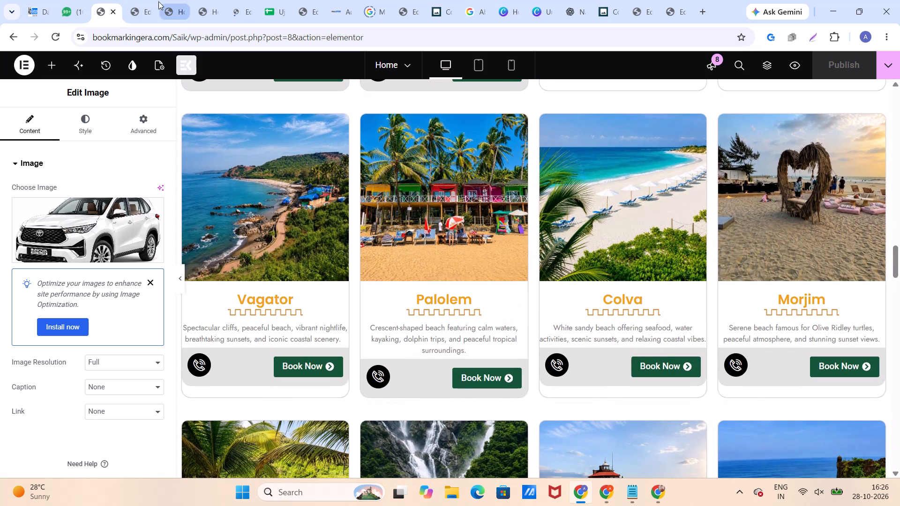
pyautogui.click(137, 1)
pyautogui.scroll(1, 380, 124)
pyautogui.scroll(-3, 380, 125)
pyautogui.click(311, 326)
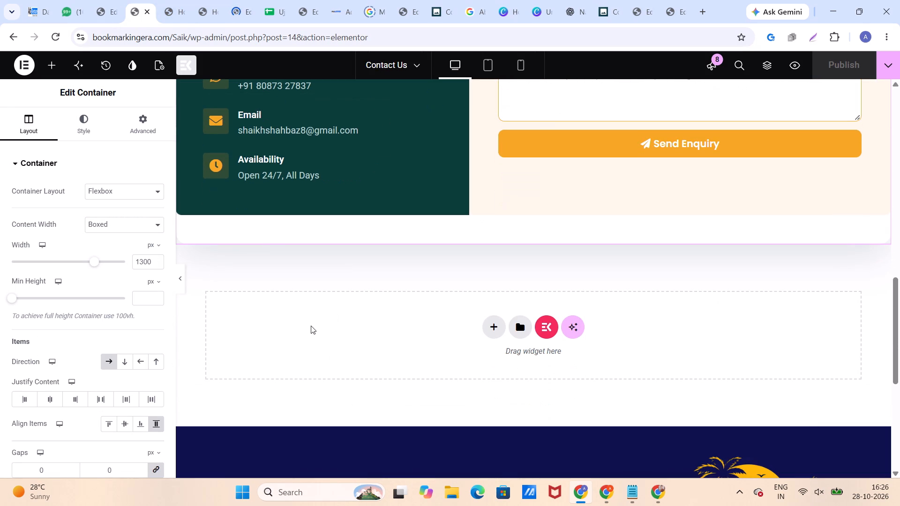
pyautogui.rightClick(311, 326)
pyautogui.click(341, 358)
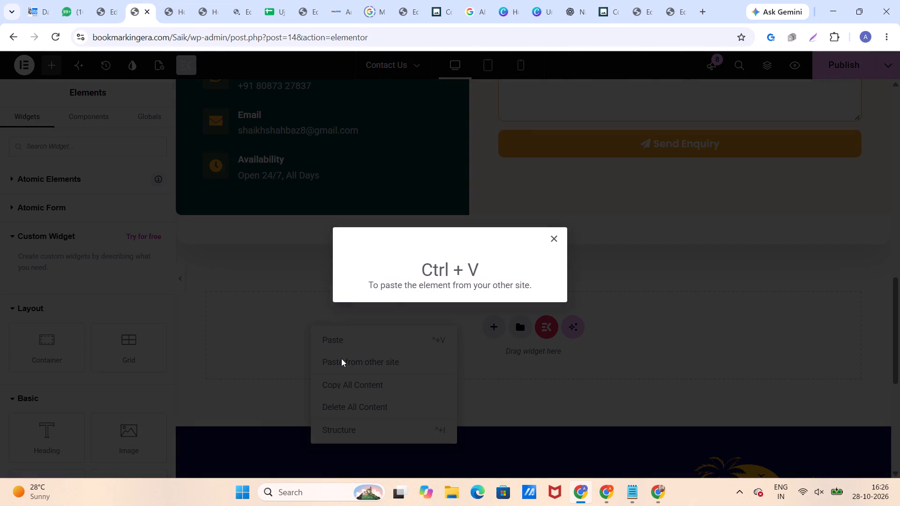
pyautogui.hotkey('ctrl', 'v')
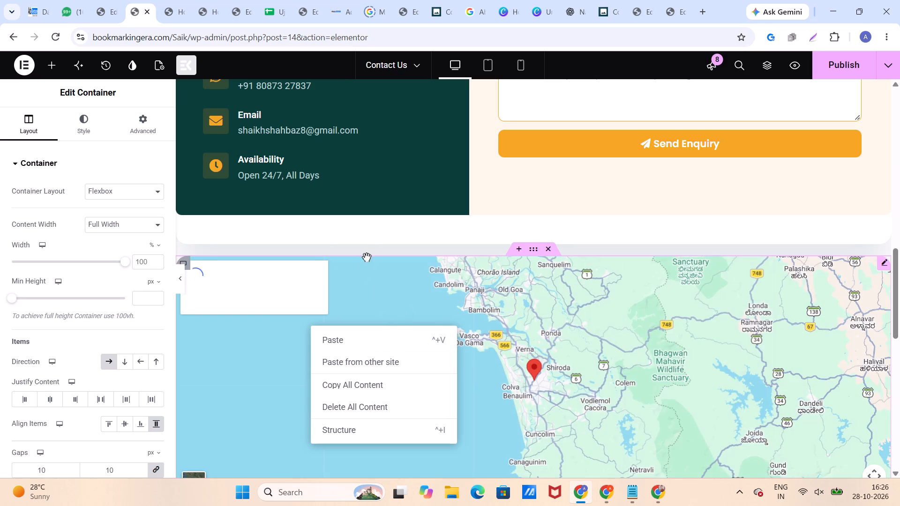
# Review the Contact Us page layout from the pasted map up through the booking section to the contact cards.
pyautogui.click(371, 222)
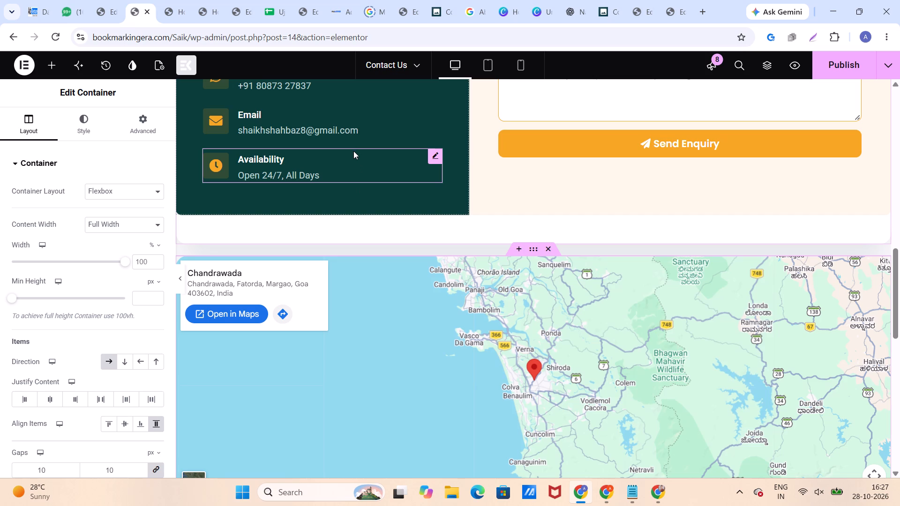
pyautogui.scroll(5, 520, 253)
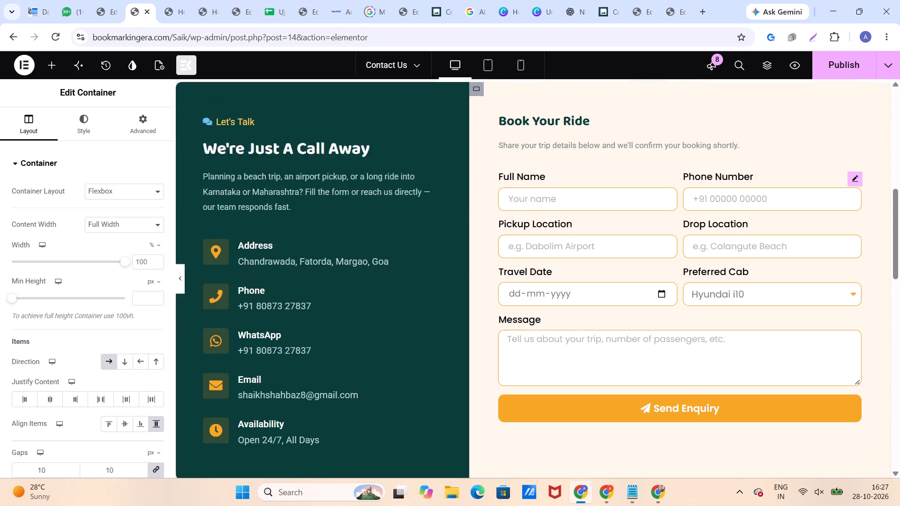
pyautogui.scroll(4, 517, 237)
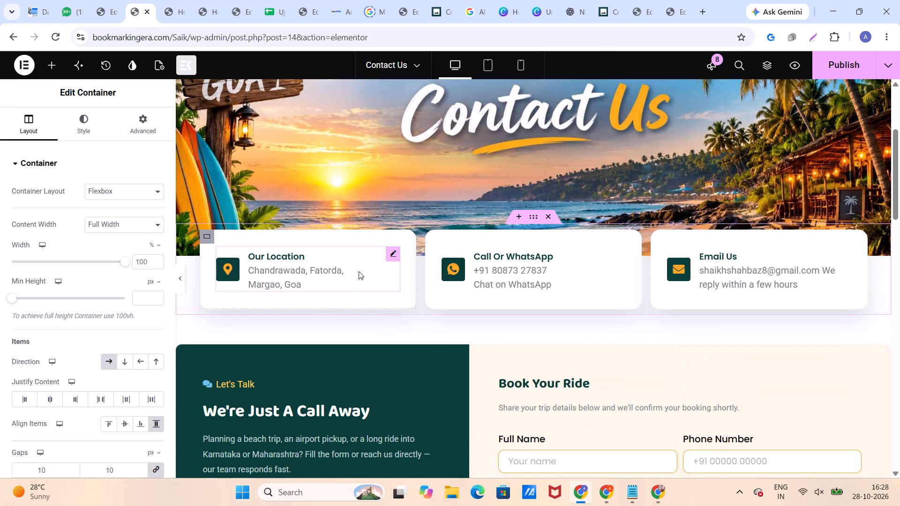
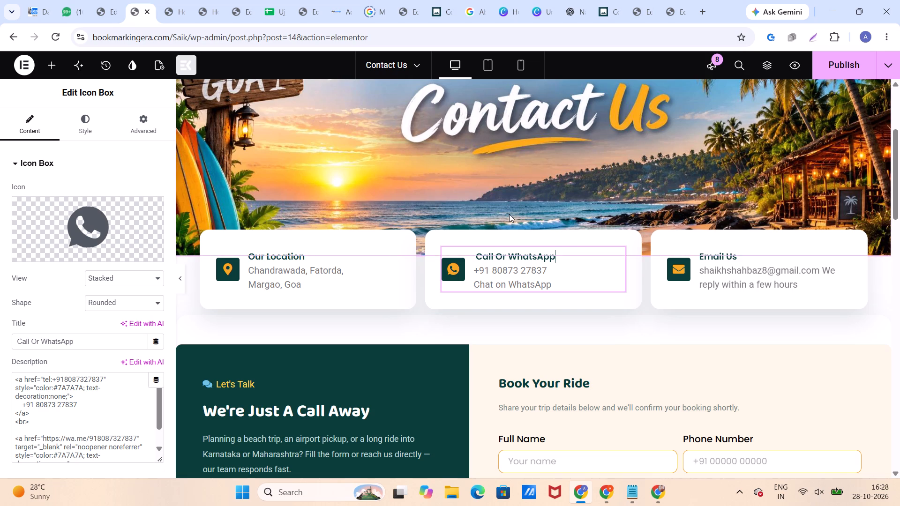
# Open the Email Us contact card's description for editing at the end of its email address line.
pyautogui.scroll(-1, 560, 265)
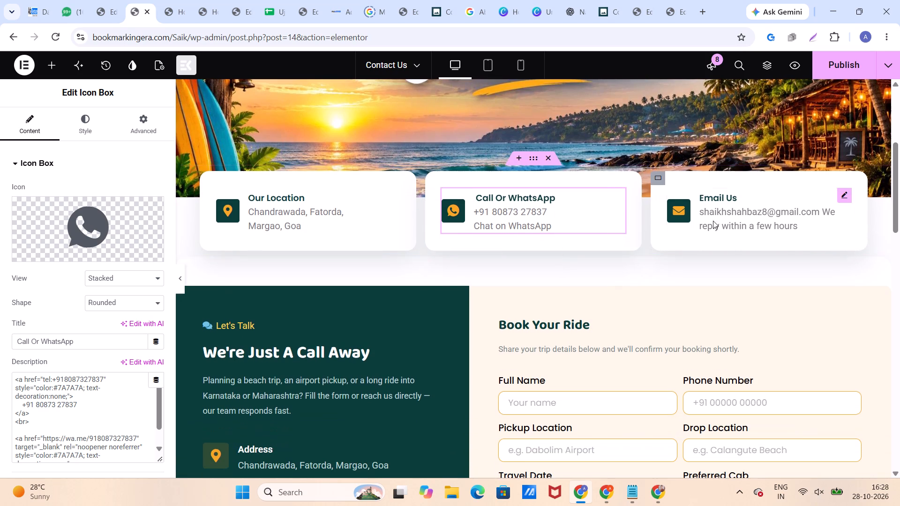
pyautogui.click(766, 208)
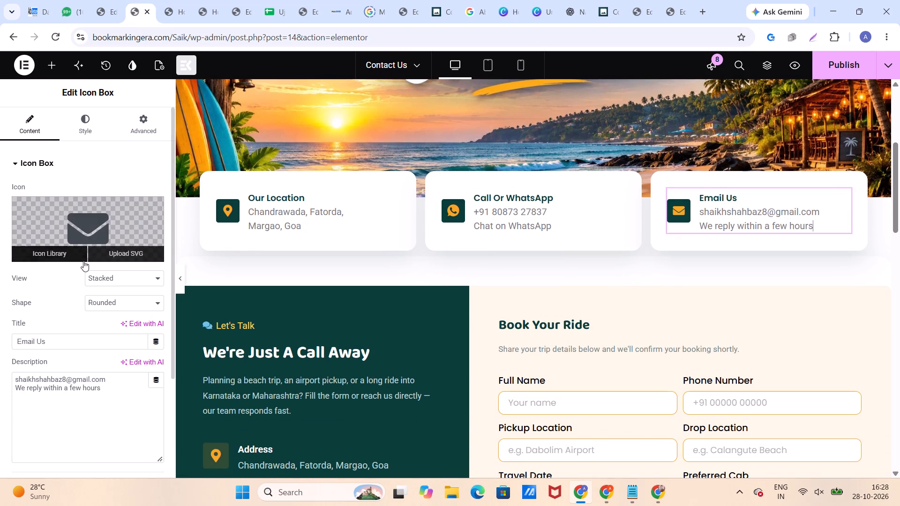
pyautogui.moveTo(106, 380); pyautogui.dragTo(104, 379)
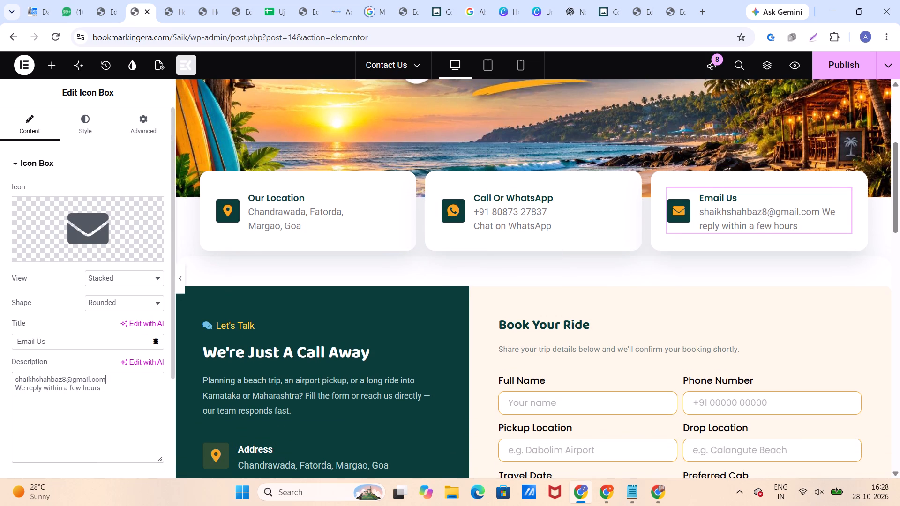
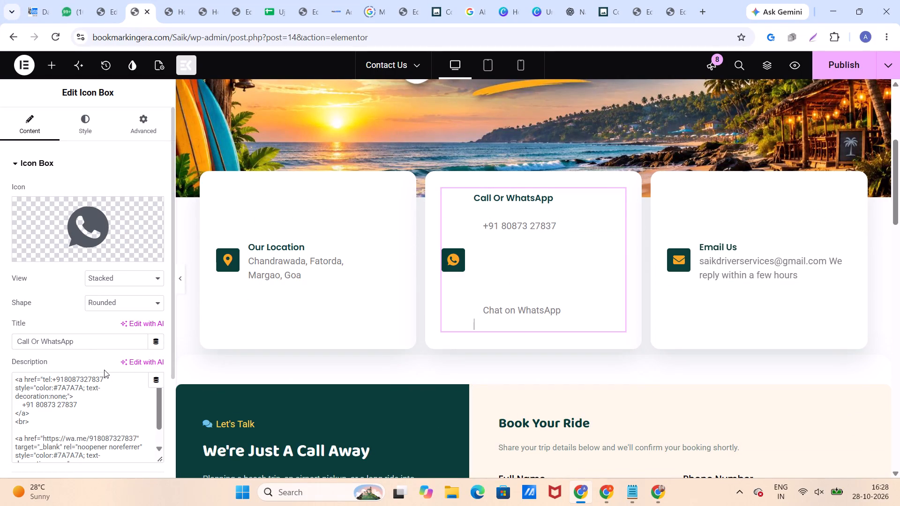
# Select the phone number inside the tel link in the Call Or WhatsApp card's description code.
pyautogui.click(111, 376)
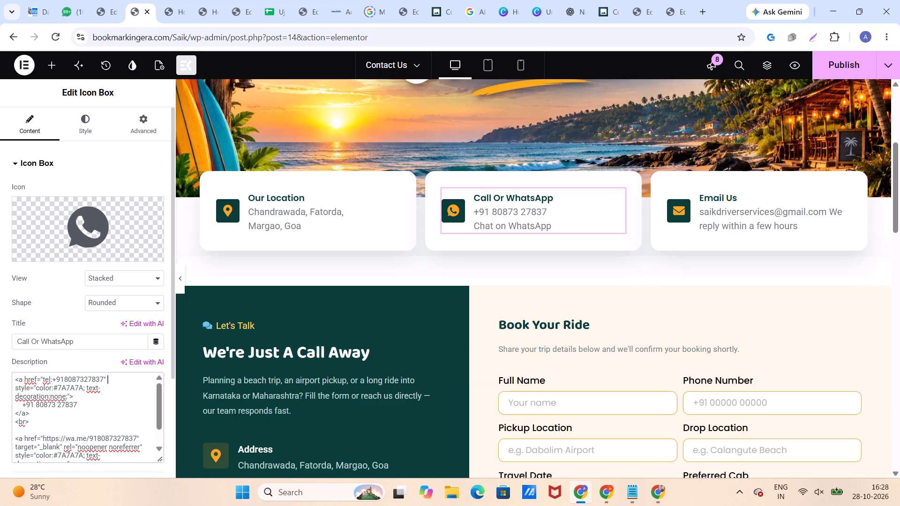
pyautogui.moveTo(104, 379); pyautogui.dragTo(60, 373)
pyautogui.moveTo(60, 373); pyautogui.dragTo(60, 373)
pyautogui.click(123, 395)
pyautogui.moveTo(104, 381); pyautogui.dragTo(103, 380)
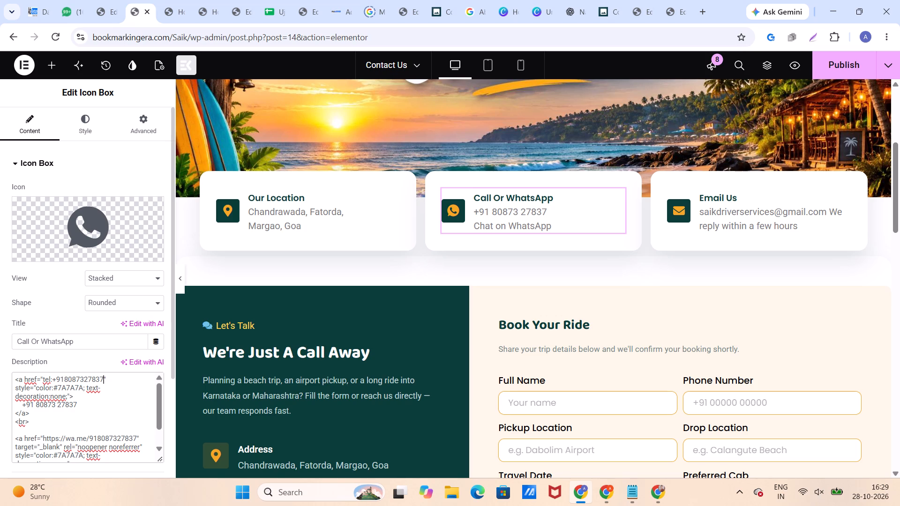
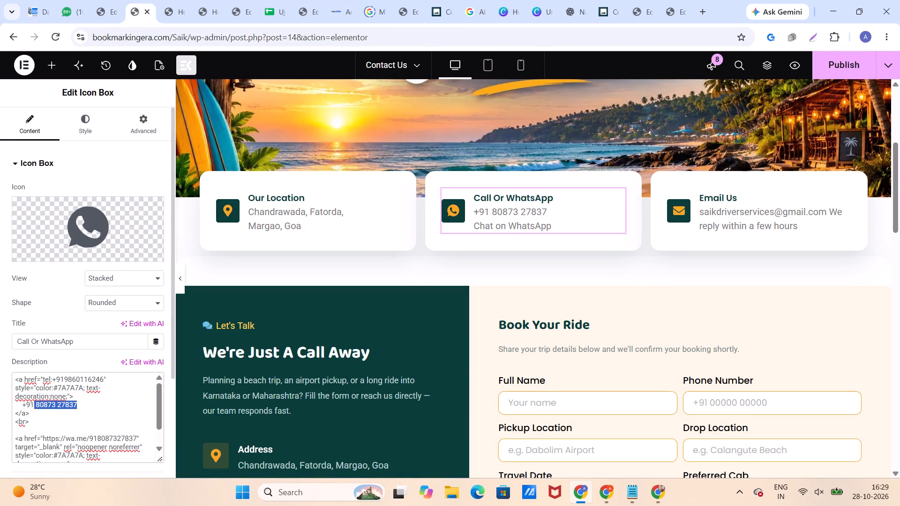
# Replace the displayed number and the wa.me link's number in the Call Or WhatsApp card with the copied phone number, keeping a space after +91.
pyautogui.hotkey('ctrl', 'v')
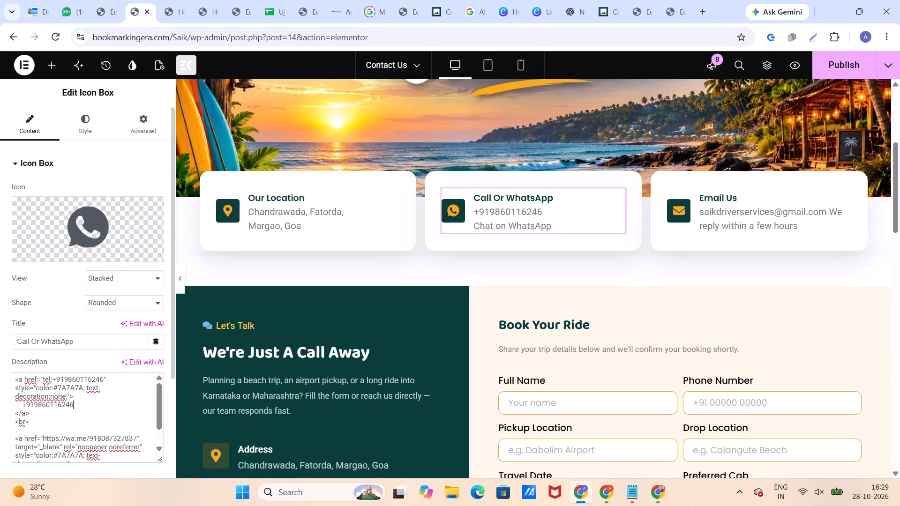
pyautogui.click(34, 404)
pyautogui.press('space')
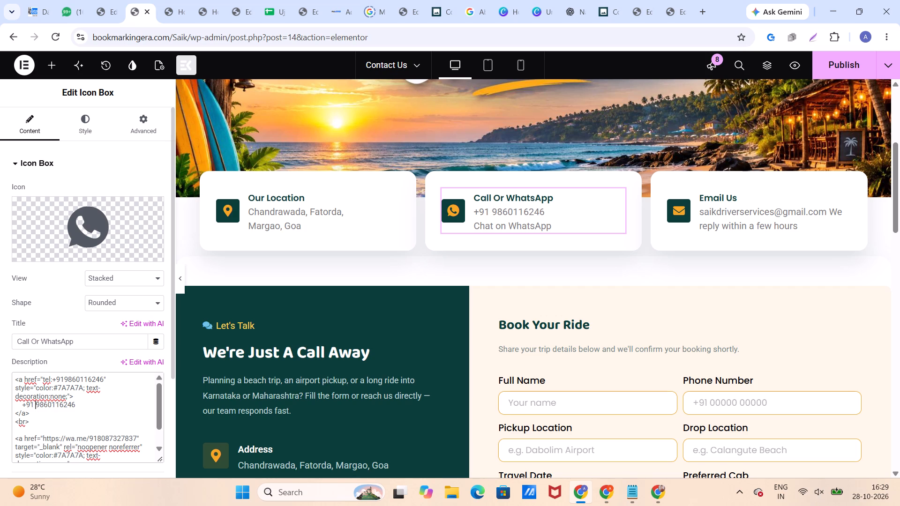
pyautogui.scroll(-1, 126, 394)
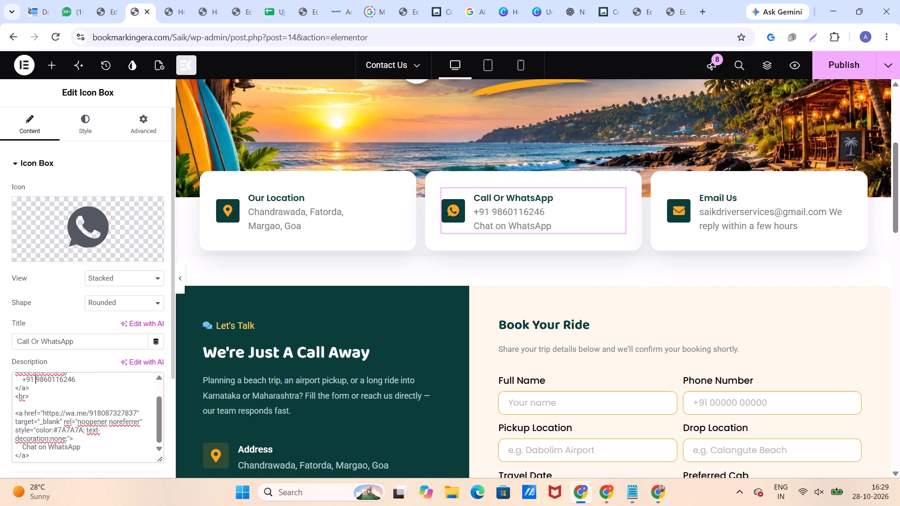
pyautogui.moveTo(137, 412); pyautogui.dragTo(102, 409)
pyautogui.moveTo(102, 409); pyautogui.dragTo(98, 414)
pyautogui.hotkey('ctrl', 'v')
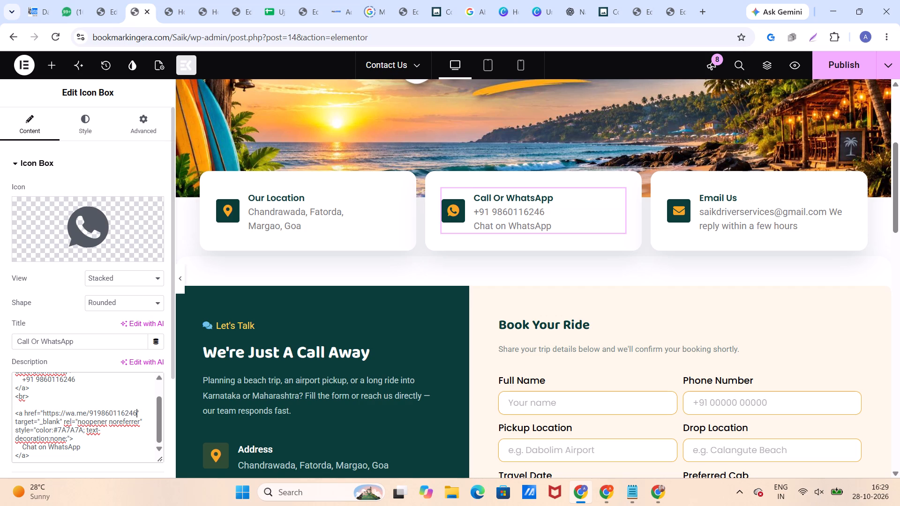
pyautogui.scroll(-2, 71, 430)
pyautogui.scroll(3, 80, 420)
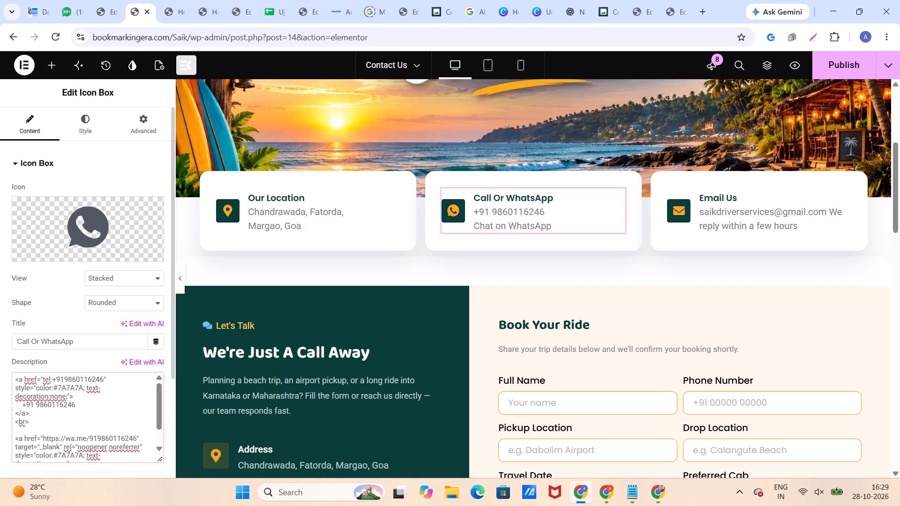
pyautogui.scroll(3, 80, 420)
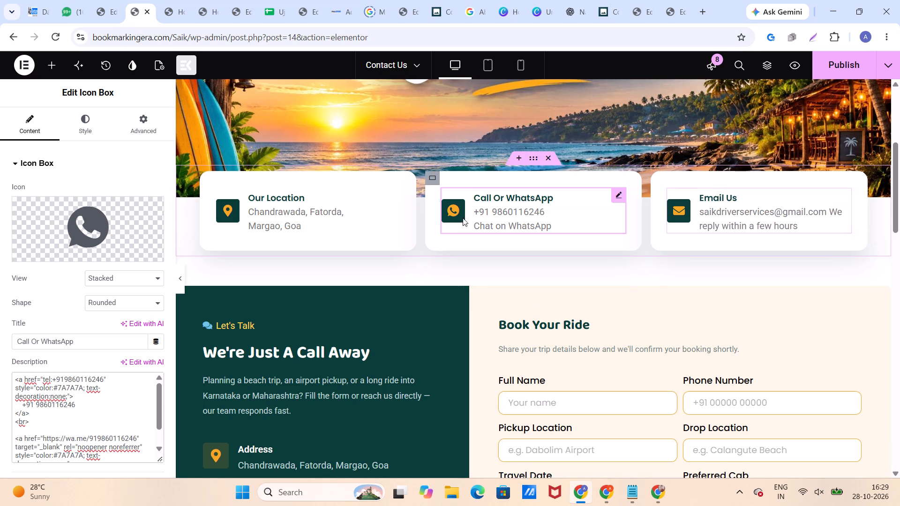
# Shorten the Our Location card's description to just Goa.
pyautogui.click(325, 227)
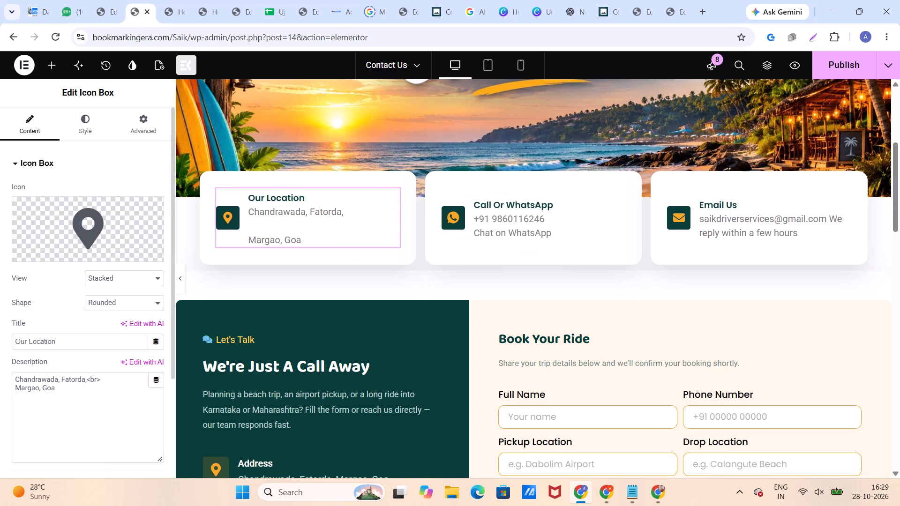
pyautogui.moveTo(42, 390); pyautogui.dragTo(8, 372)
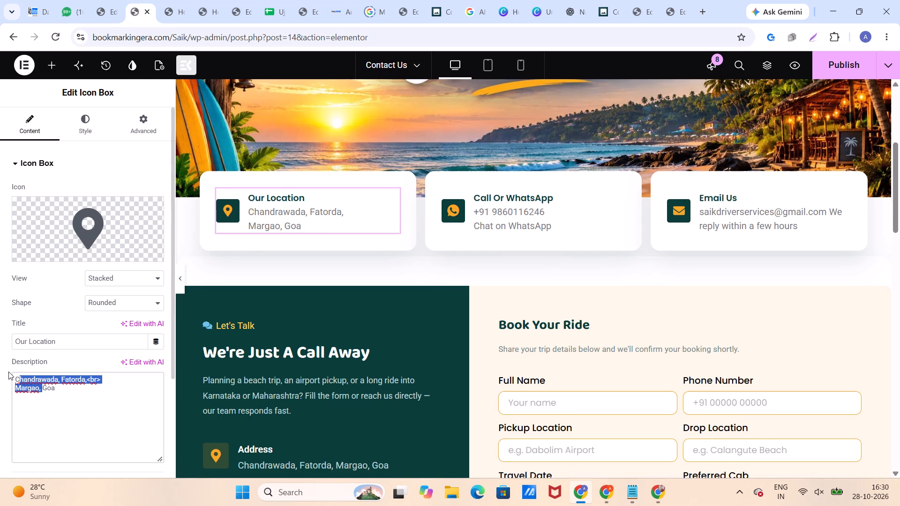
pyautogui.press('BackSpace')
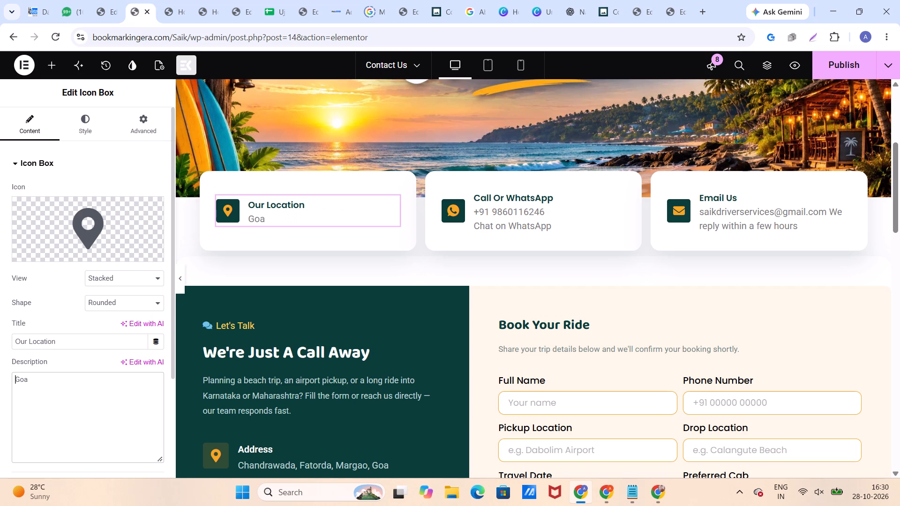
# Shorten the description of the Address item under We're Just A Call Away to just Goa.
pyautogui.scroll(-2, 412, 313)
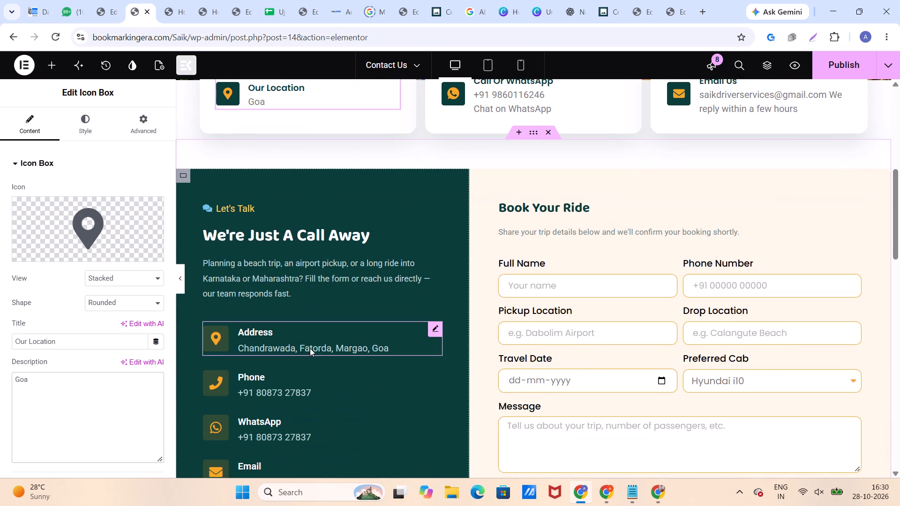
pyautogui.click(309, 348)
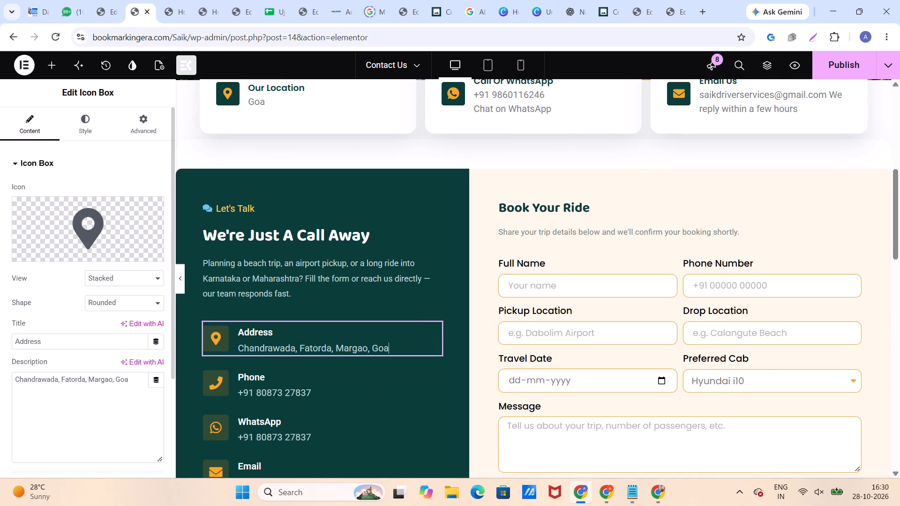
pyautogui.moveTo(116, 384); pyautogui.dragTo(0, 376)
pyautogui.press('BackSpace')
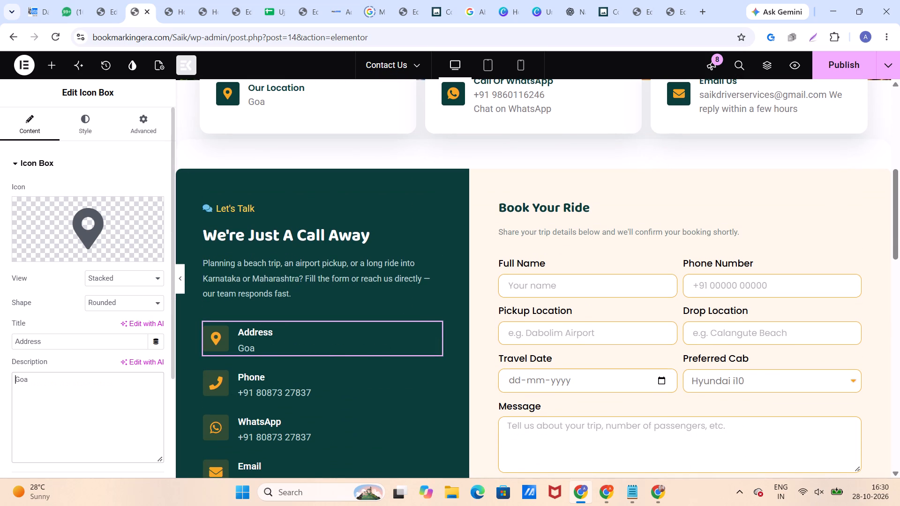
# Replace the Phone item's number in the booking section with the copied phone number, with a space after +91.
pyautogui.click(288, 389)
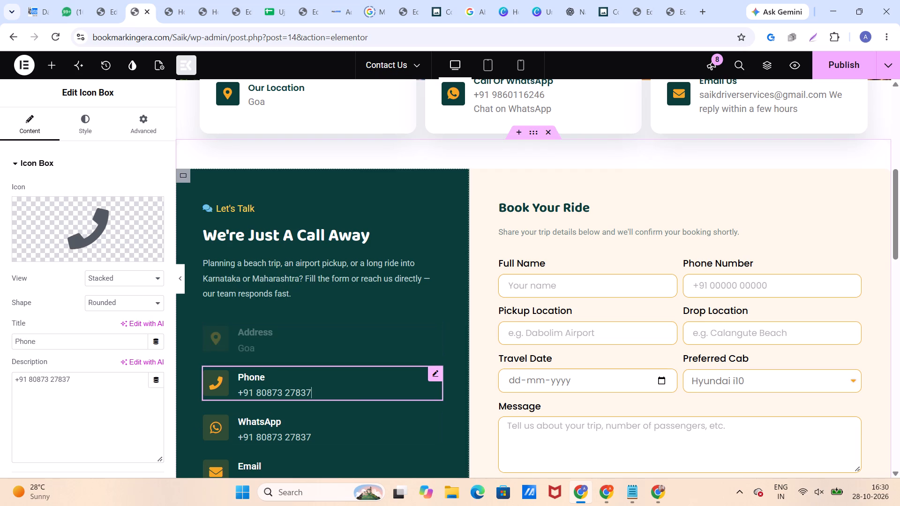
pyautogui.moveTo(84, 378); pyautogui.dragTo(27, 373)
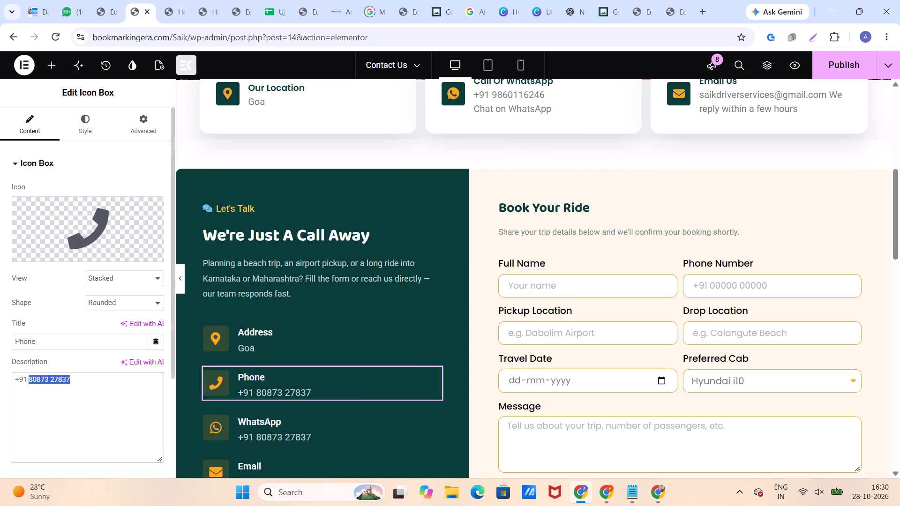
pyautogui.moveTo(27, 373); pyautogui.dragTo(28, 372)
pyautogui.hotkey('ctrl', 'v')
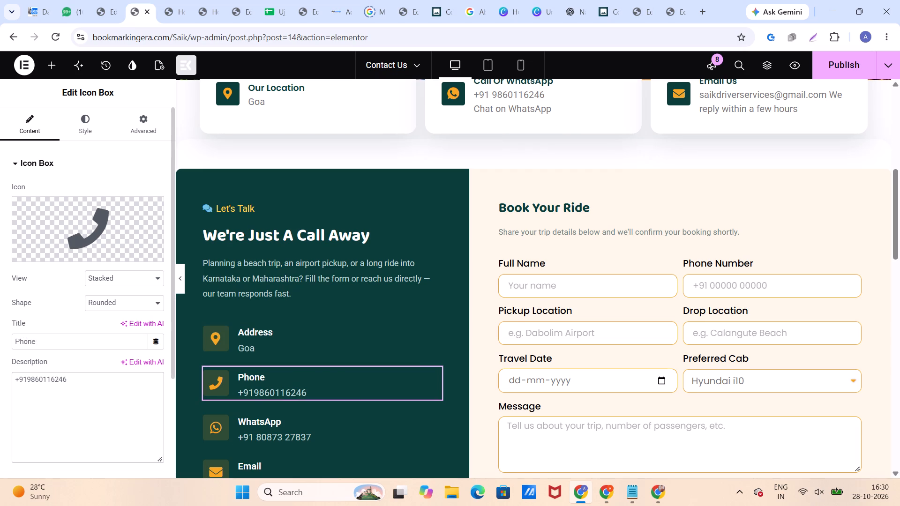
pyautogui.click(27, 381)
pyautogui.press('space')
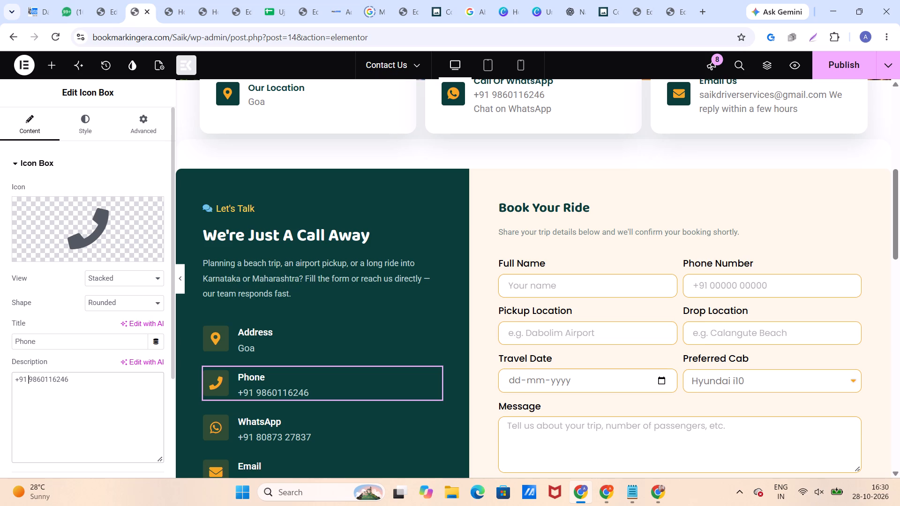
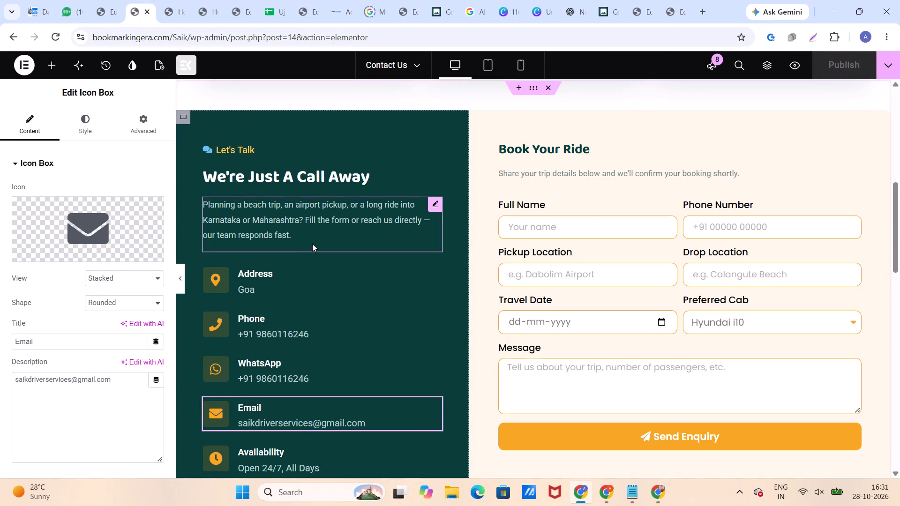
# Change the long-ride destination in the paragraph under the "We're Just A Call Away" heading so it reads "a long ride into Goa".
pyautogui.click(303, 230)
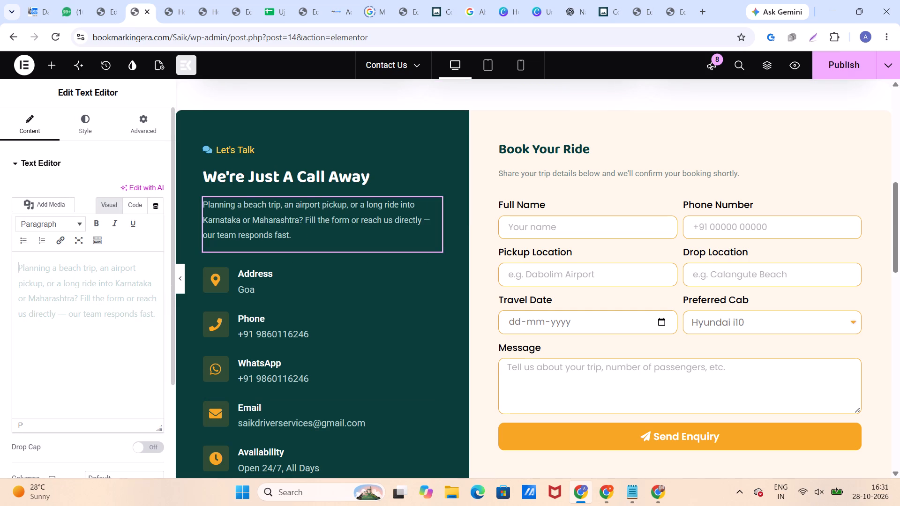
pyautogui.moveTo(77, 299); pyautogui.dragTo(97, 283)
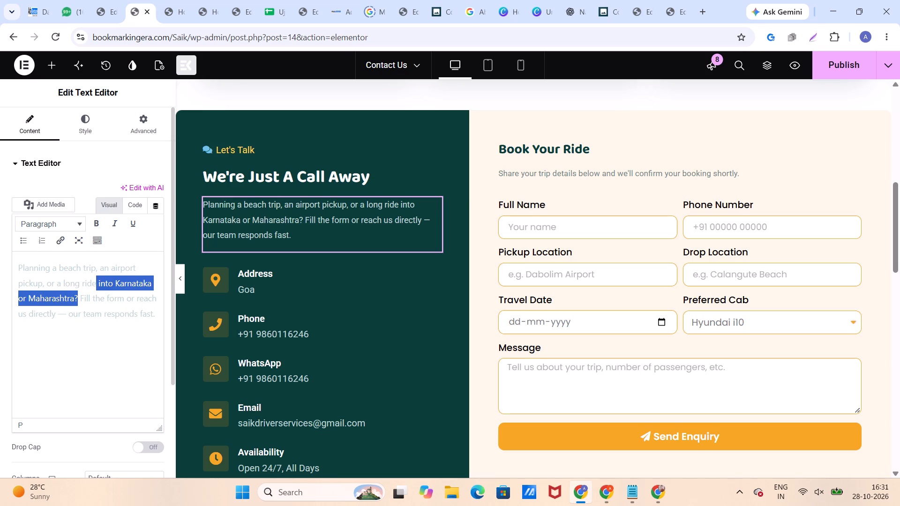
pyautogui.moveTo(97, 283); pyautogui.dragTo(116, 284)
# Replace the selected place names in the paragraph under the "We're Just A Call Away" heading with "Goa".
pyautogui.press('BackSpace')
pyautogui.write('Goa')
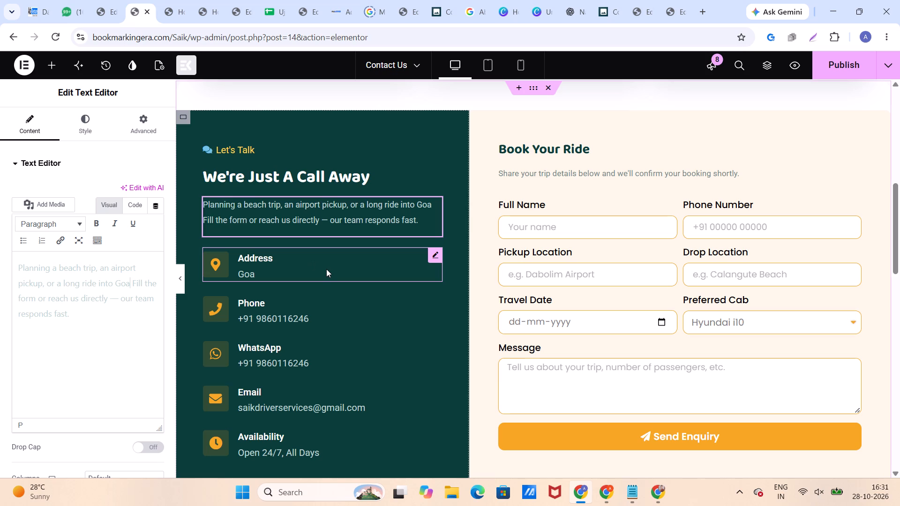
# Open the content settings of the Phone icon box in the Let's Talk contact list.
pyautogui.scroll(1, 513, 282)
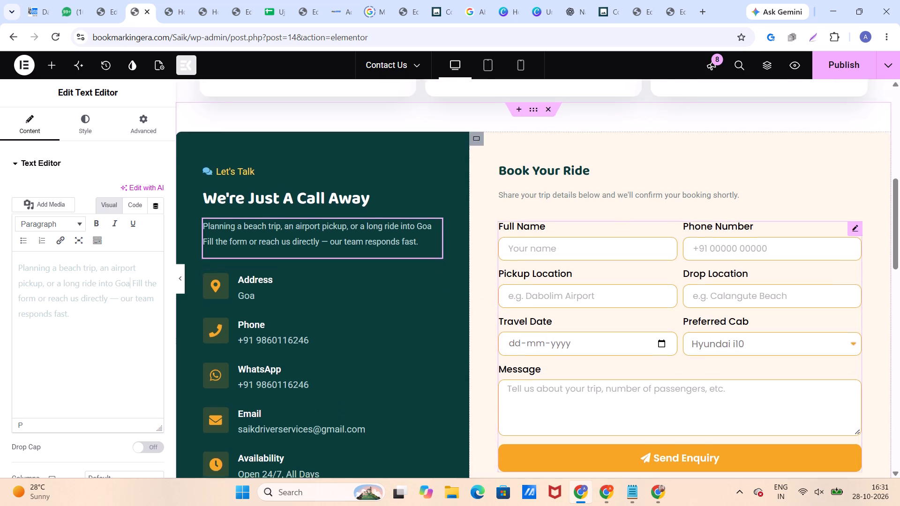
pyautogui.scroll(-4, 513, 282)
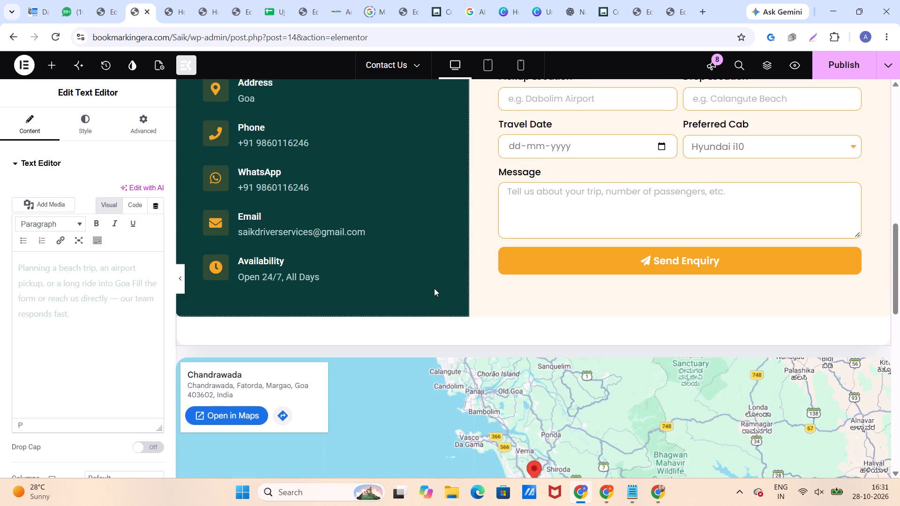
pyautogui.scroll(2, 434, 288)
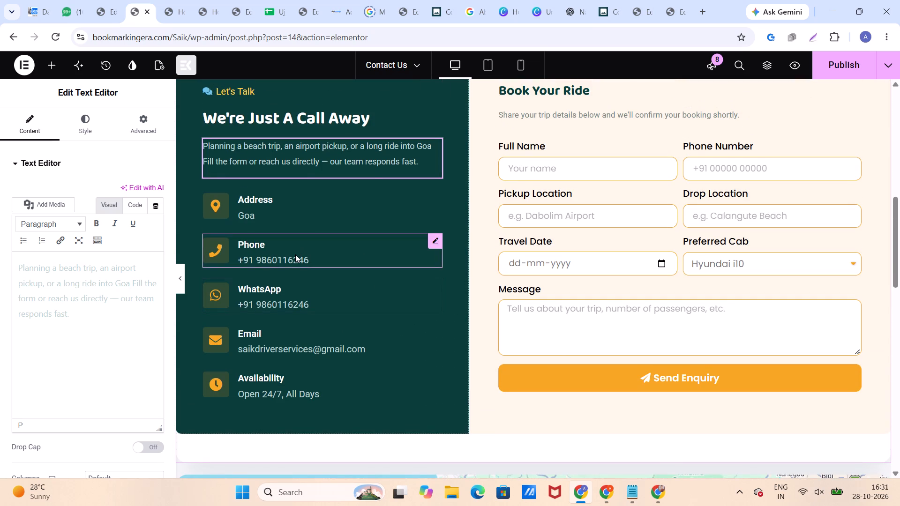
pyautogui.click(295, 254)
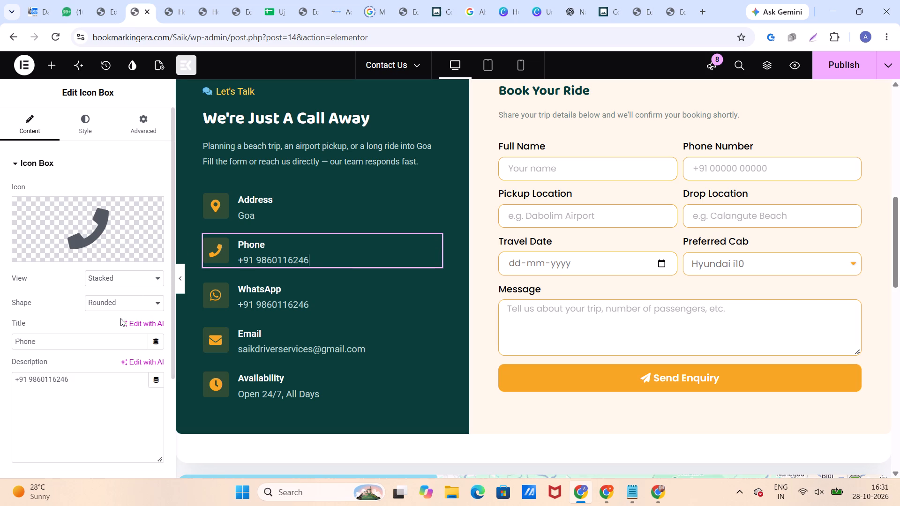
pyautogui.click(160, 342)
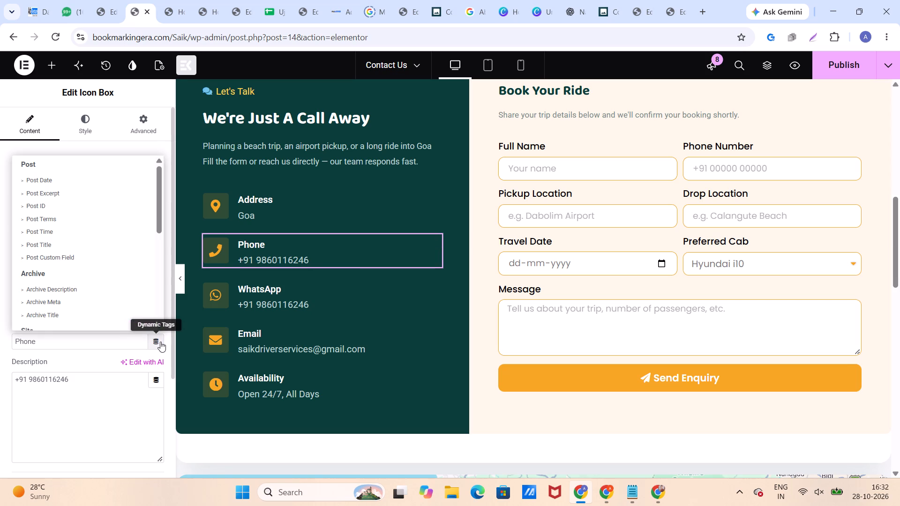
pyautogui.click(91, 342)
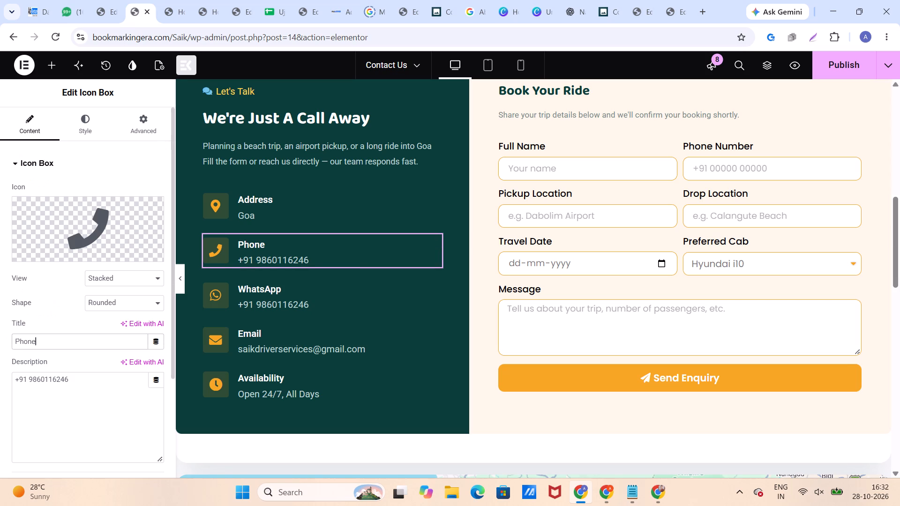
# Copy the phone number from the Phone icon box's description and use it as the number of the box's Tel contact link.
pyautogui.moveTo(81, 376); pyautogui.dragTo(45, 375)
pyautogui.moveTo(45, 375); pyautogui.dragTo(30, 371)
pyautogui.moveTo(30, 371); pyautogui.dragTo(3, 364)
pyautogui.hotkey('ctrl', 'c')
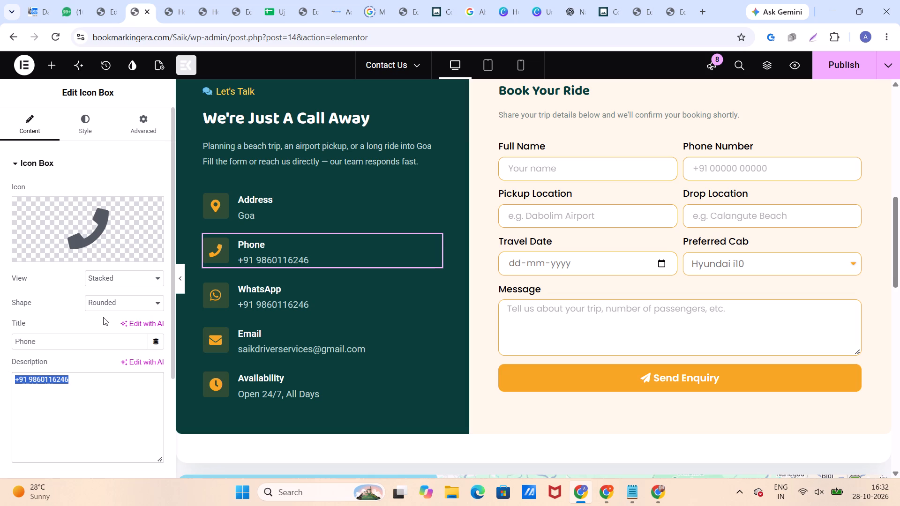
pyautogui.scroll(-2, 107, 322)
pyautogui.click(93, 382)
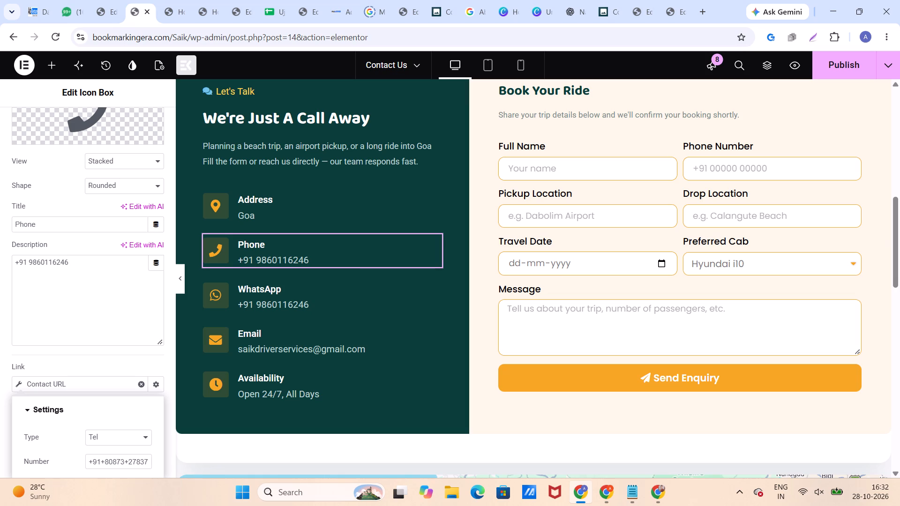
pyautogui.moveTo(149, 463); pyautogui.dragTo(80, 451)
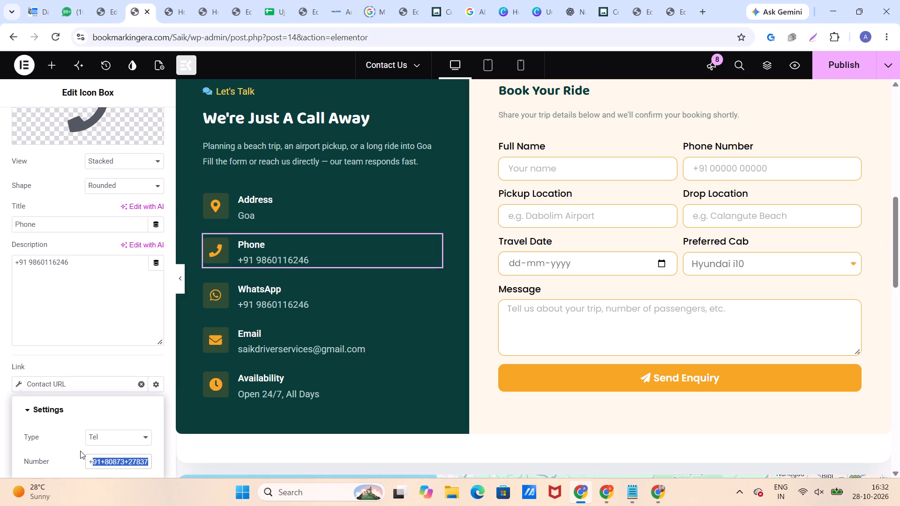
pyautogui.hotkey('ctrl', 'v')
pyautogui.scroll(-1, 119, 393)
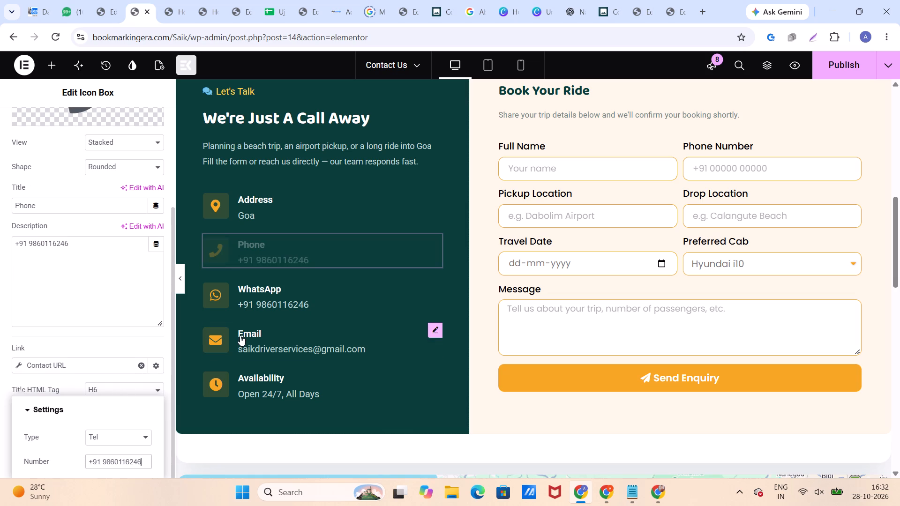
# Replace the number in the WhatsApp icon box's contact link with the copied business phone number.
pyautogui.click(268, 301)
pyautogui.scroll(-4, 89, 371)
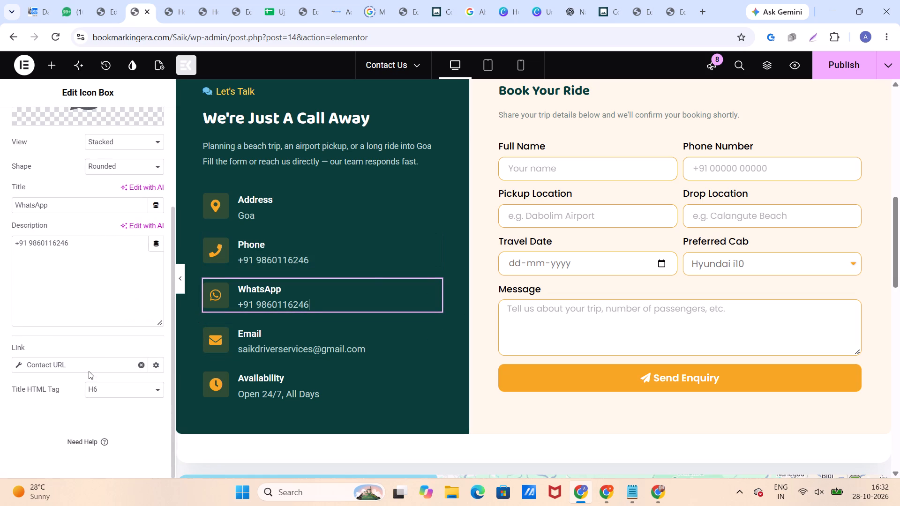
pyautogui.click(90, 362)
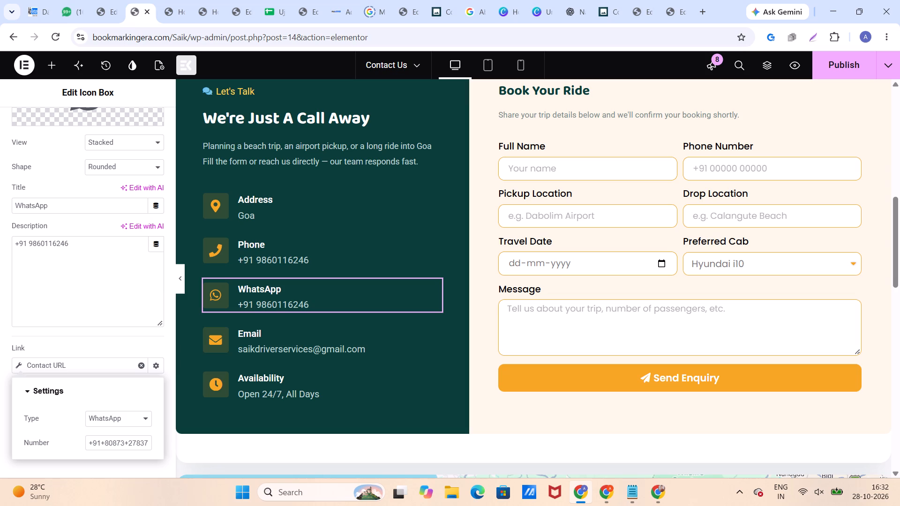
pyautogui.moveTo(149, 444); pyautogui.dragTo(75, 440)
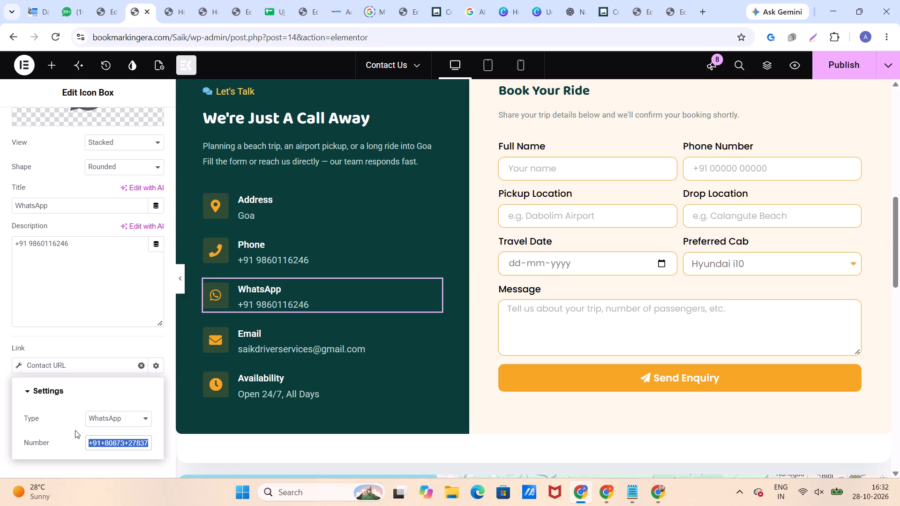
pyautogui.hotkey('ctrl', 'v')
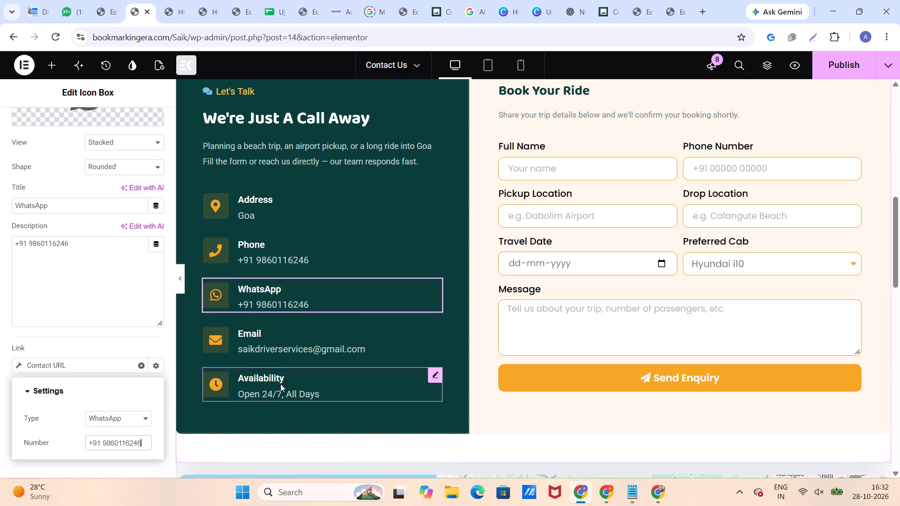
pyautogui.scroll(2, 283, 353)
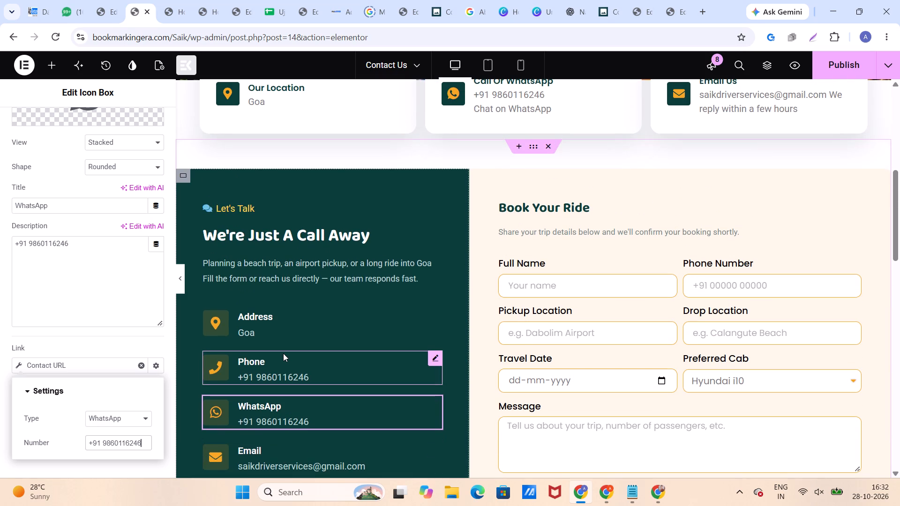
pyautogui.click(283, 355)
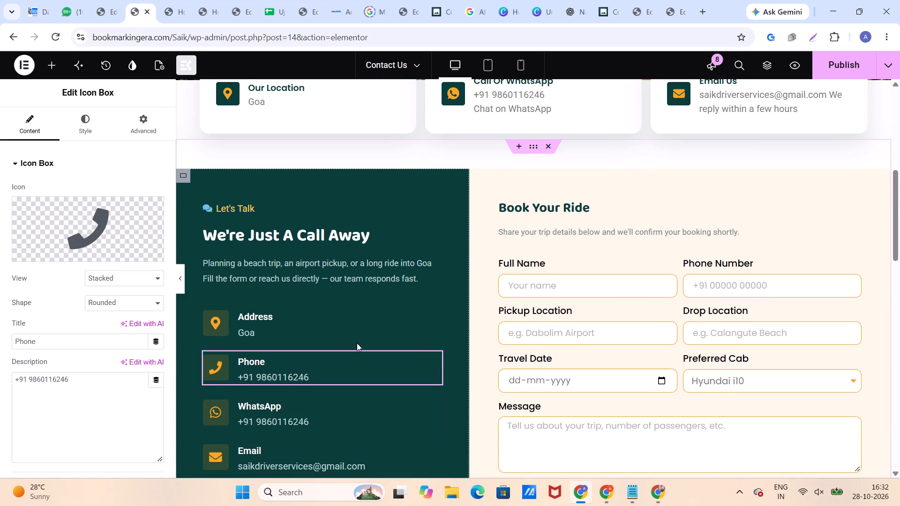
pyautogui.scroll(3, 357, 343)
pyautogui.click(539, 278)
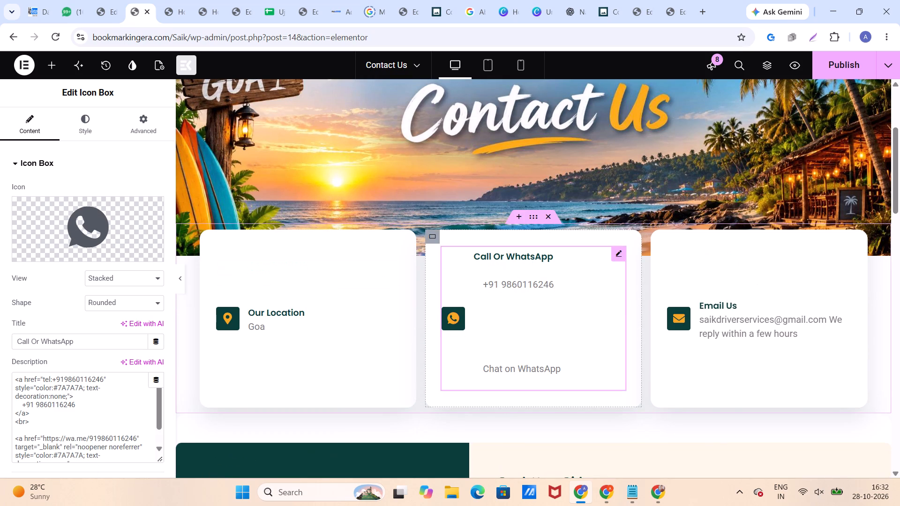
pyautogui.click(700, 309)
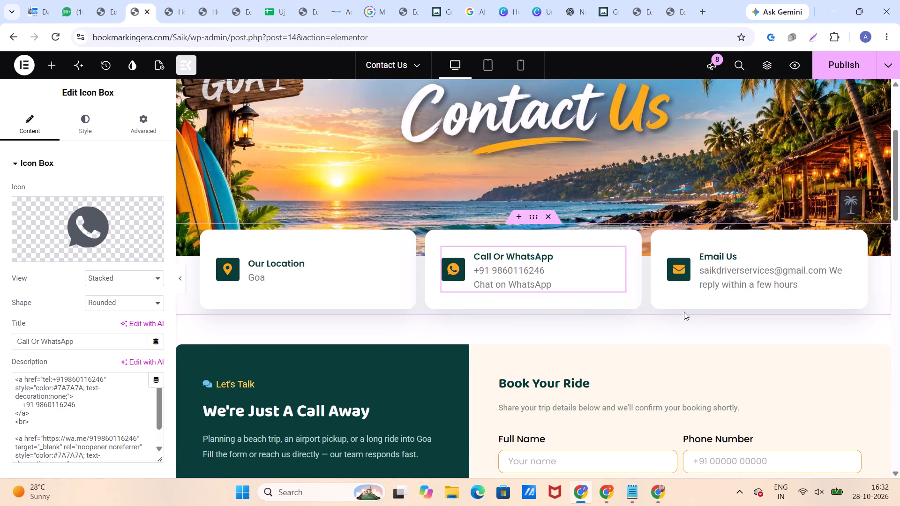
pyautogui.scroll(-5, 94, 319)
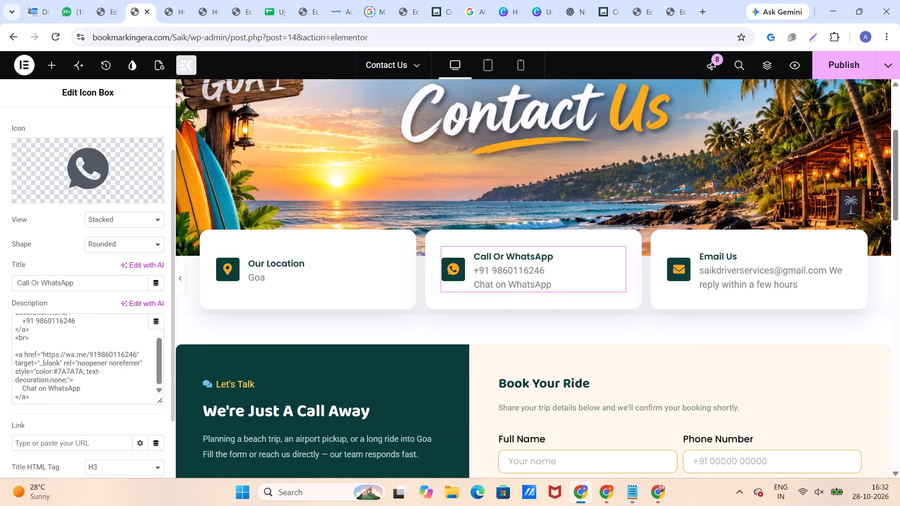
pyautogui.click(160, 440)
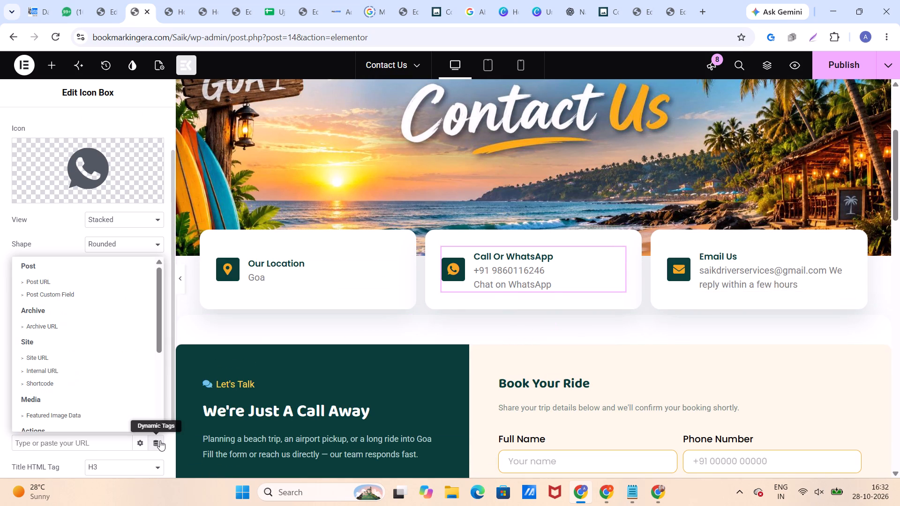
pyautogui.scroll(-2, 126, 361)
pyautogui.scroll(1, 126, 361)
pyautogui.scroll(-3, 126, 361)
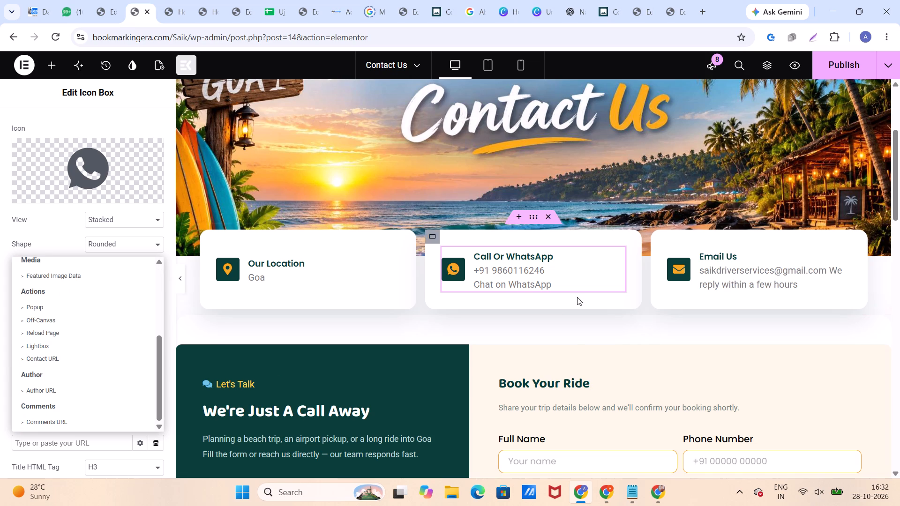
# Give the "Call Or WhatsApp" icon box a dynamic Contact URL link of type WhatsApp with the copied business phone number.
pyautogui.click(572, 283)
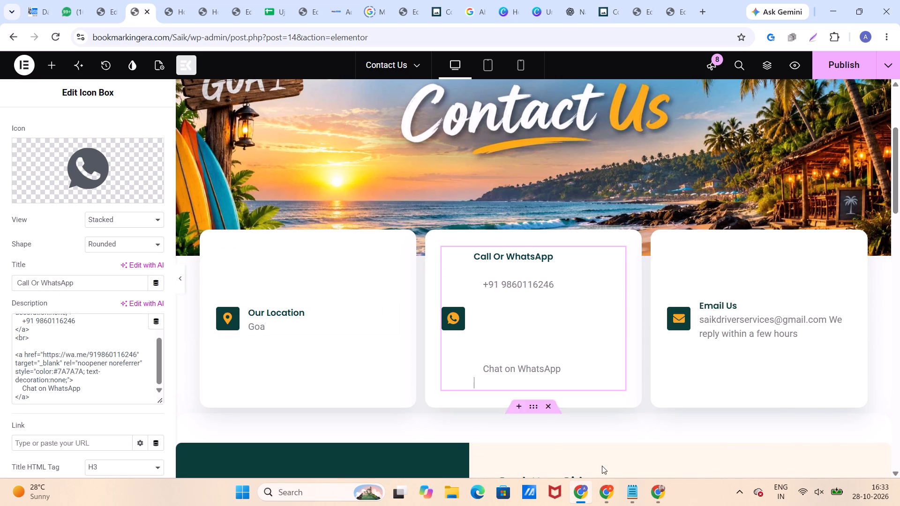
pyautogui.scroll(-6, 94, 327)
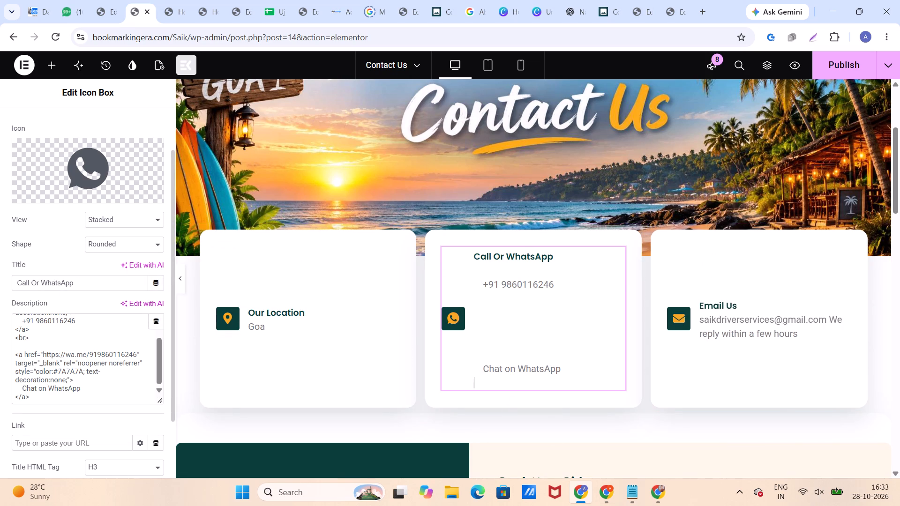
pyautogui.scroll(-6, 105, 360)
pyautogui.scroll(5, 106, 391)
pyautogui.scroll(-6, 107, 380)
pyautogui.scroll(-4, 95, 432)
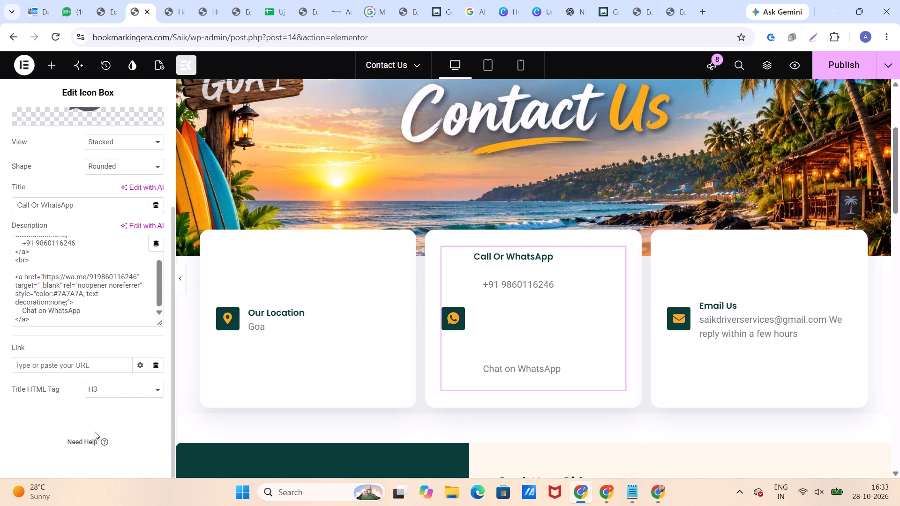
pyautogui.click(156, 365)
pyautogui.scroll(-4, 84, 259)
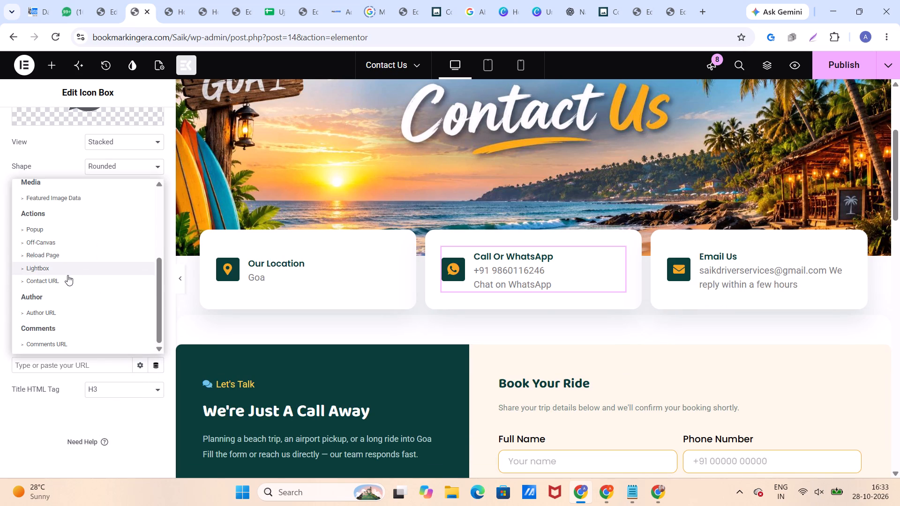
pyautogui.click(67, 280)
pyautogui.click(96, 363)
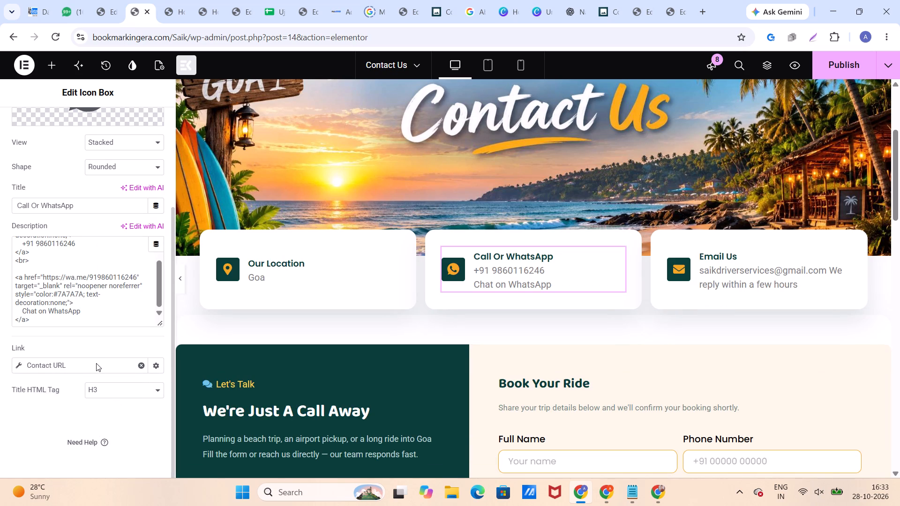
pyautogui.click(116, 422)
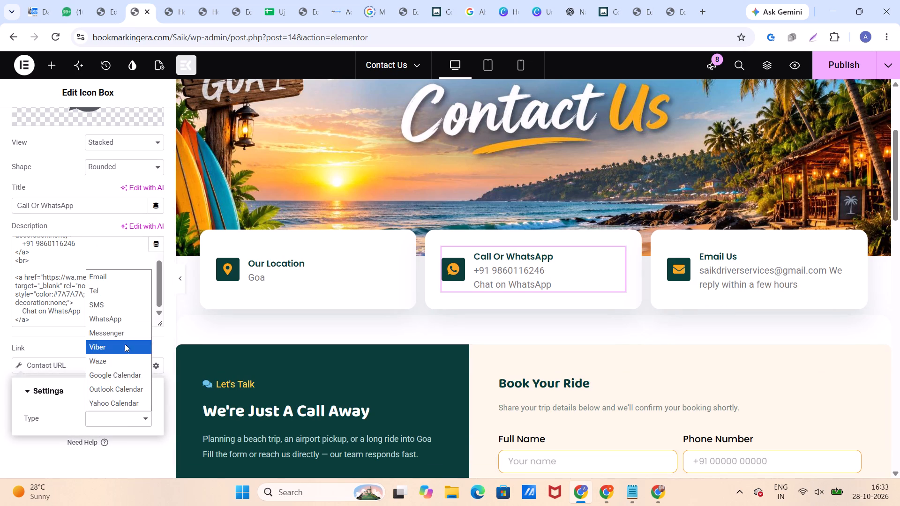
pyautogui.click(125, 309)
pyautogui.click(107, 424)
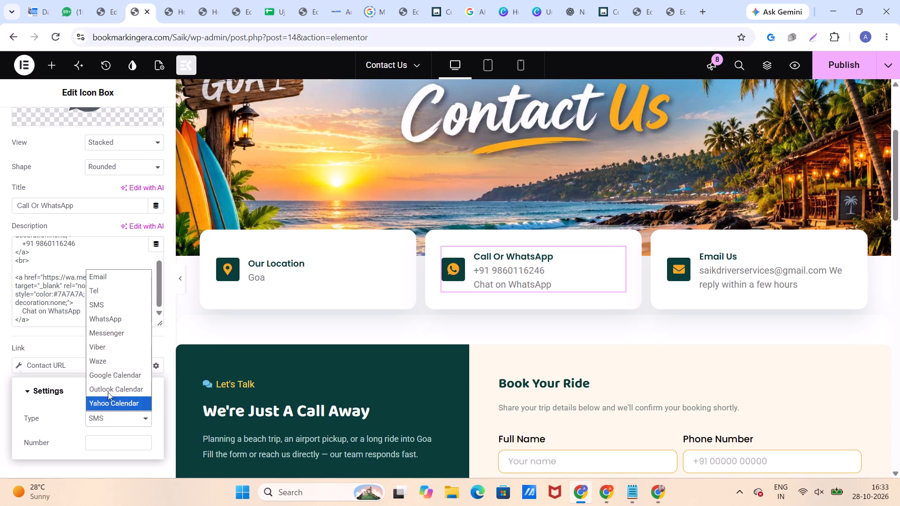
pyautogui.click(112, 321)
pyautogui.click(107, 446)
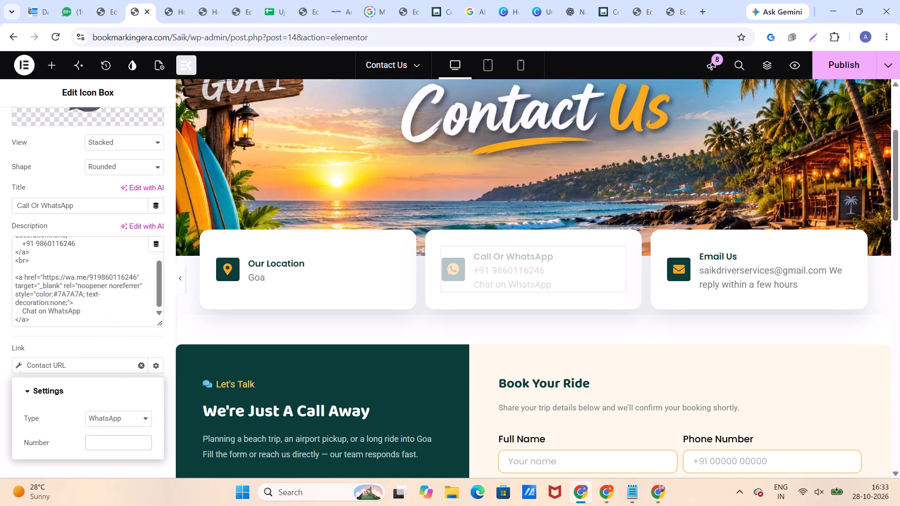
pyautogui.hotkey('ctrl', 'v')
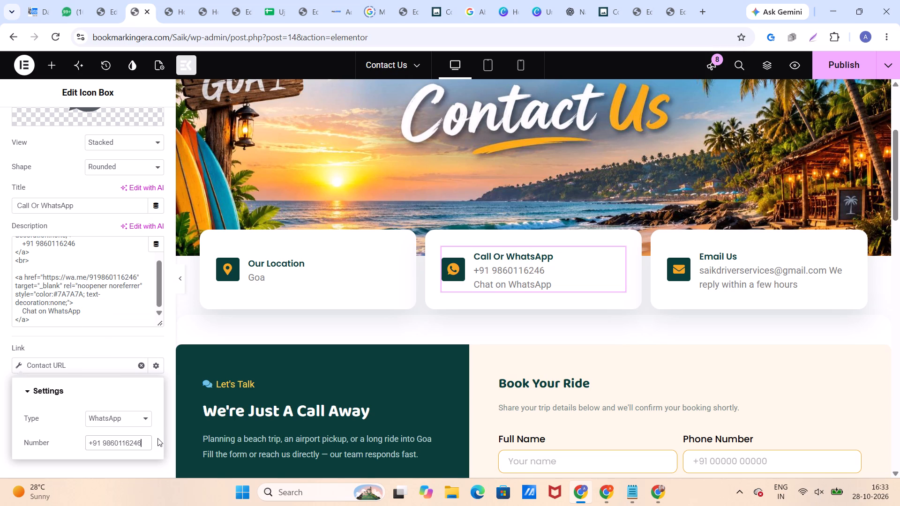
# Publish the updated Contact Us page.
pyautogui.click(838, 67)
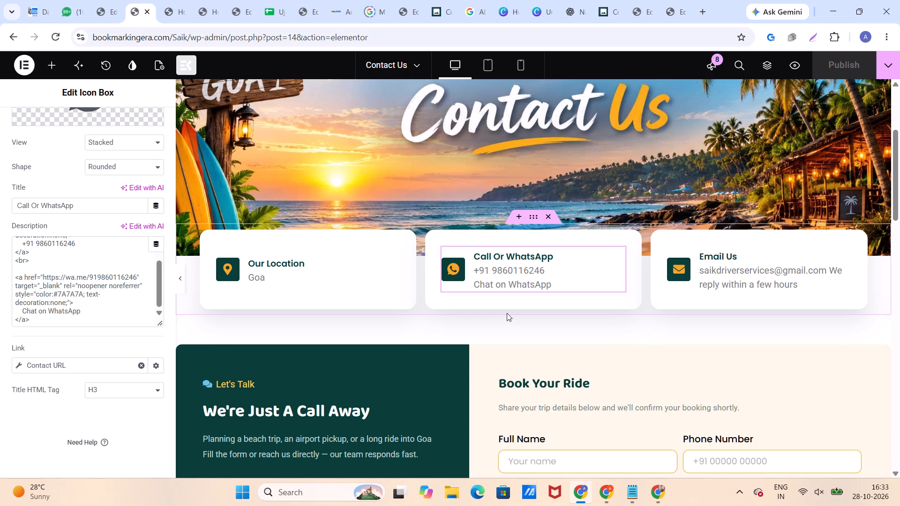
pyautogui.scroll(-3, 574, 364)
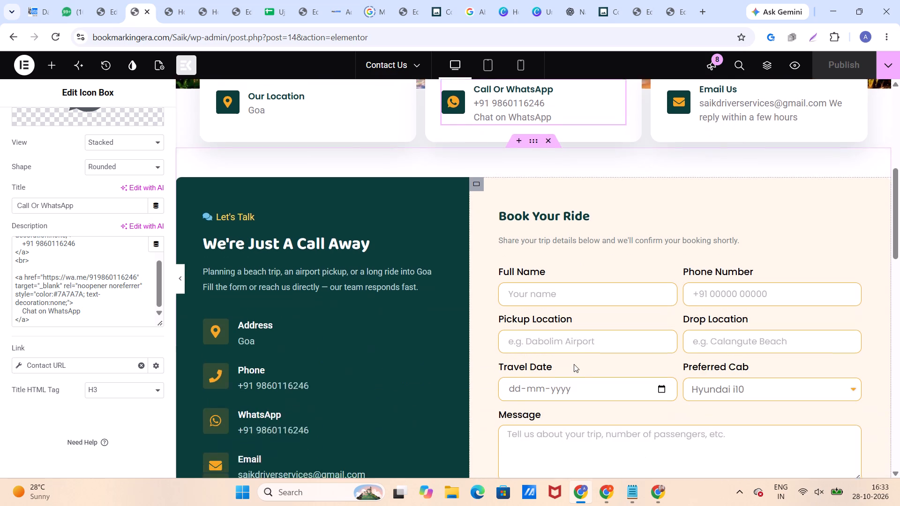
pyautogui.scroll(-1, 574, 364)
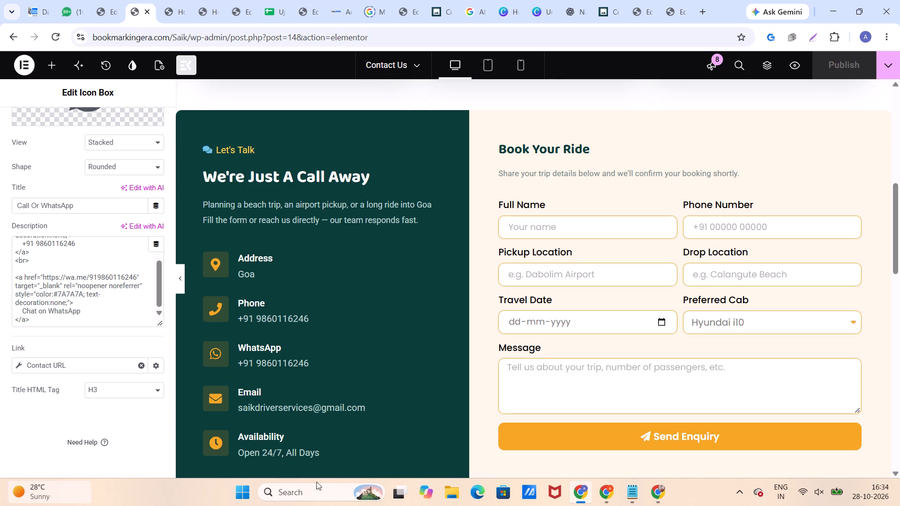
# Remove Toyota Innova, Suzuki Ignis and Hyundai i10 from the Preferred Cab options of the Book Your Ride form.
pyautogui.click(576, 280)
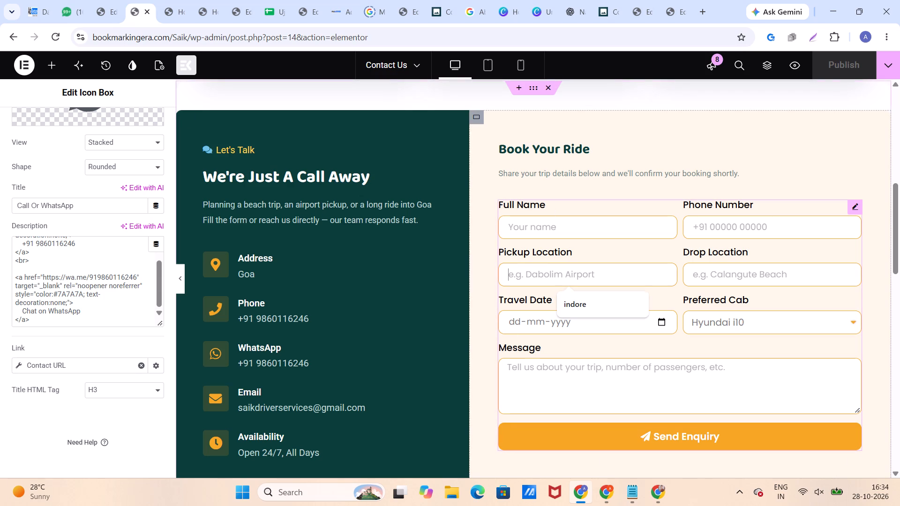
pyautogui.click(747, 324)
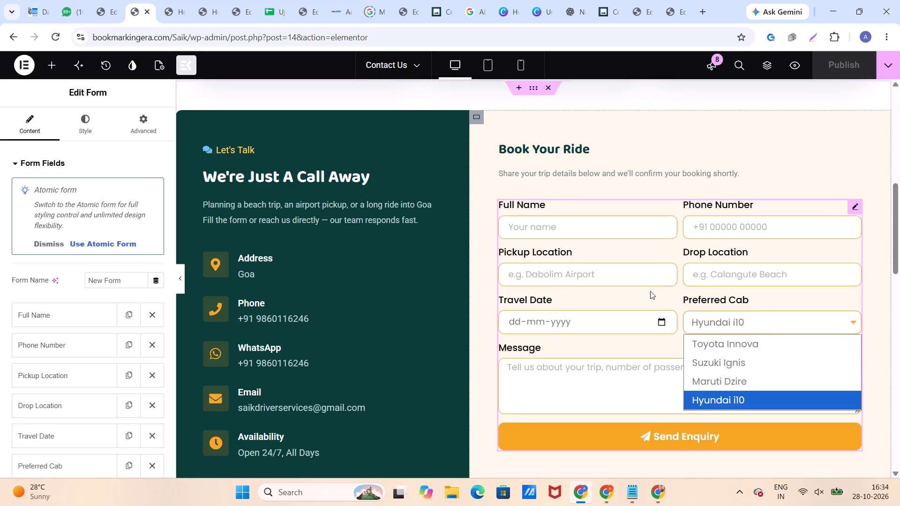
pyautogui.click(852, 205)
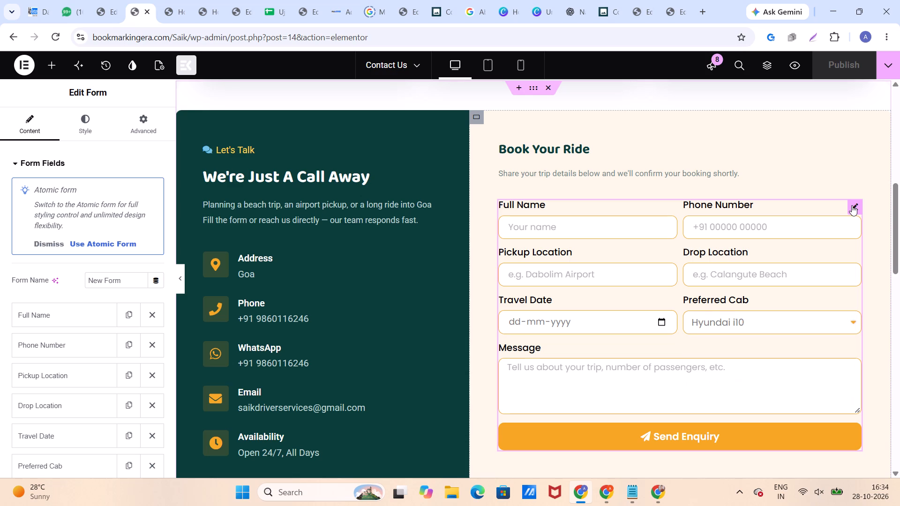
pyautogui.scroll(-2, 74, 368)
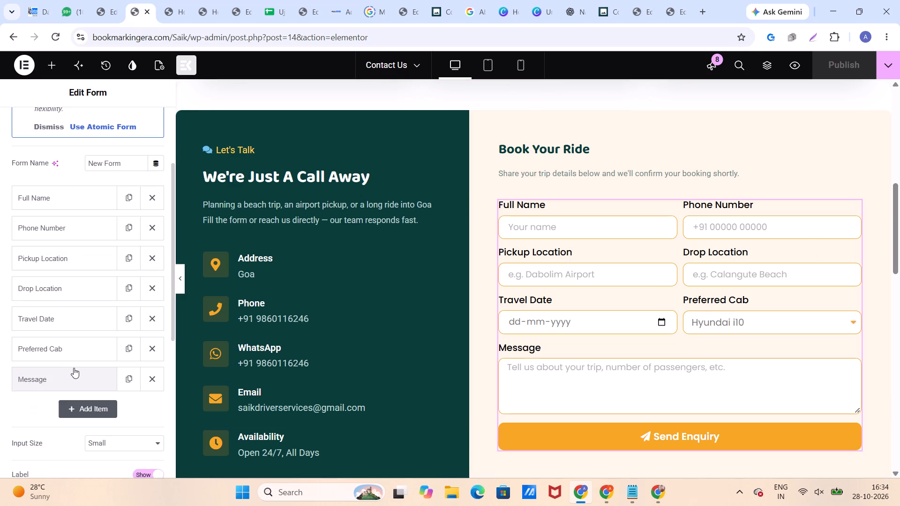
pyautogui.click(62, 347)
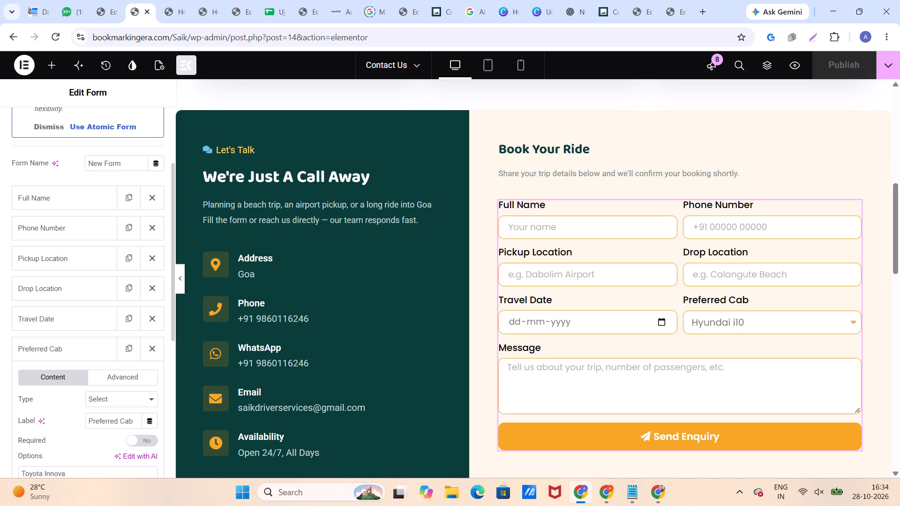
pyautogui.scroll(-1, 111, 405)
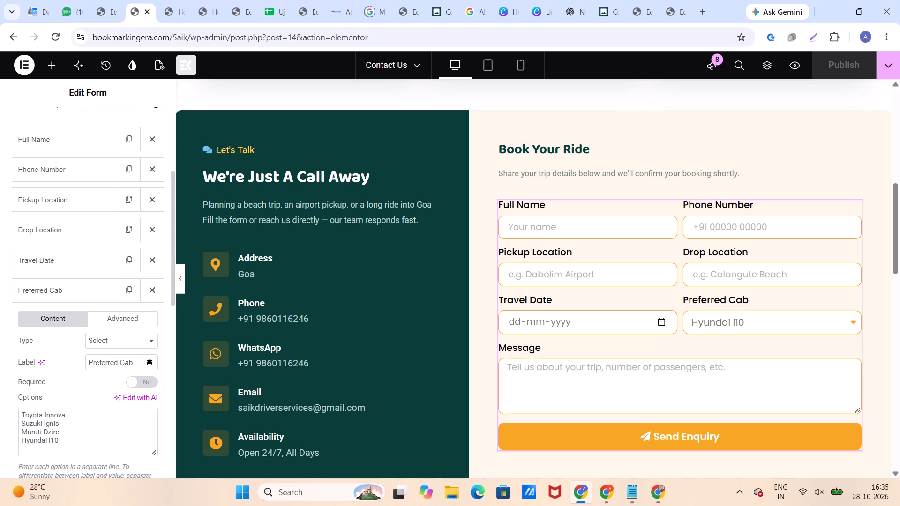
pyautogui.moveTo(65, 424); pyautogui.dragTo(16, 408)
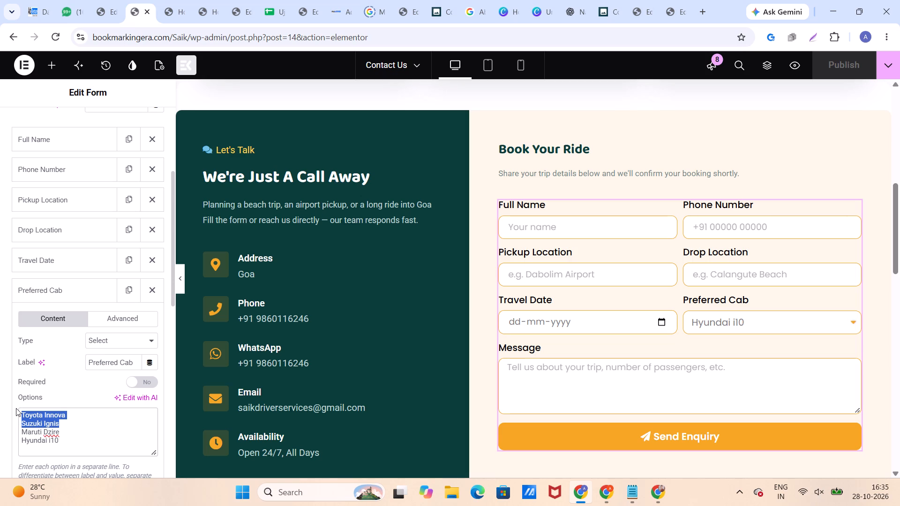
pyautogui.press('BackSpace')
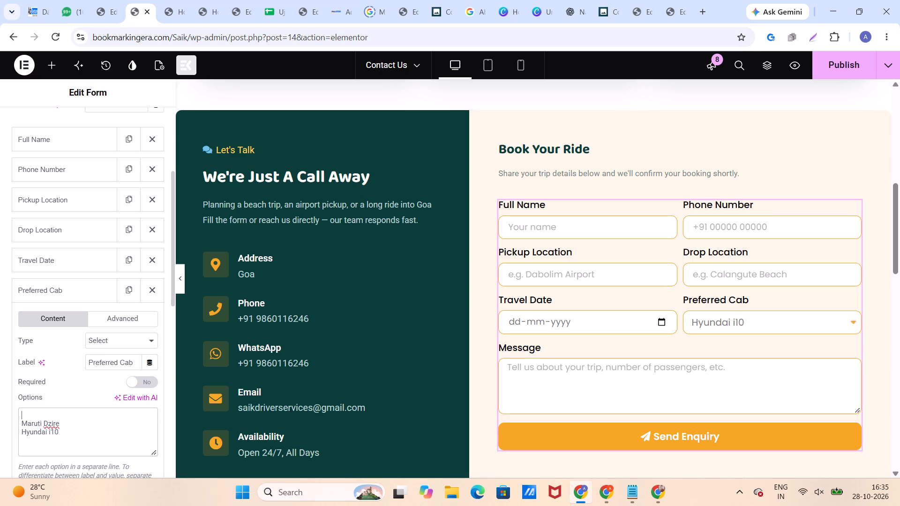
pyautogui.moveTo(66, 437); pyautogui.dragTo(16, 430)
pyautogui.press('BackSpace')
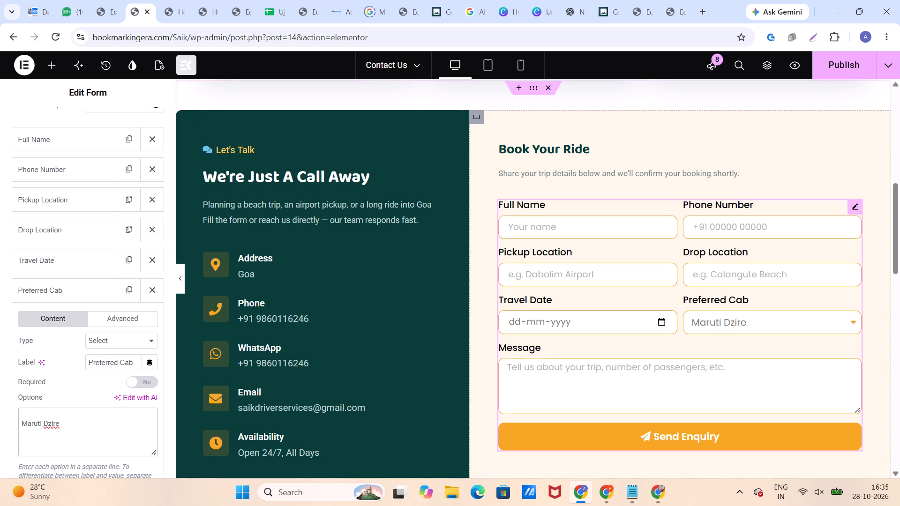
pyautogui.click(733, 325)
pyautogui.click(733, 325)
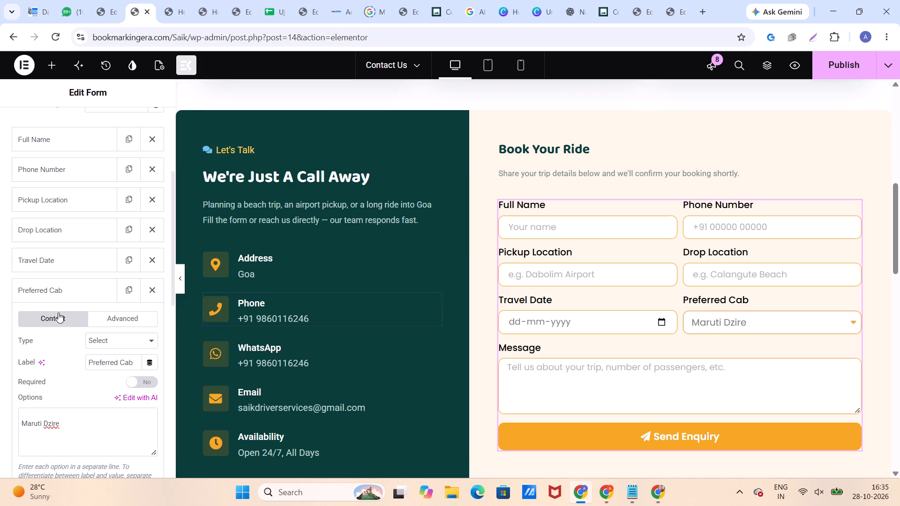
pyautogui.click(36, 439)
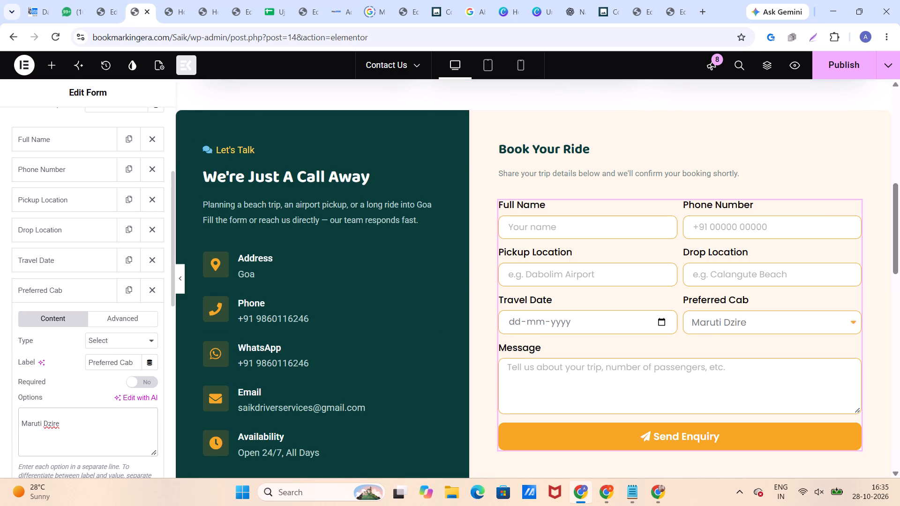
# Check the Contact Us page from the map up to the banner and publish it.
pyautogui.scroll(-2, 289, 364)
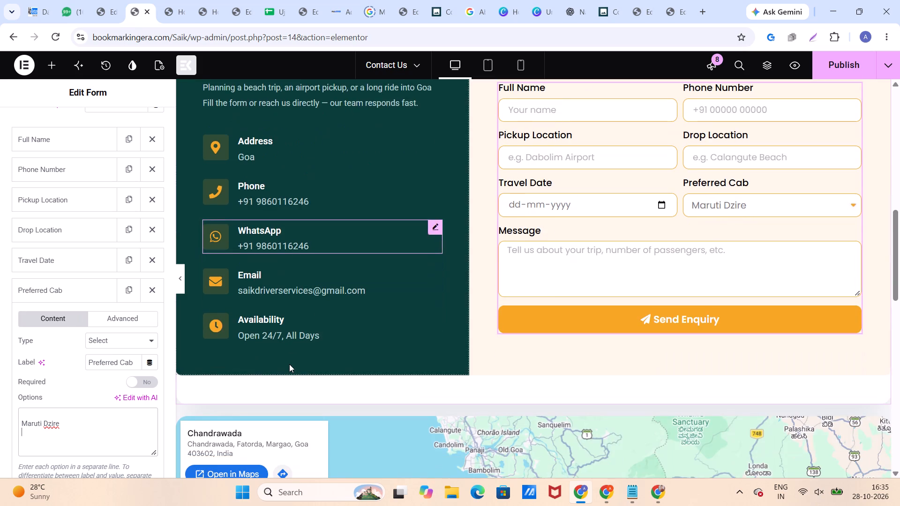
pyautogui.scroll(-1, 289, 364)
pyautogui.scroll(8, 289, 364)
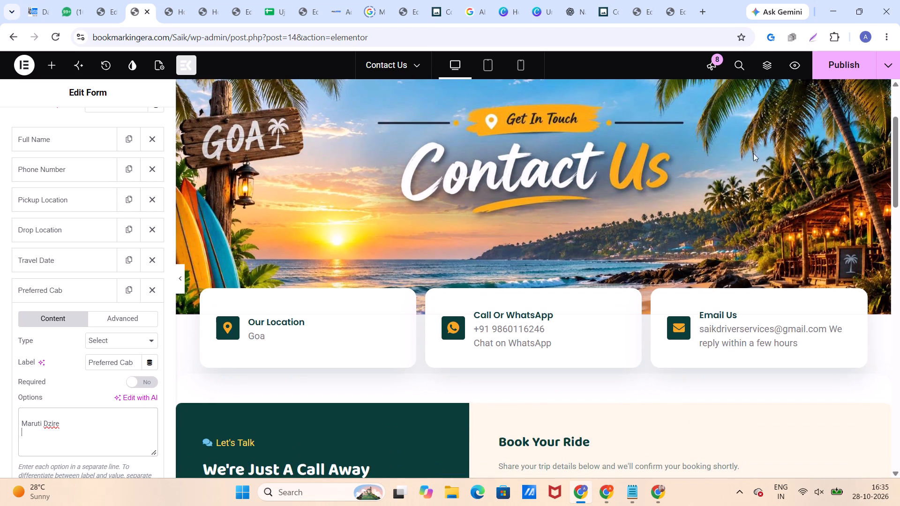
pyautogui.click(832, 64)
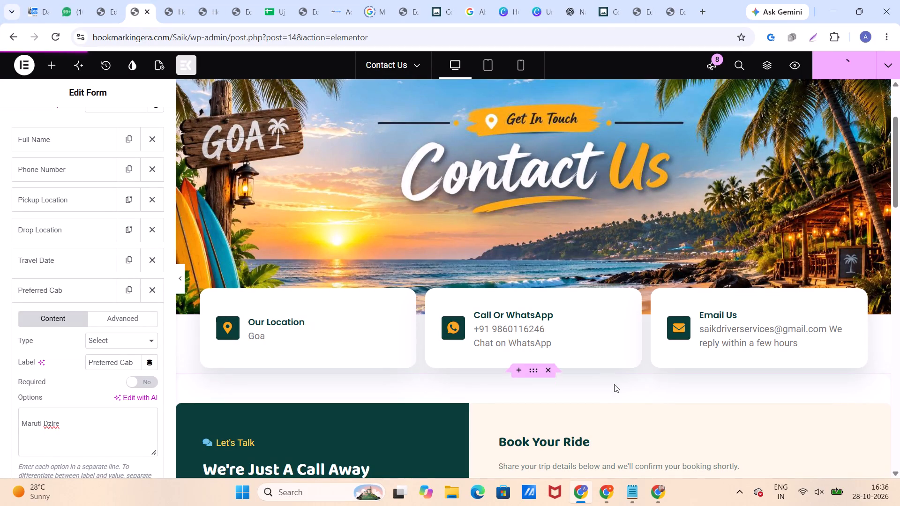
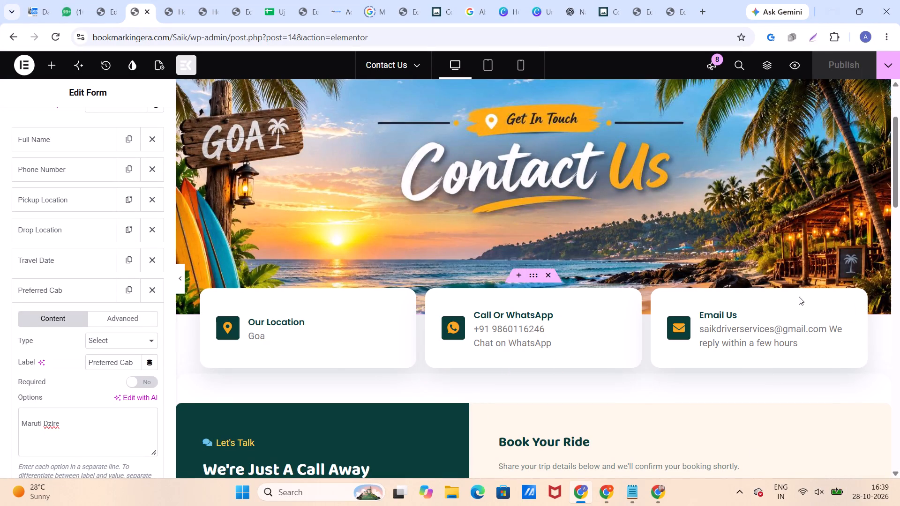
# Review the Contact Us page from the header and banner through the booking form and map to the footer.
pyautogui.scroll(-3, 455, 261)
pyautogui.scroll(5, 455, 261)
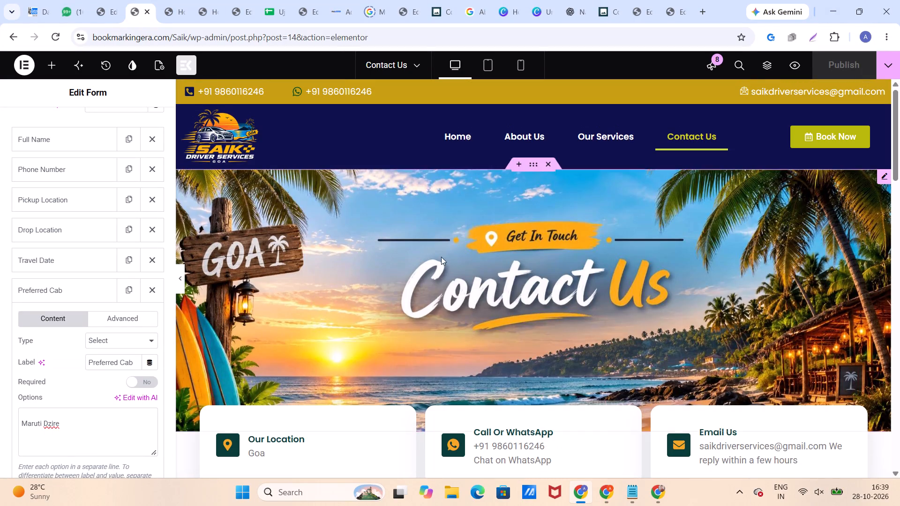
pyautogui.scroll(-9, 413, 319)
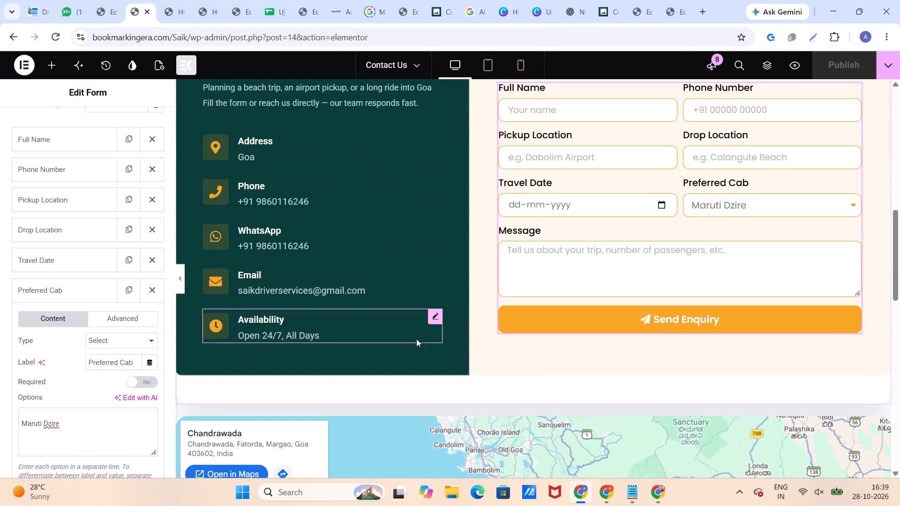
pyautogui.scroll(-14, 421, 353)
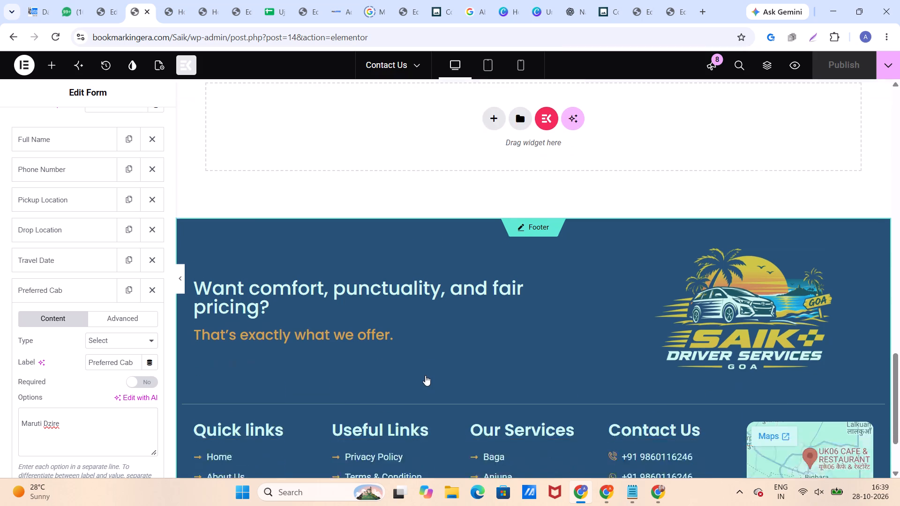
pyautogui.scroll(-3, 425, 375)
pyautogui.scroll(16, 426, 376)
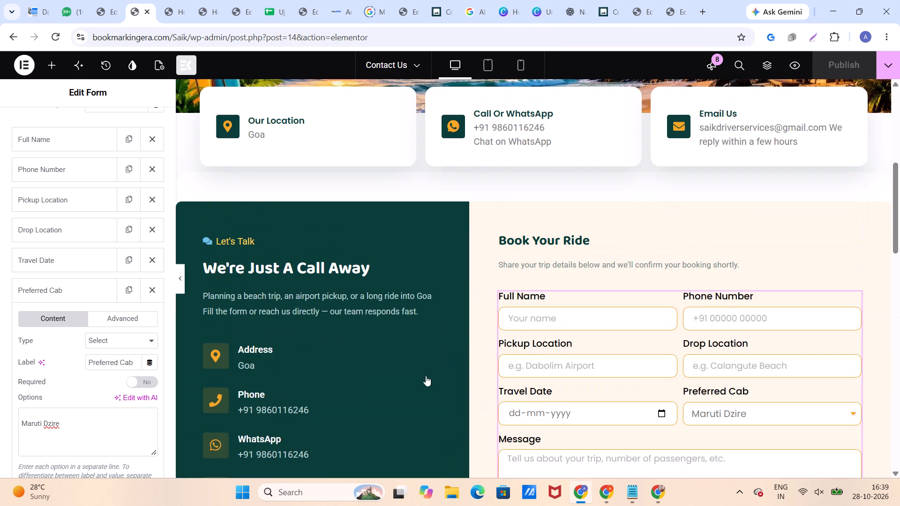
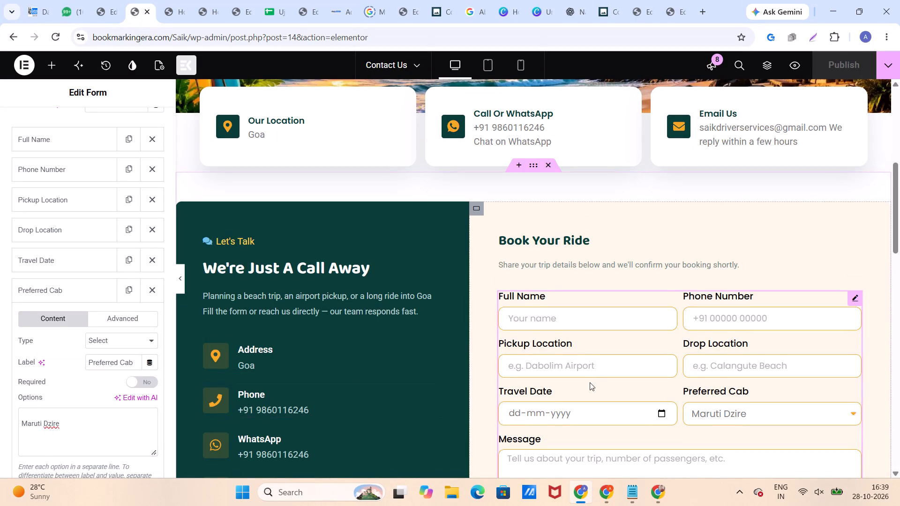
# Open the email notification settings of the Book Your Ride form, where its recipient and subject are defined.
pyautogui.scroll(-5, 589, 382)
pyautogui.scroll(5, 585, 387)
pyautogui.click(851, 298)
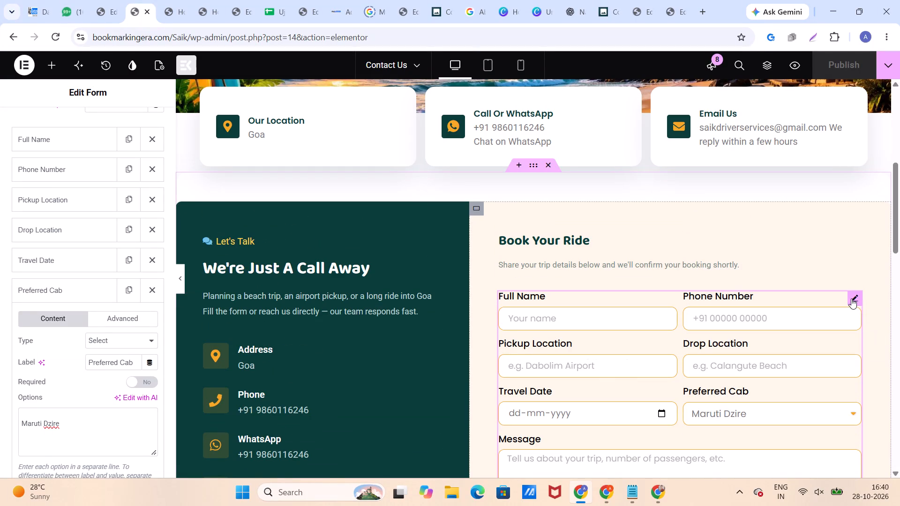
pyautogui.scroll(-4, 87, 386)
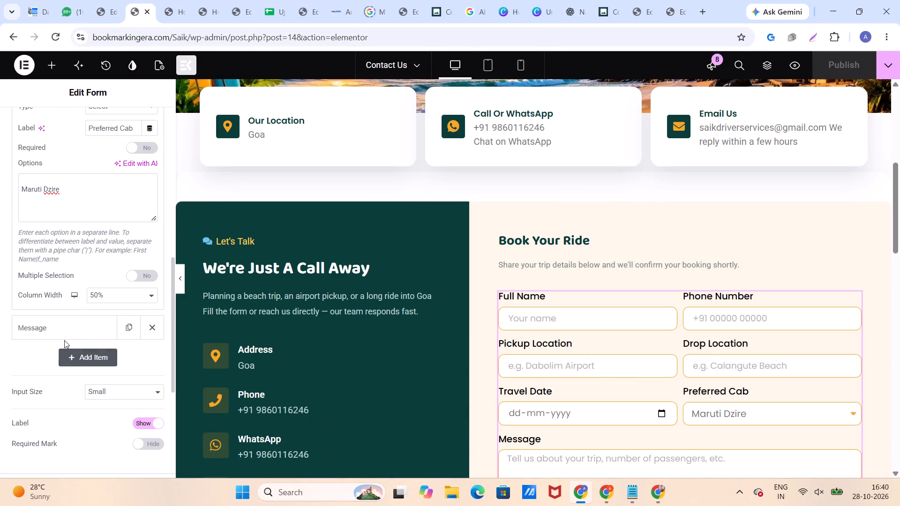
pyautogui.scroll(9, 64, 339)
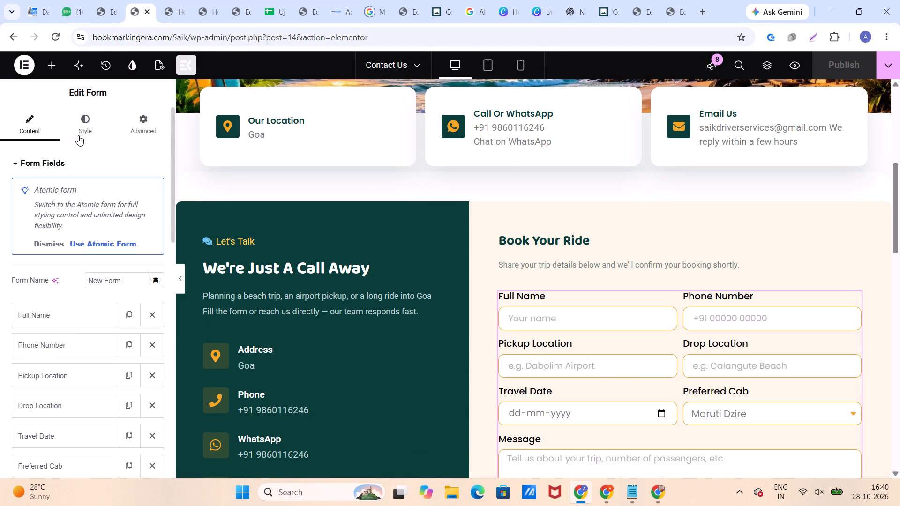
pyautogui.click(79, 129)
pyautogui.click(39, 134)
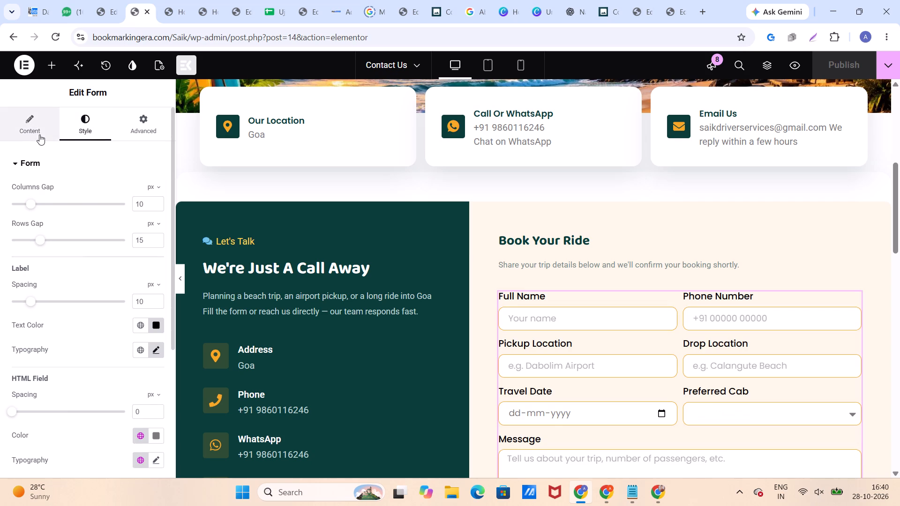
pyautogui.scroll(-4, 60, 195)
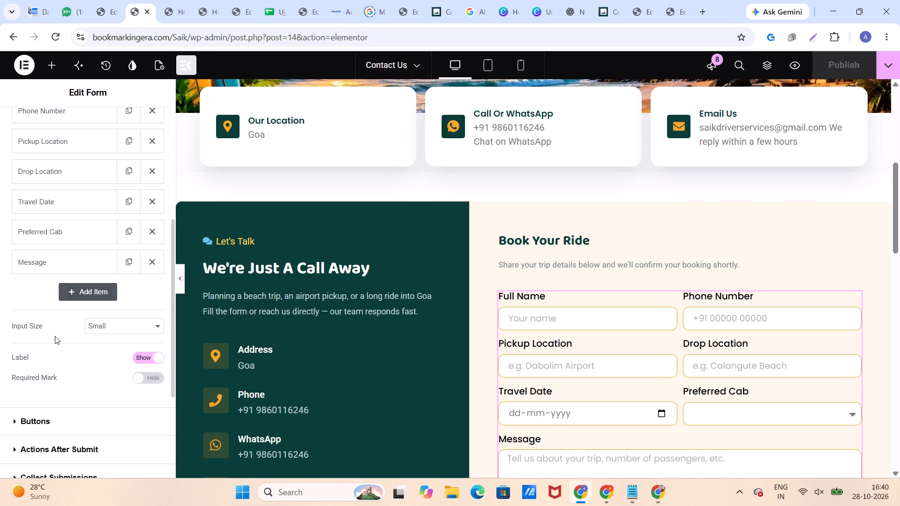
pyautogui.scroll(-4, 52, 345)
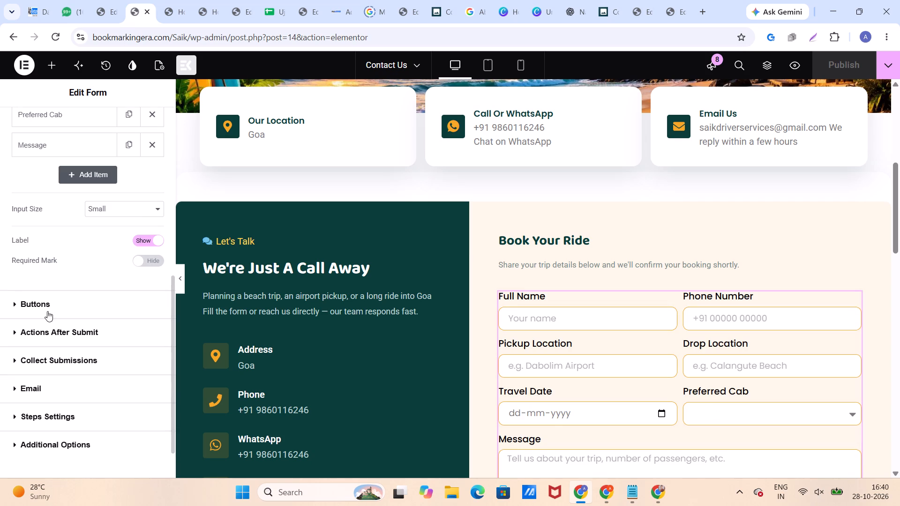
pyautogui.click(43, 336)
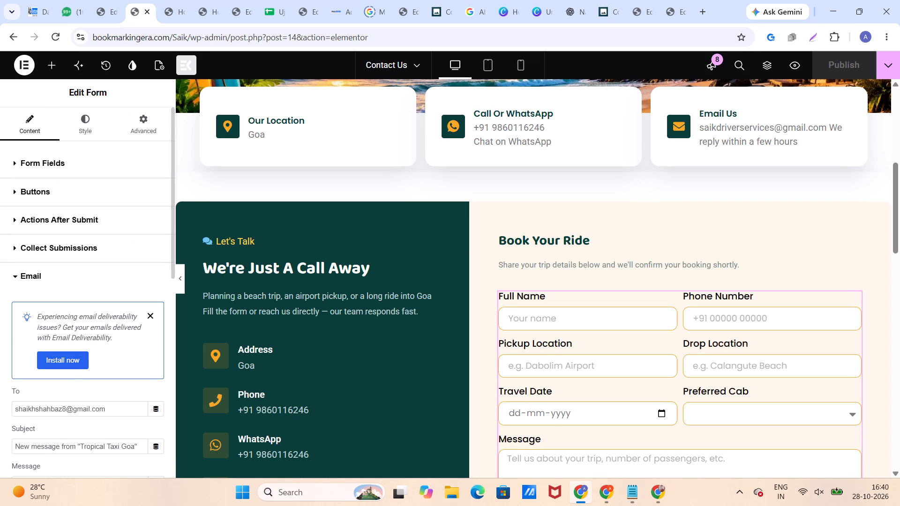
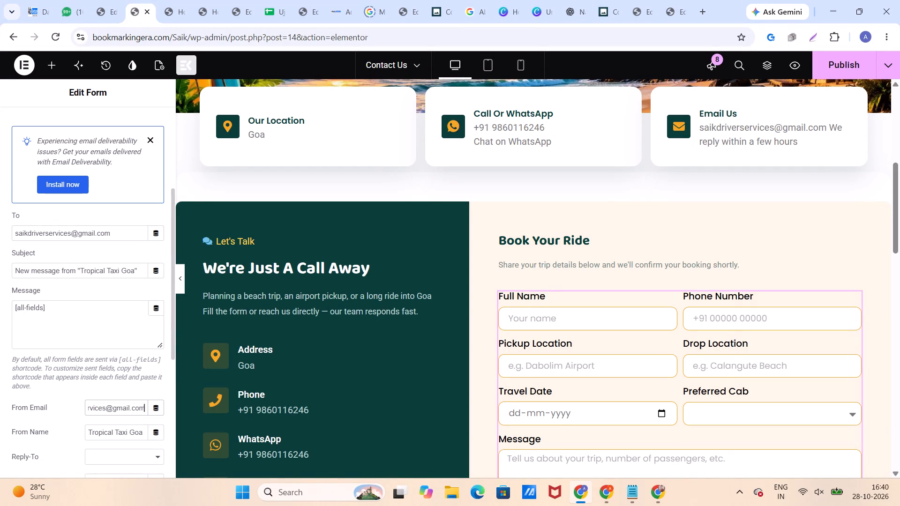
# Set the From Name in the booking form's email settings to Saik Driver Services.
pyautogui.moveTo(147, 431); pyautogui.dragTo(86, 432)
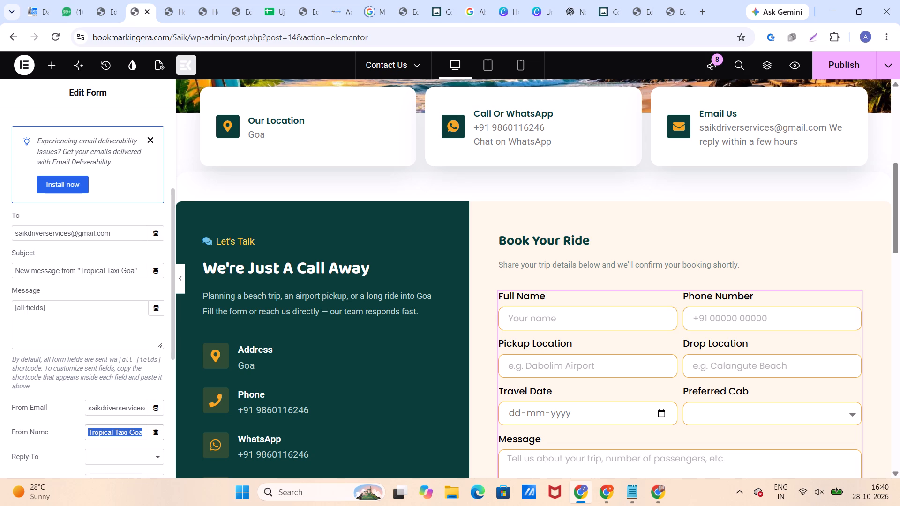
pyautogui.scroll(12, 271, 404)
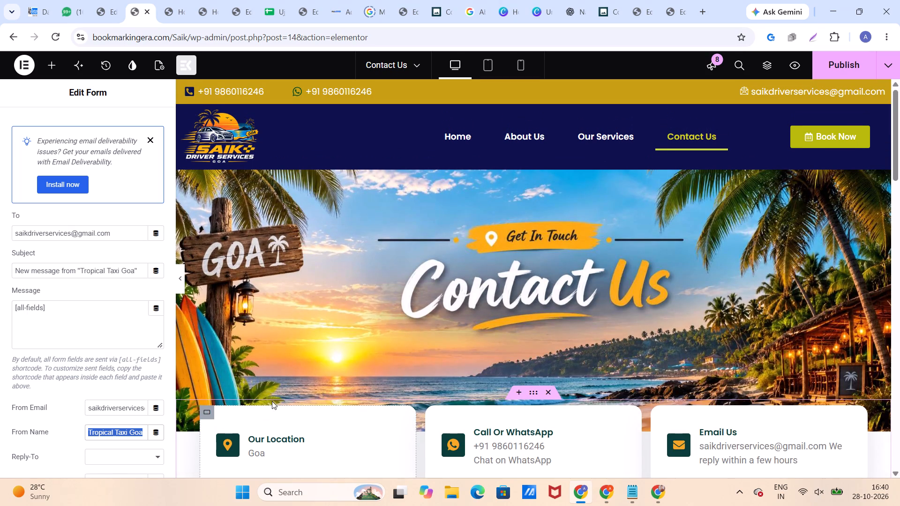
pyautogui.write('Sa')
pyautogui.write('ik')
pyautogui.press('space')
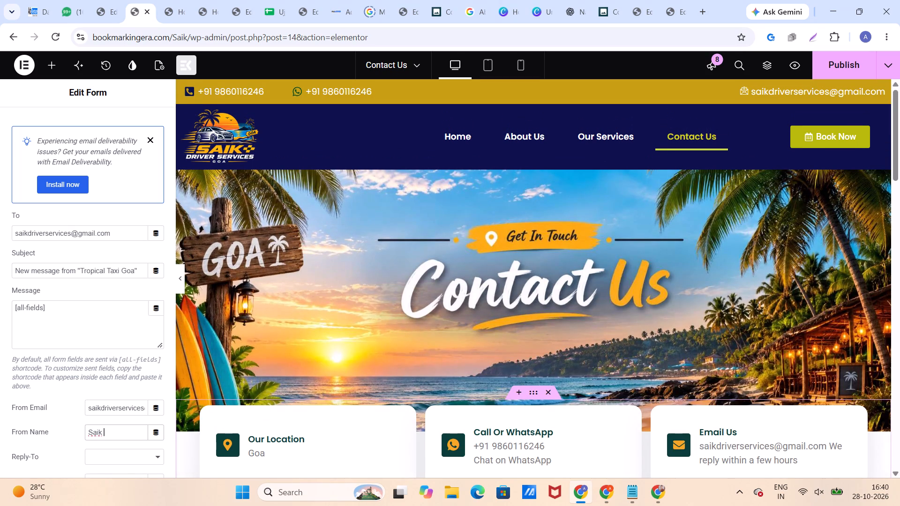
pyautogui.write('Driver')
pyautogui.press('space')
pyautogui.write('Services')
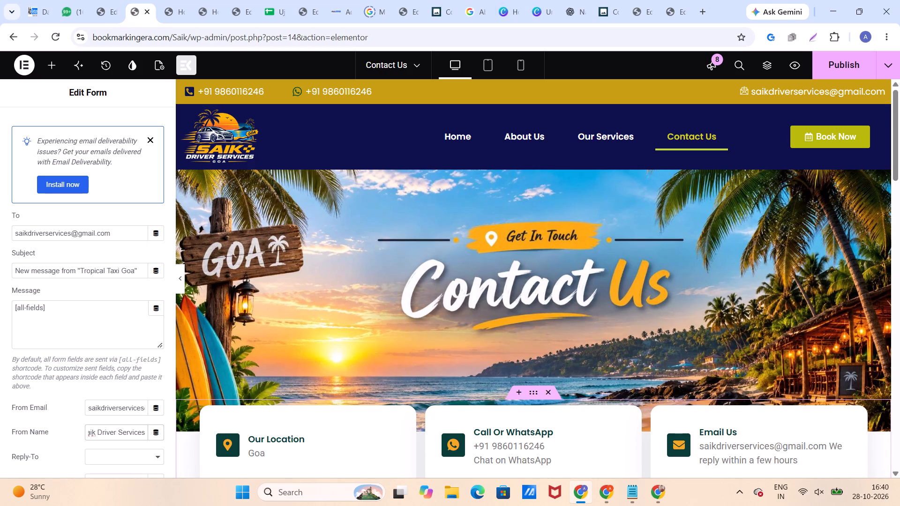
# Copy the sender name "Saik Driver Services" and select the old business name in the form email's subject for replacement.
pyautogui.moveTo(142, 431); pyautogui.dragTo(131, 432)
pyautogui.click(131, 432)
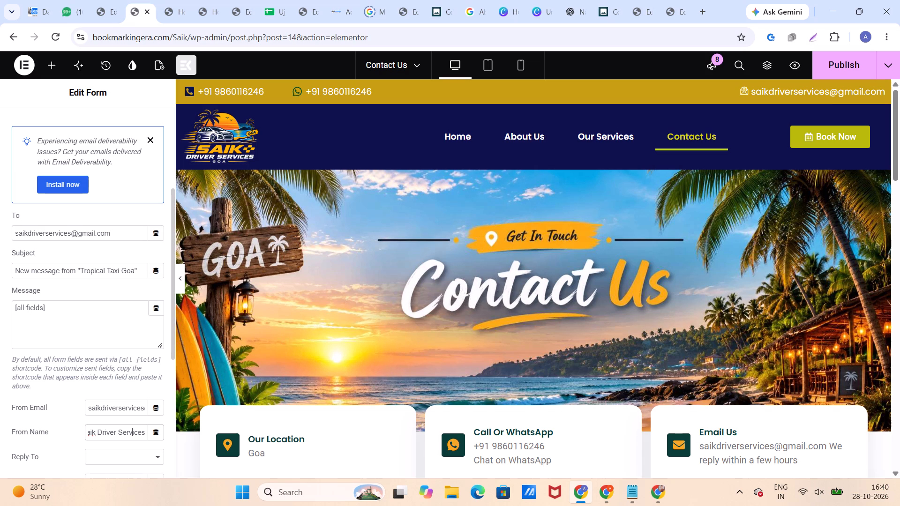
pyautogui.hotkey('ctrl', 'a')
pyautogui.hotkey('ctrl', 'c')
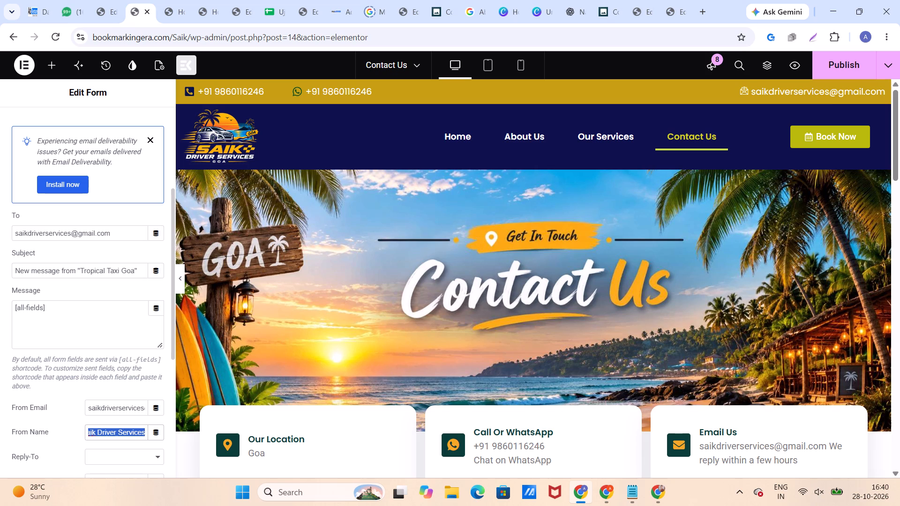
pyautogui.moveTo(135, 269); pyautogui.dragTo(105, 275)
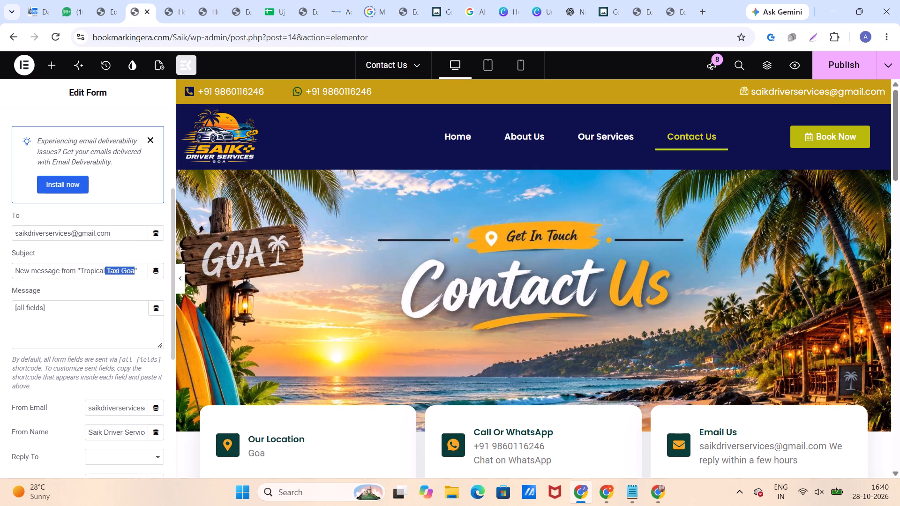
# Replace the old business name in the form email's subject with "Saik Driver Services" and publish the Contact Us page.
pyautogui.moveTo(105, 275); pyautogui.dragTo(81, 272)
pyautogui.hotkey('ctrl', 'v')
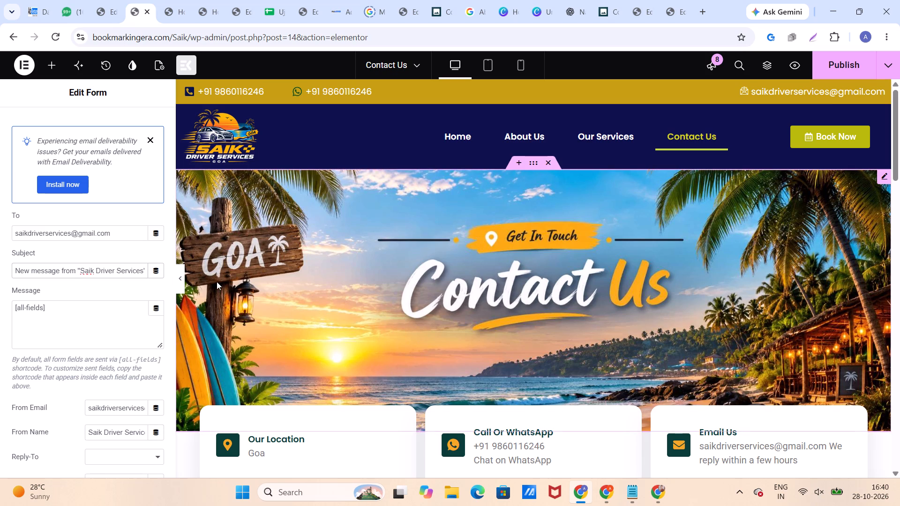
pyautogui.scroll(-4, 130, 279)
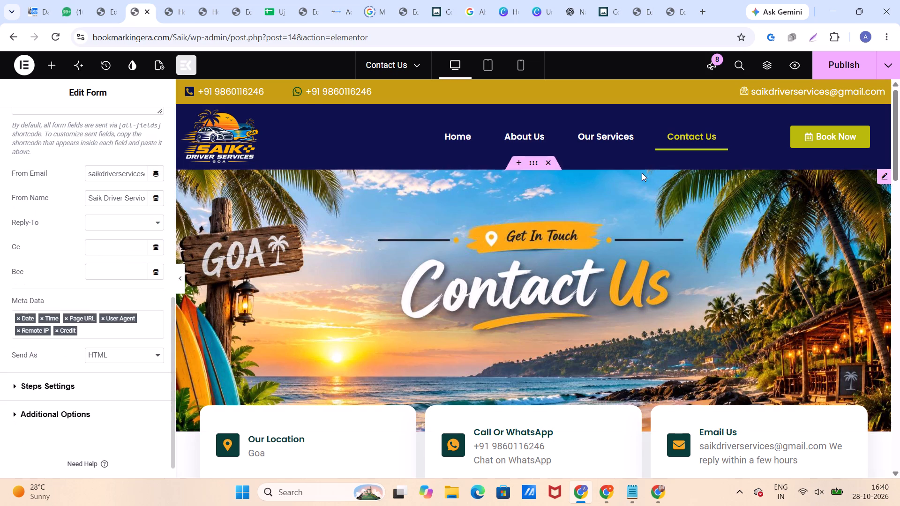
pyautogui.click(821, 57)
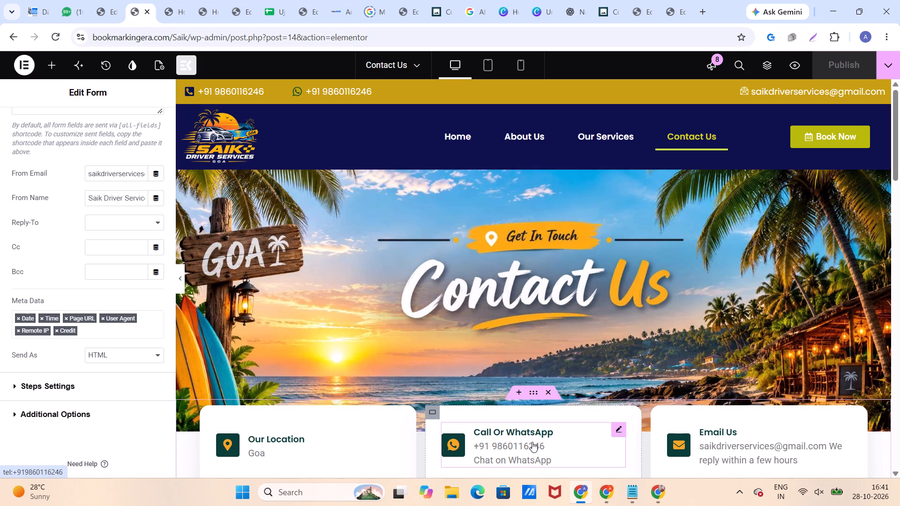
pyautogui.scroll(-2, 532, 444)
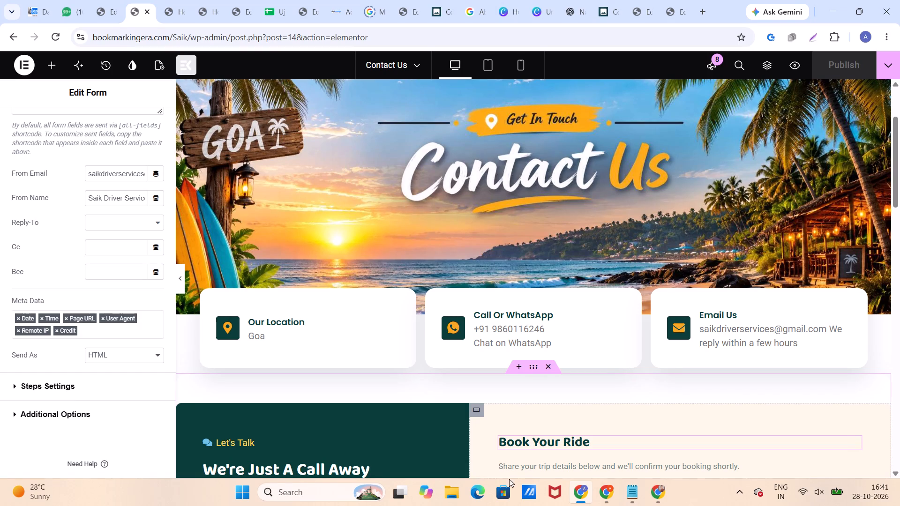
# Set the location of the Google Maps widget below the booking form to Goa and publish the page.
pyautogui.click(279, 437)
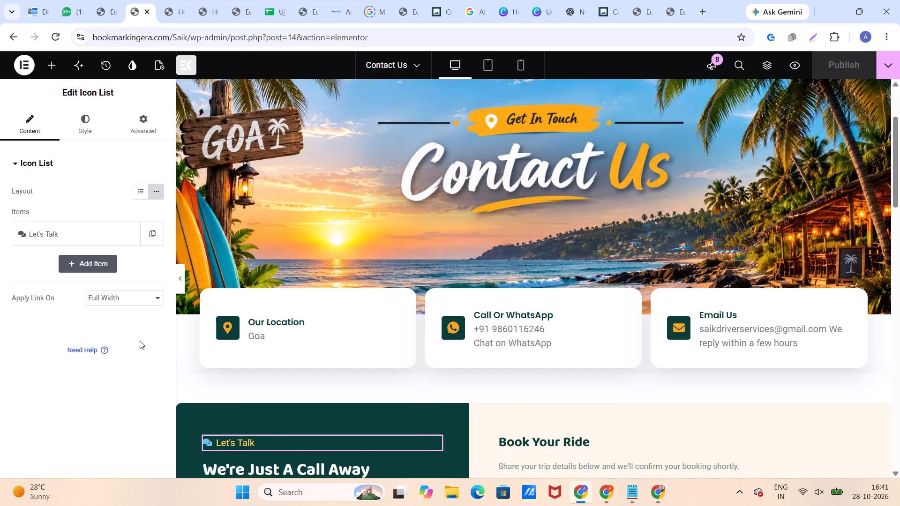
pyautogui.scroll(-4, 418, 324)
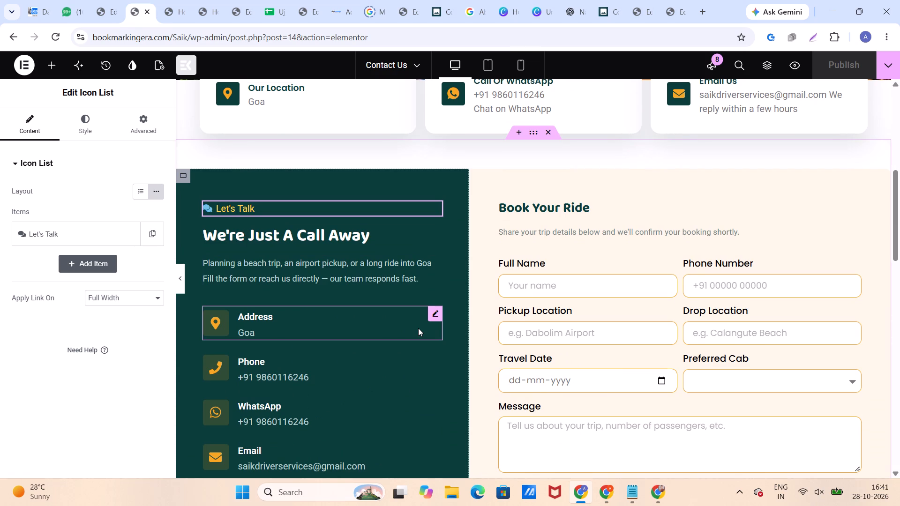
pyautogui.scroll(-7, 427, 335)
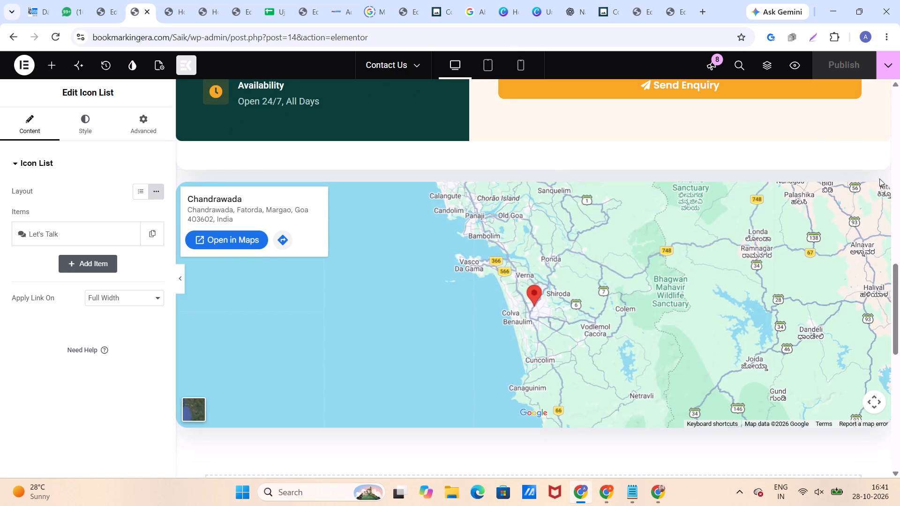
pyautogui.click(883, 189)
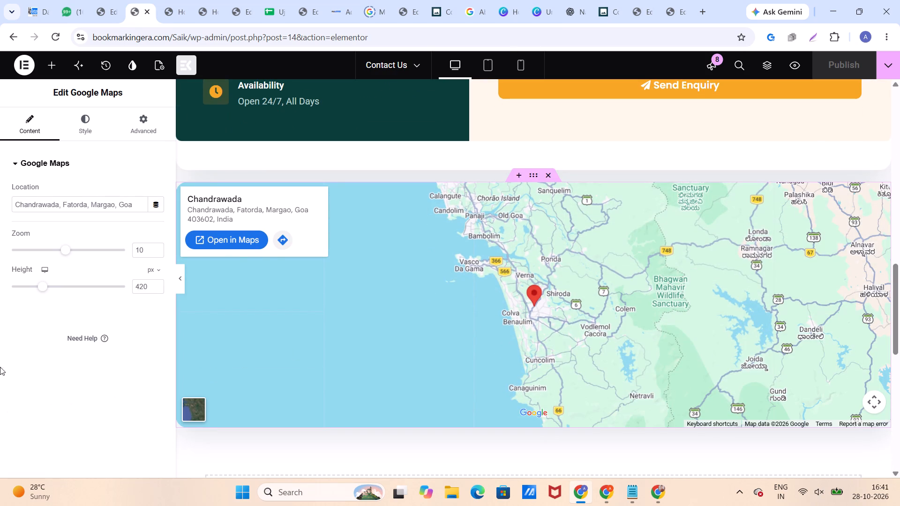
pyautogui.click(93, 195)
pyautogui.click(94, 203)
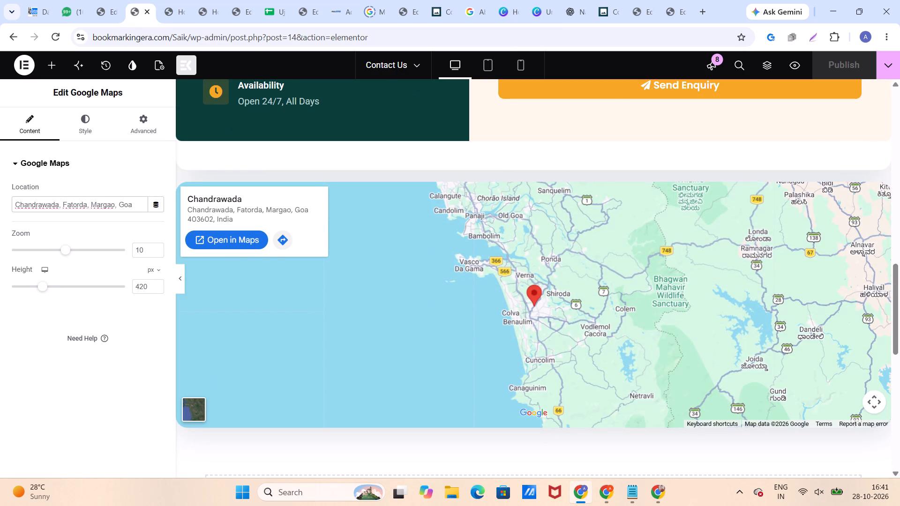
pyautogui.hotkey('ctrl', 'a')
pyautogui.press('BackSpace')
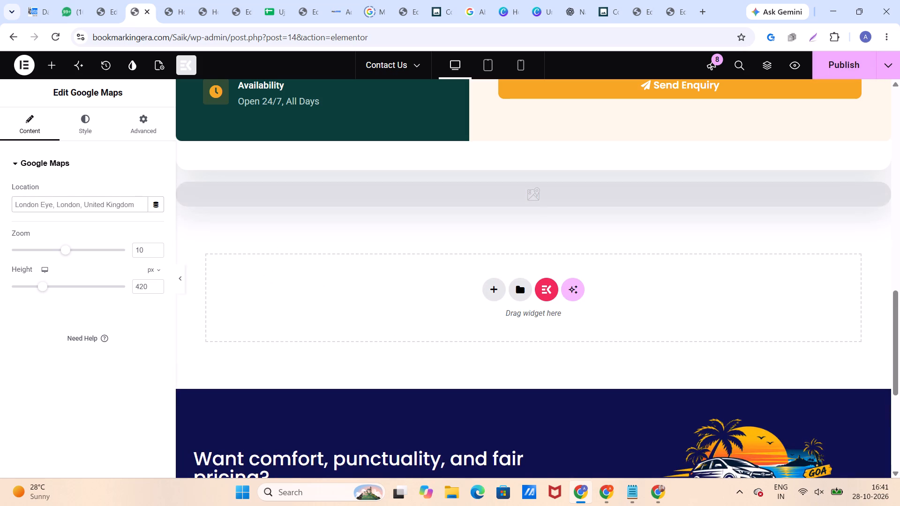
pyautogui.write('Goa')
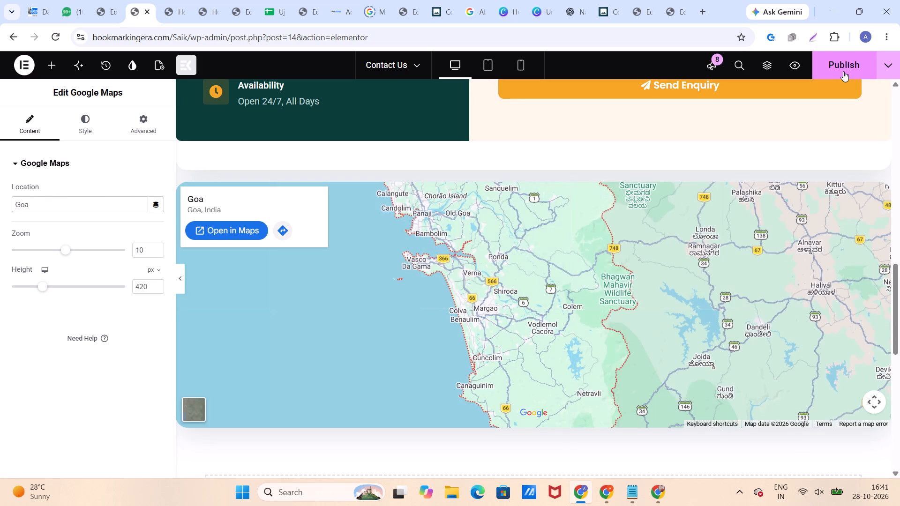
pyautogui.click(843, 71)
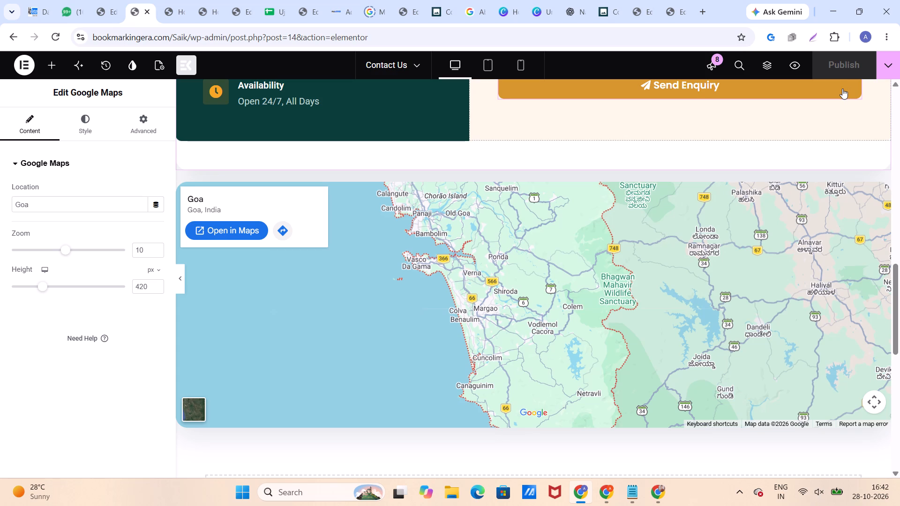
# Review the Contact Us page around the map, and check its mobile layout from the contact details and footer up to the header.
pyautogui.scroll(-8, 848, 88)
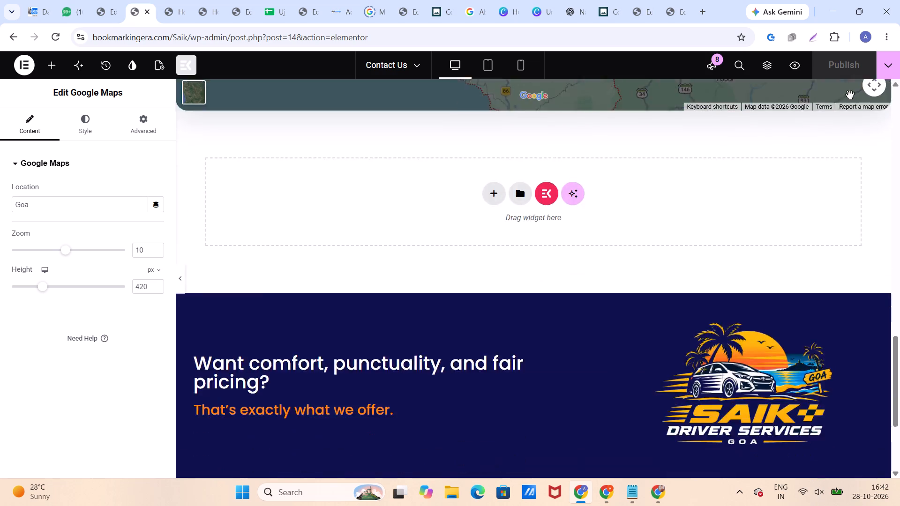
pyautogui.scroll(-6, 850, 95)
pyautogui.scroll(1, 850, 95)
pyautogui.scroll(-3, 850, 95)
pyautogui.scroll(12, 853, 95)
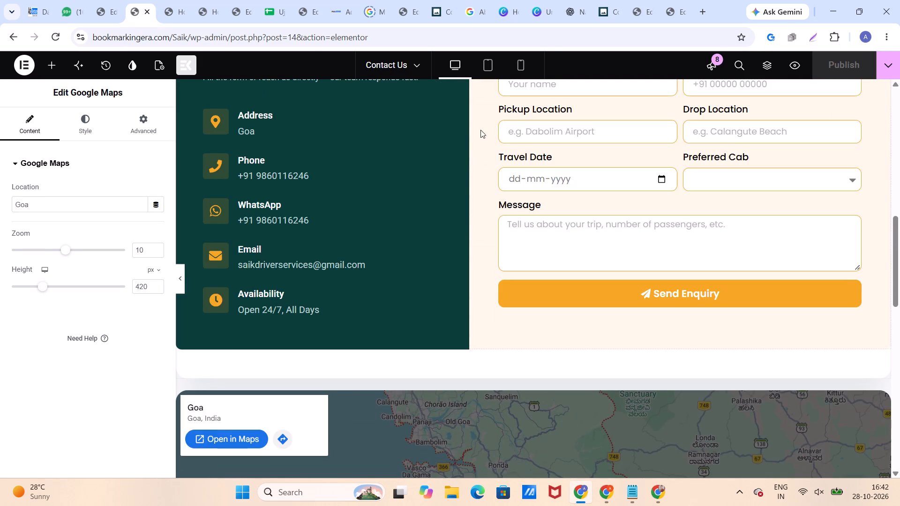
pyautogui.click(517, 63)
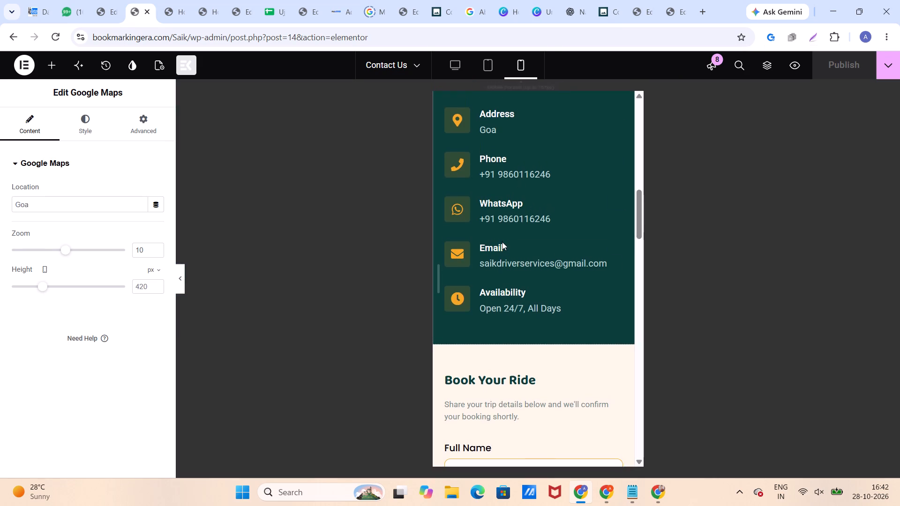
pyautogui.scroll(-12, 504, 254)
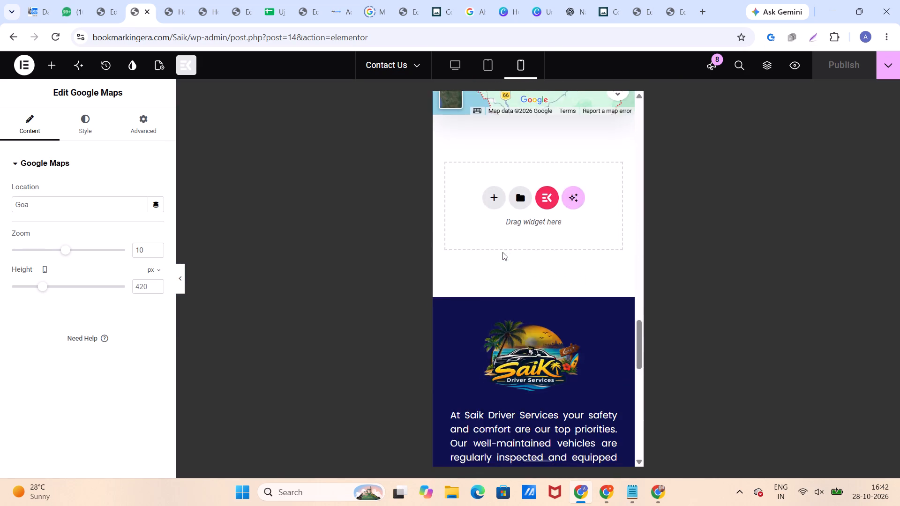
pyautogui.scroll(-5, 502, 252)
pyautogui.scroll(12, 502, 252)
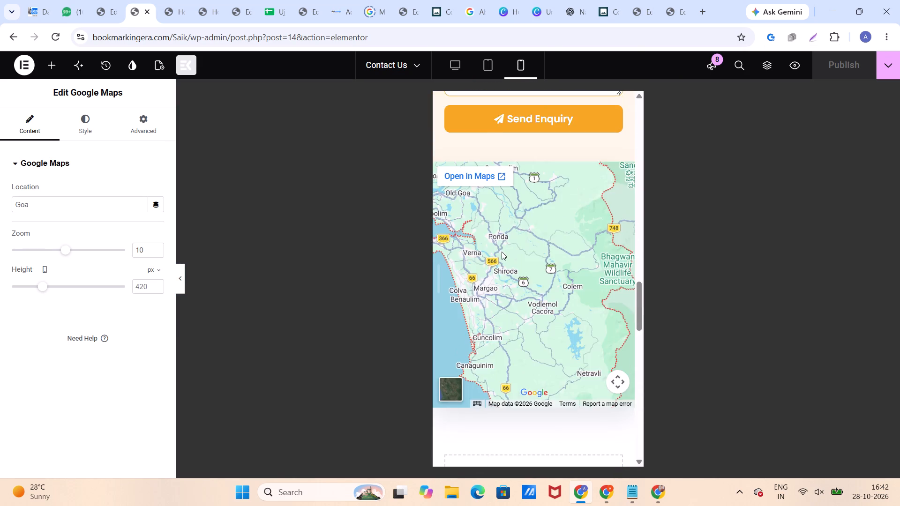
pyautogui.scroll(6, 502, 252)
pyautogui.scroll(15, 502, 252)
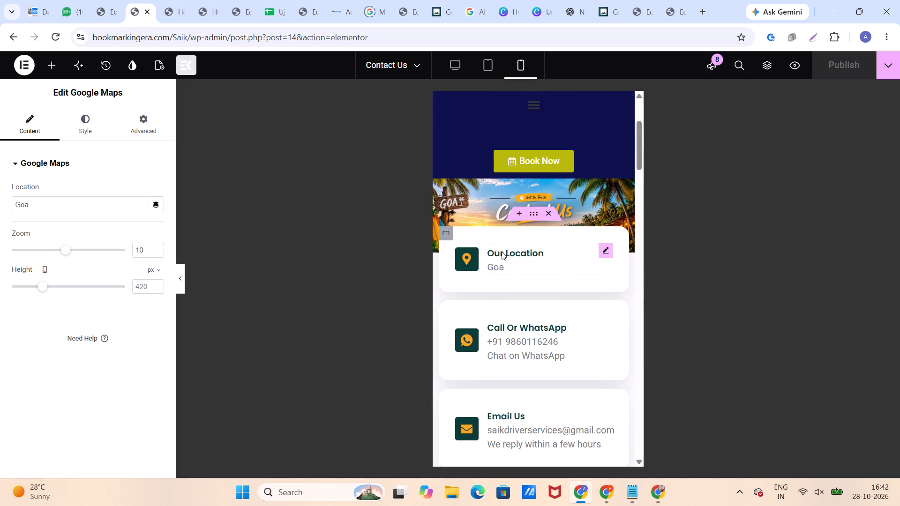
pyautogui.scroll(9, 502, 252)
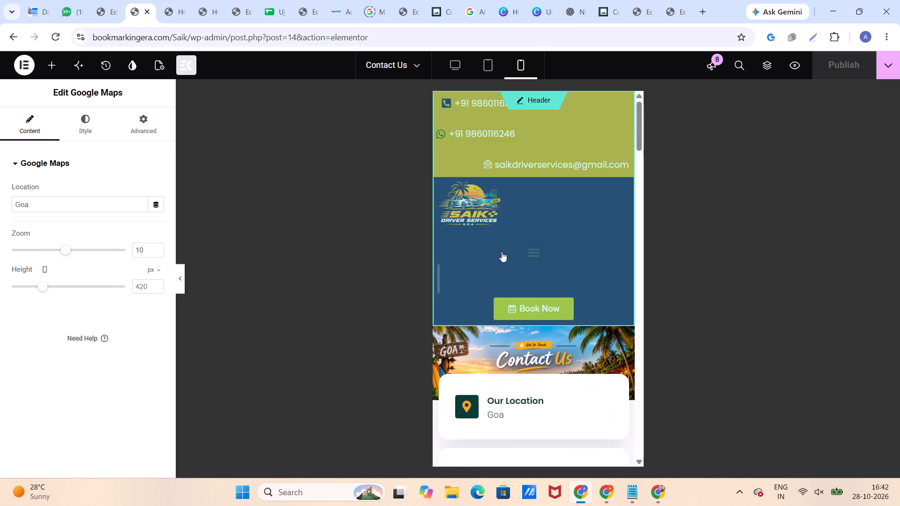
# Check the desktop layout of the Contact Us page, from the booking form and contact cards up to the banner and header.
pyautogui.click(456, 64)
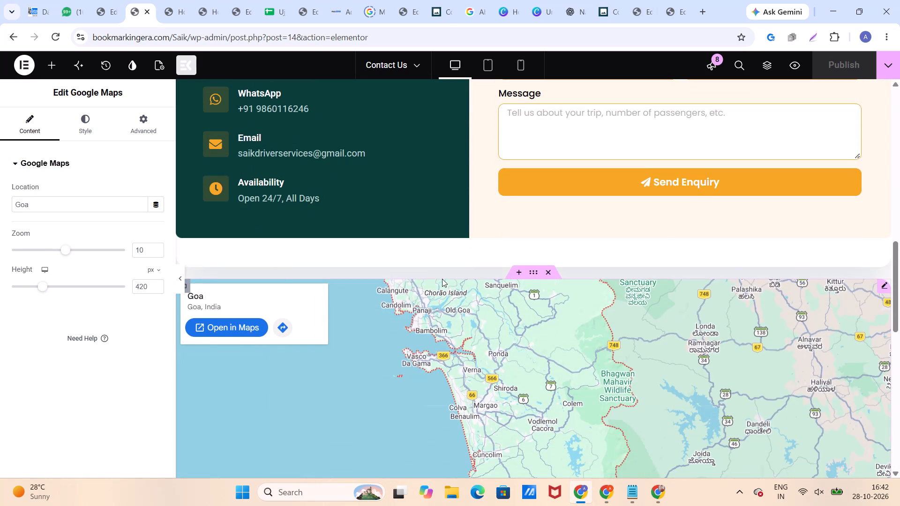
pyautogui.scroll(13, 442, 276)
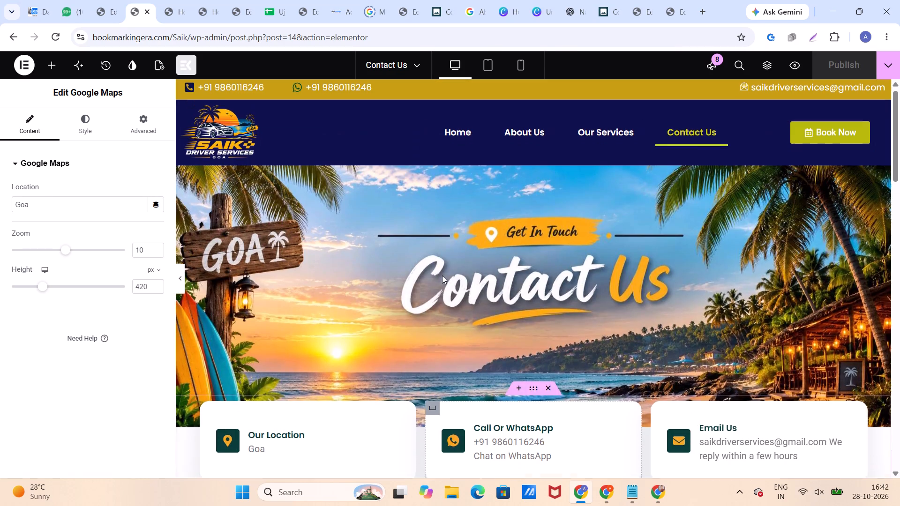
pyautogui.scroll(6, 442, 275)
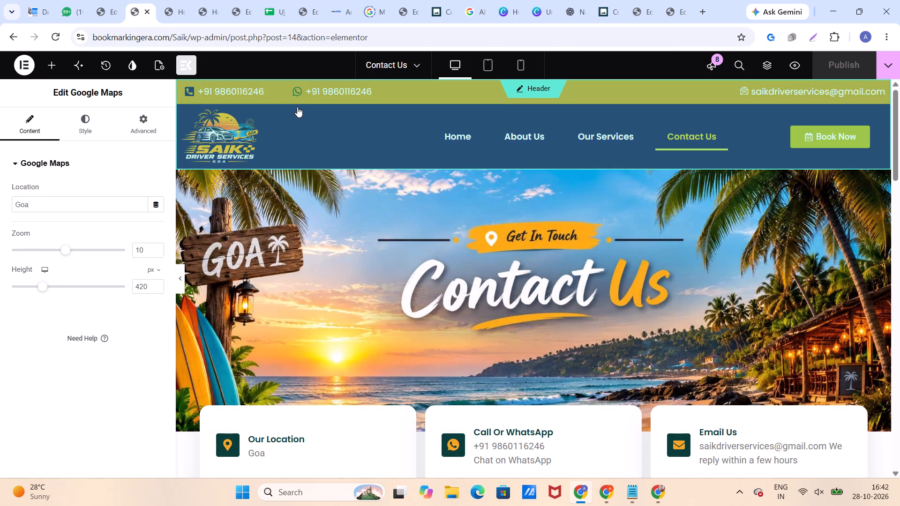
pyautogui.scroll(-4, 433, 250)
pyautogui.scroll(1, 433, 251)
pyautogui.scroll(-13, 433, 252)
pyautogui.scroll(11, 433, 253)
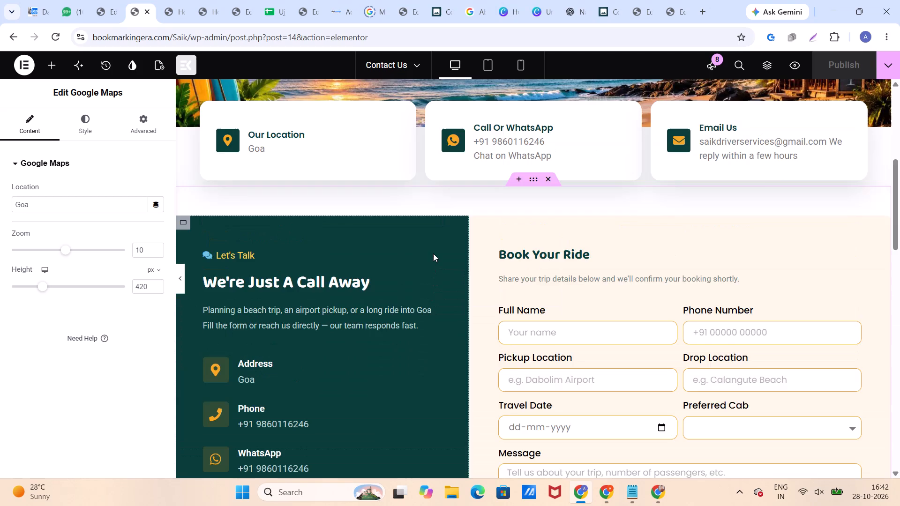
pyautogui.scroll(14, 433, 253)
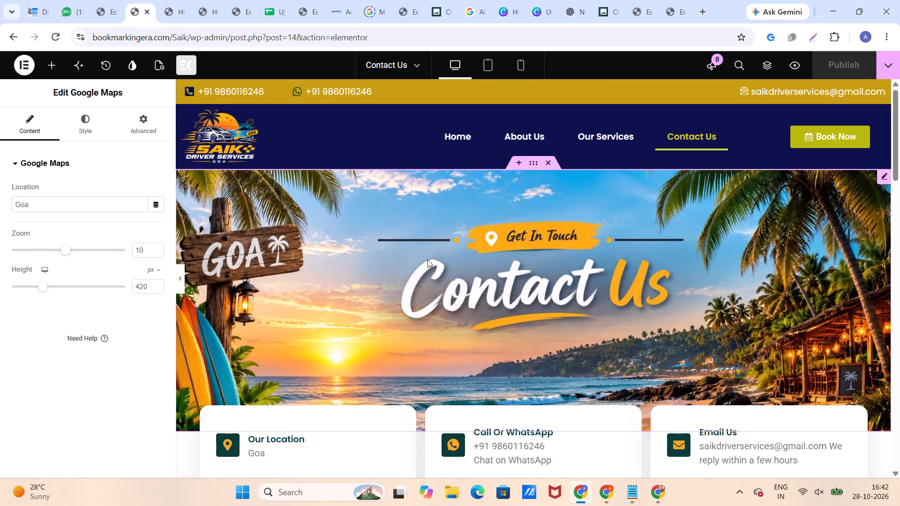
pyautogui.scroll(-6, 427, 260)
pyautogui.scroll(2, 427, 260)
pyautogui.scroll(-1, 427, 260)
pyautogui.scroll(9, 427, 260)
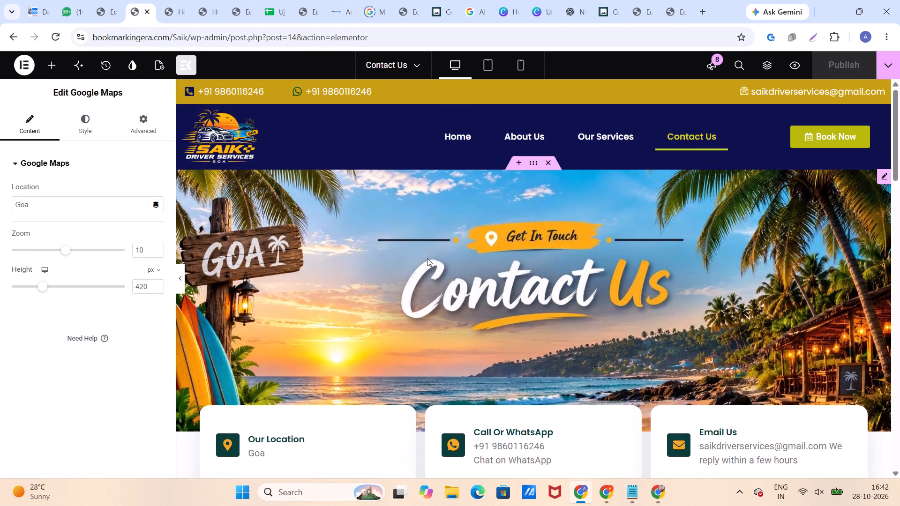
pyautogui.scroll(2, 426, 250)
# Open the header for editing in mobile view and insert an empty section between the contact bar and the logo row.
pyautogui.click(411, 134)
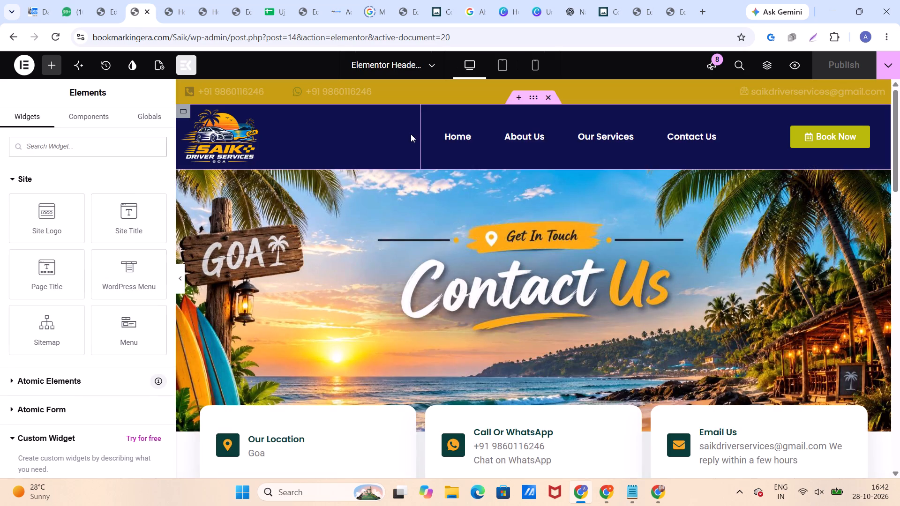
pyautogui.click(219, 91)
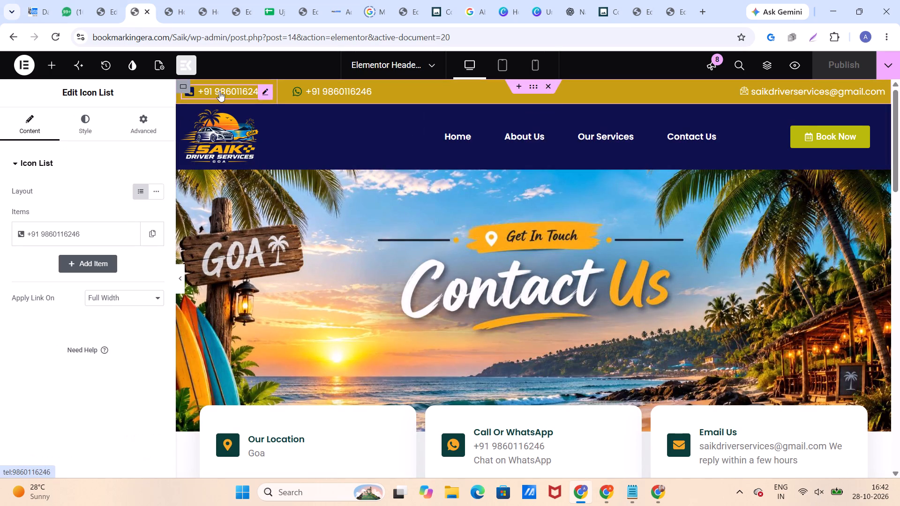
pyautogui.click(76, 225)
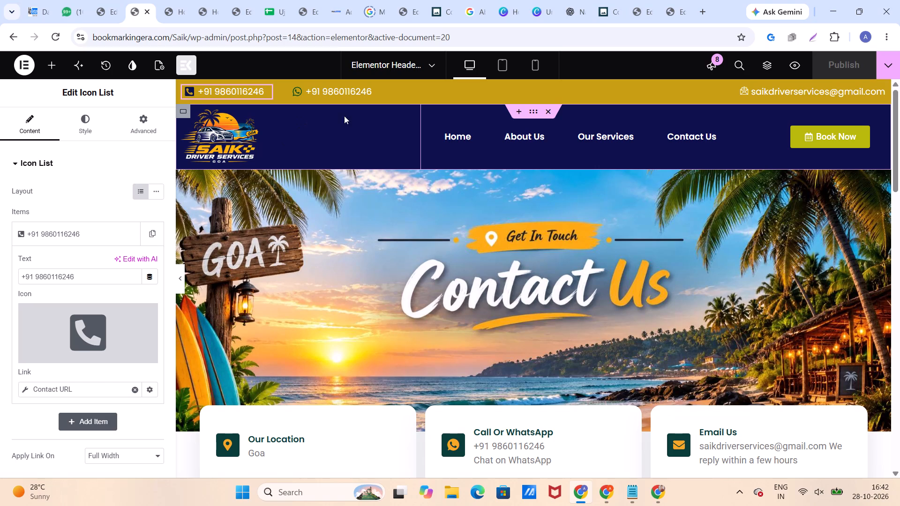
pyautogui.click(539, 62)
pyautogui.scroll(-2, 495, 188)
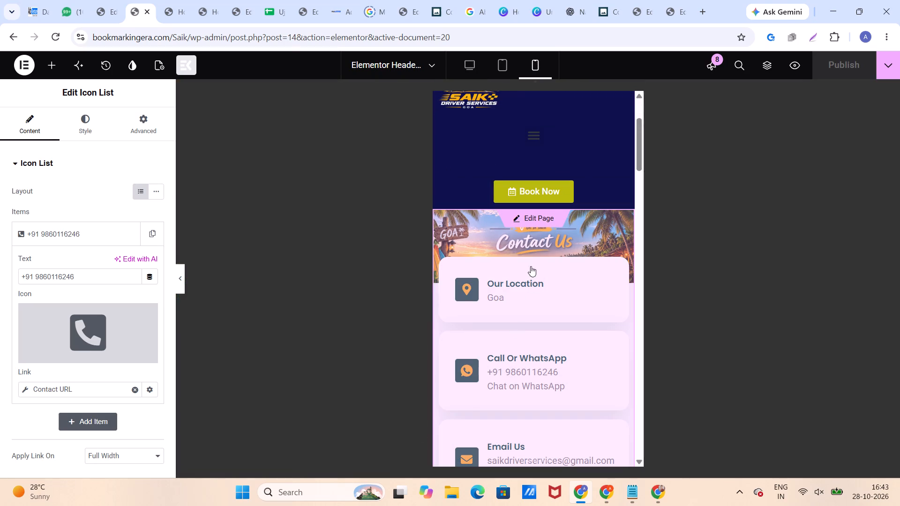
pyautogui.scroll(4, 526, 197)
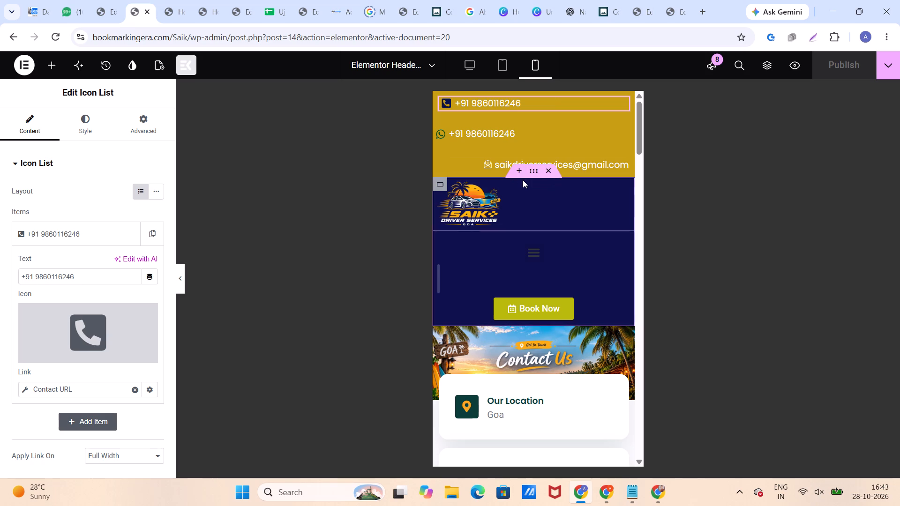
pyautogui.click(520, 173)
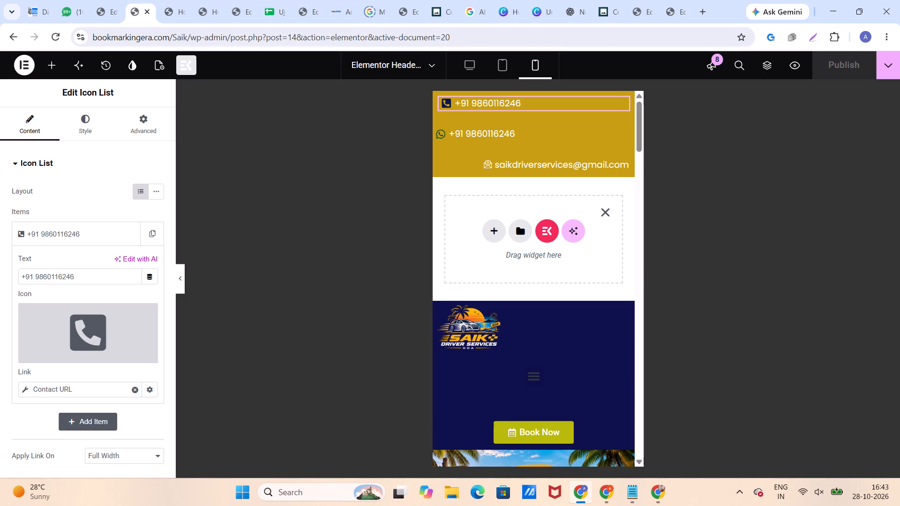
# Copy the mobile header container with logo, Book Now button and menu icon from the tropicaltaxiservices.com header.
pyautogui.click(680, 8)
pyautogui.scroll(4, 476, 174)
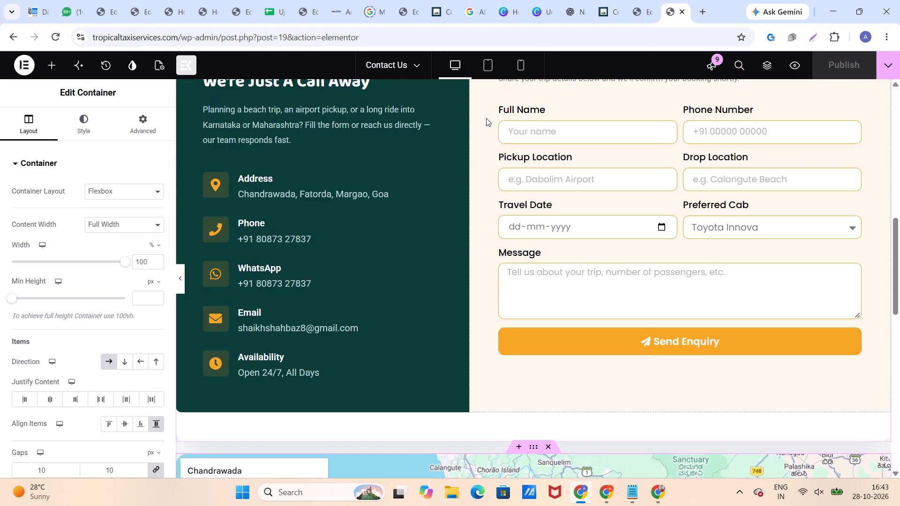
pyautogui.click(520, 59)
pyautogui.scroll(9, 508, 158)
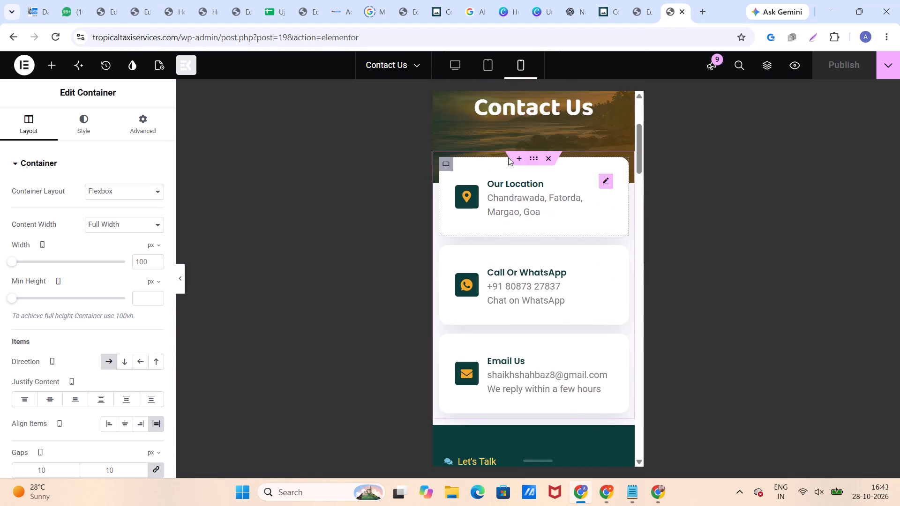
pyautogui.scroll(9, 508, 157)
pyautogui.scroll(14, 508, 157)
pyautogui.scroll(8, 508, 157)
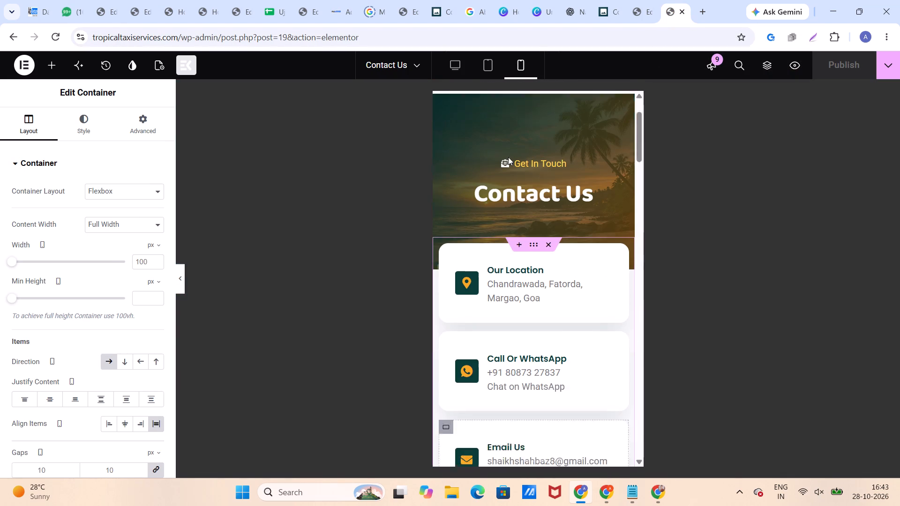
pyautogui.click(509, 138)
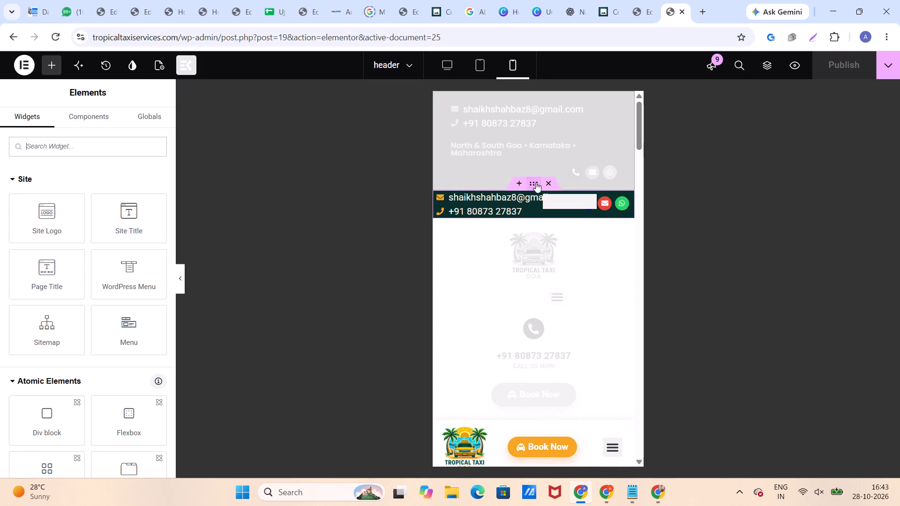
pyautogui.scroll(-1, 521, 234)
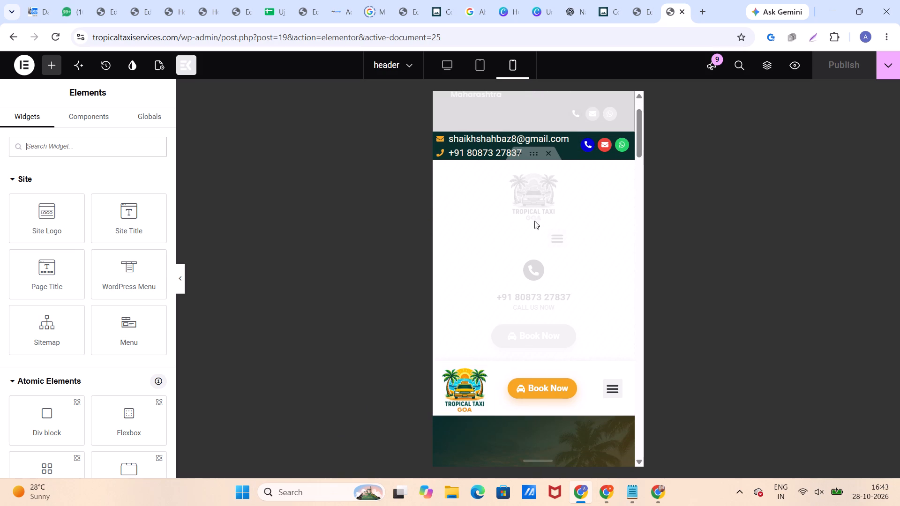
pyautogui.click(533, 357)
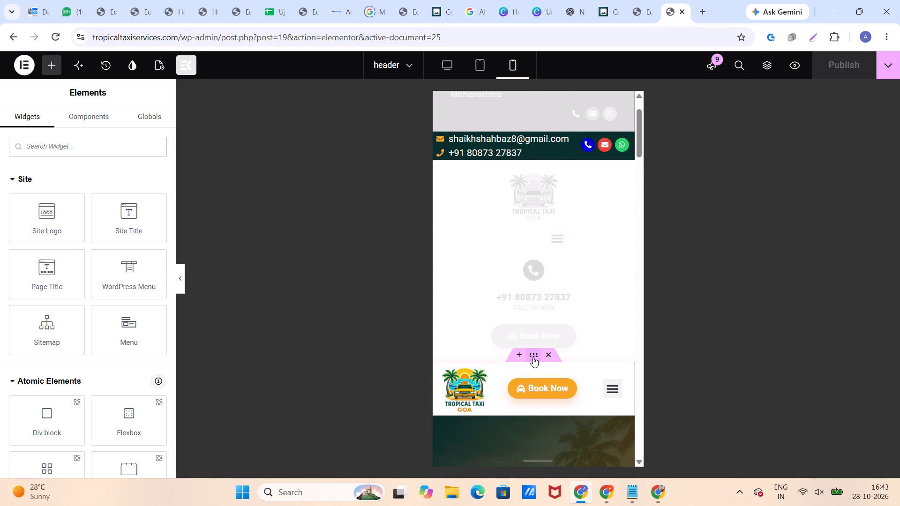
pyautogui.rightClick(533, 357)
pyautogui.click(557, 165)
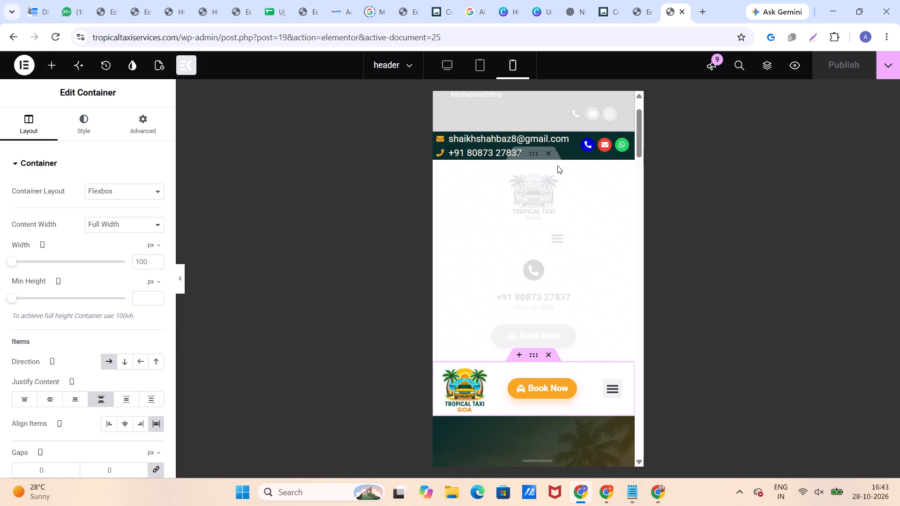
# Paste the copied container from the other site into the bookmarkingera.com header, above the existing Saik logo row.
pyautogui.click(133, 14)
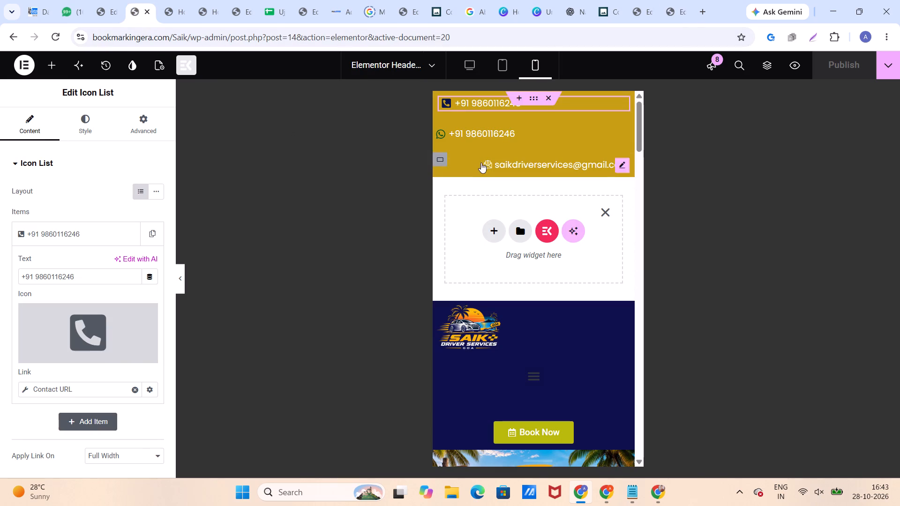
pyautogui.rightClick(456, 233)
pyautogui.click(496, 265)
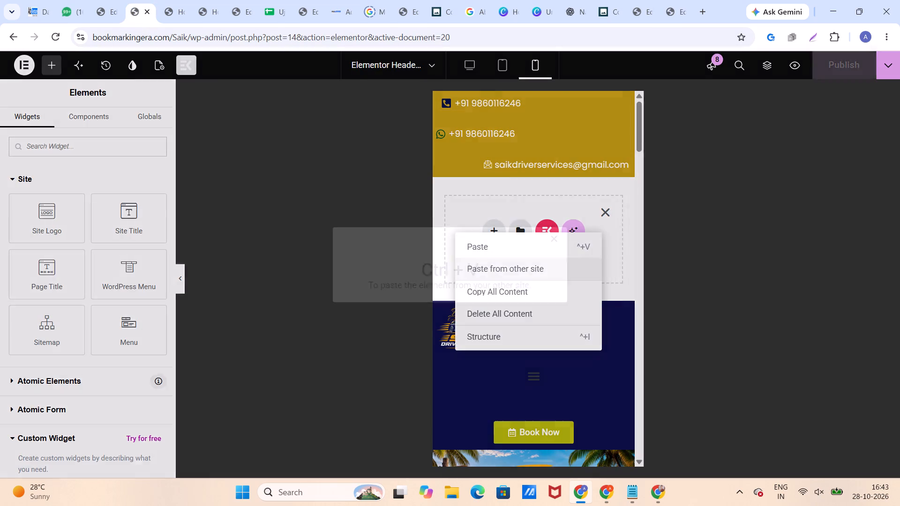
pyautogui.hotkey('ctrl', 'v')
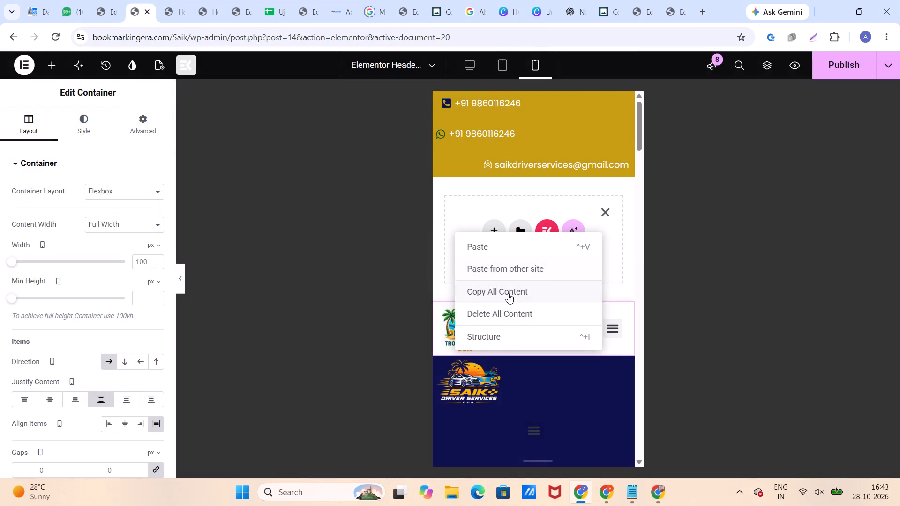
pyautogui.click(441, 198)
# Replace the Tropical Taxi logo in the pasted mobile header row with the Saik_Driver_Services_Goa_transparent image from the media library.
pyautogui.click(472, 319)
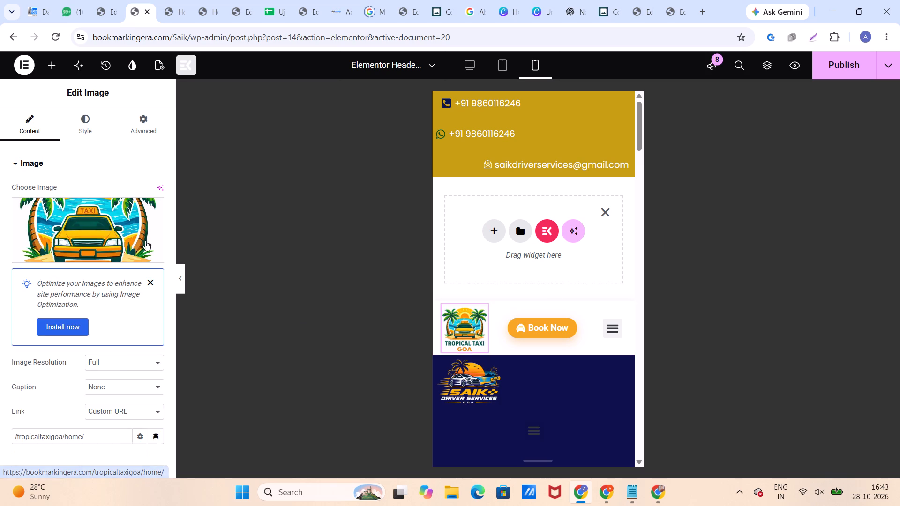
pyautogui.click(112, 226)
pyautogui.scroll(-4, 329, 245)
pyautogui.scroll(1, 329, 245)
pyautogui.scroll(-4, 329, 245)
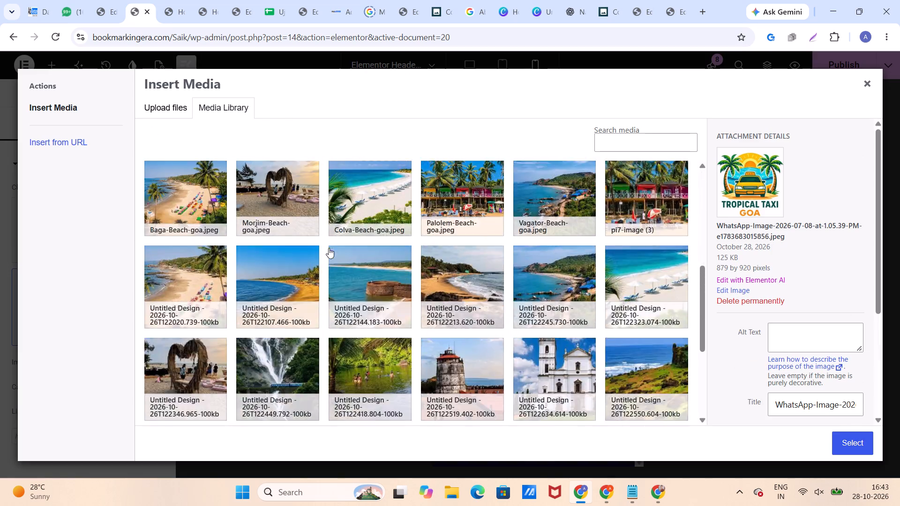
pyautogui.scroll(-1, 329, 248)
pyautogui.scroll(1, 329, 251)
pyautogui.scroll(-3, 328, 251)
pyautogui.scroll(1, 327, 255)
pyautogui.scroll(-1, 327, 255)
pyautogui.scroll(1, 326, 255)
pyautogui.scroll(-1, 326, 255)
pyautogui.scroll(1, 326, 255)
pyautogui.scroll(-6, 396, 288)
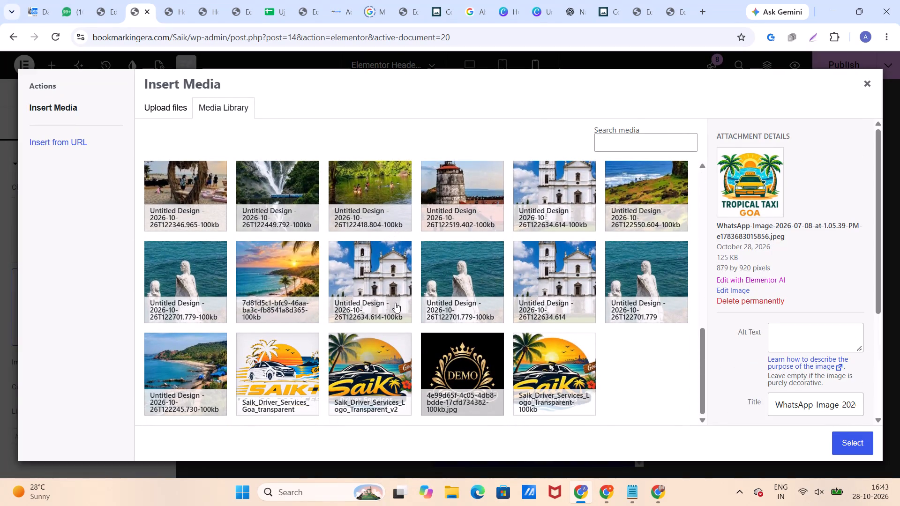
pyautogui.click(282, 365)
pyautogui.click(848, 440)
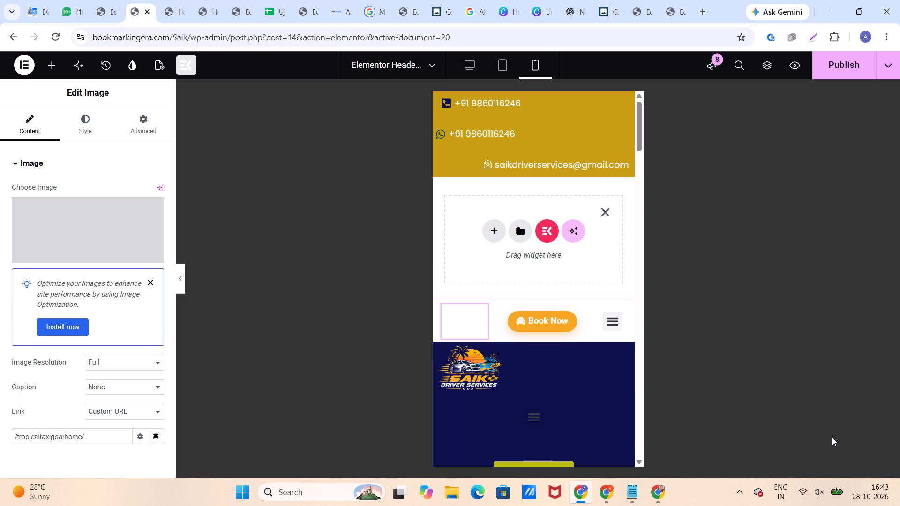
# Copy the original navigation container's background colour and apply #10114E as the pasted mobile header row's background.
pyautogui.scroll(-1, 615, 349)
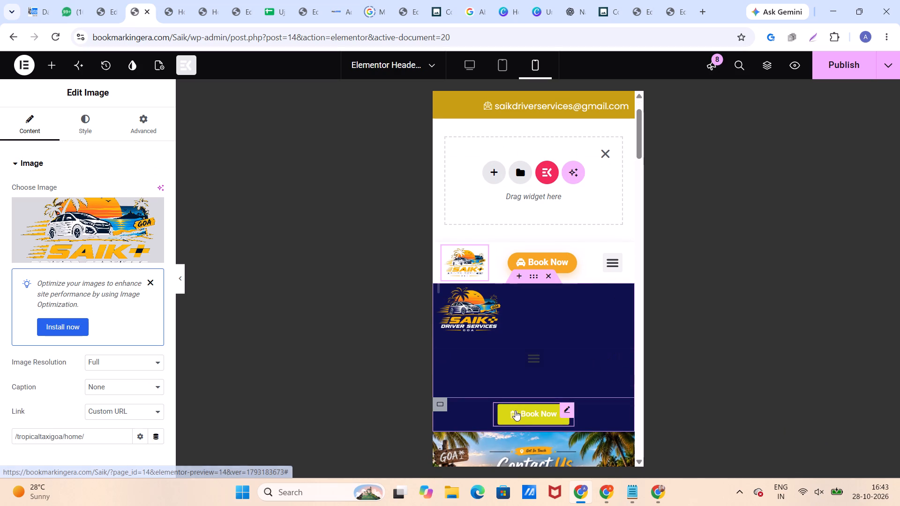
pyautogui.click(530, 276)
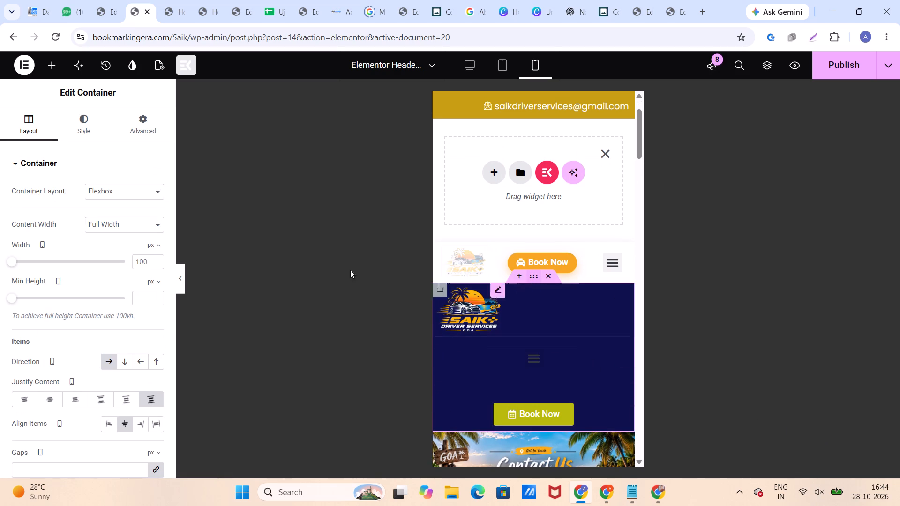
pyautogui.click(93, 127)
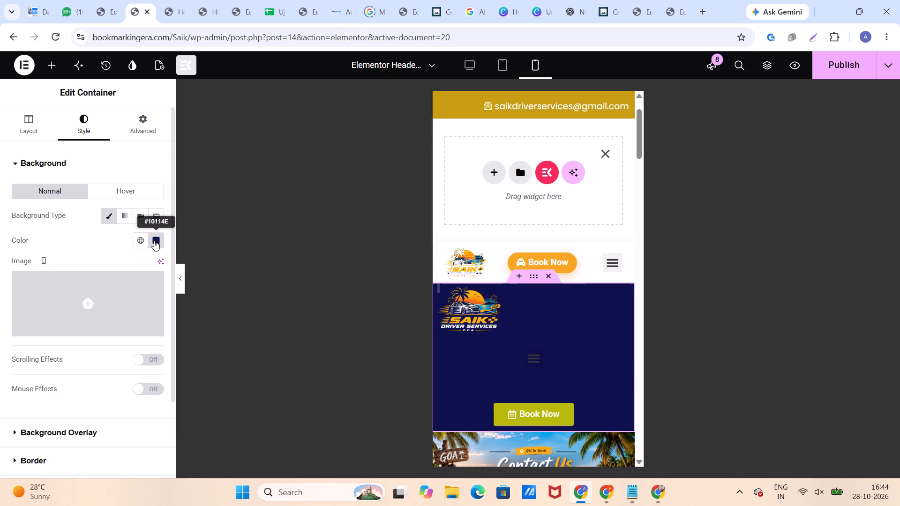
pyautogui.click(154, 240)
pyautogui.hotkey('ctrl', 'c')
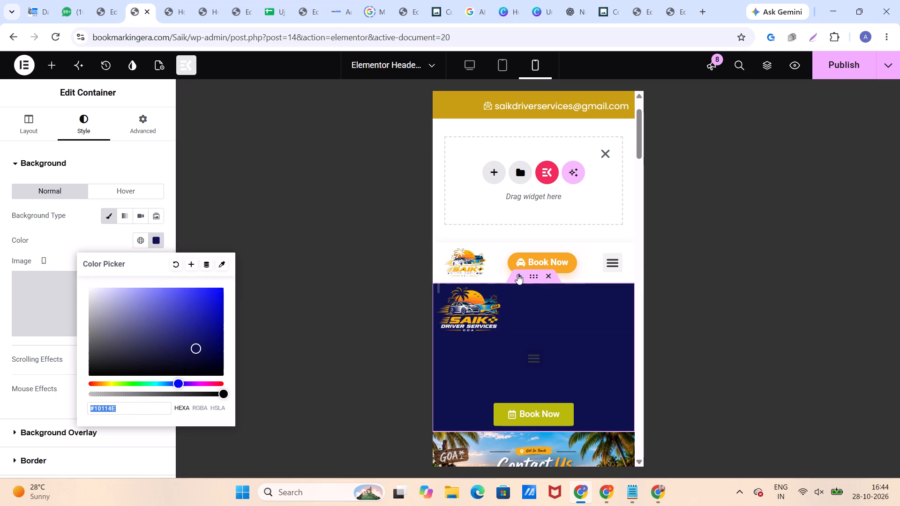
pyautogui.click(532, 239)
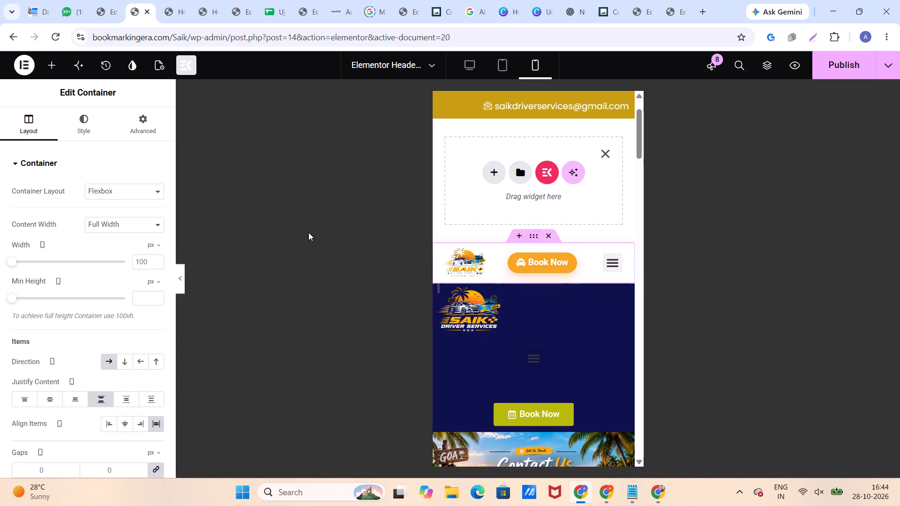
pyautogui.click(91, 141)
pyautogui.click(90, 130)
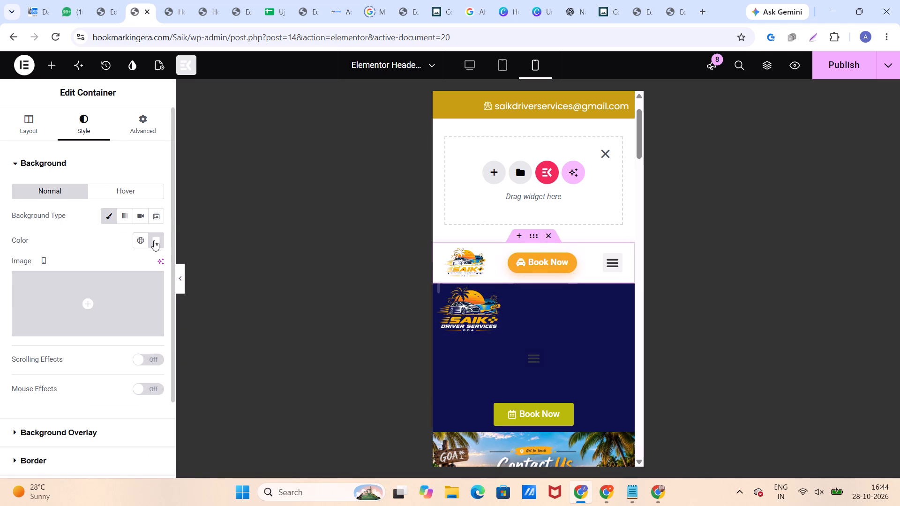
pyautogui.click(154, 241)
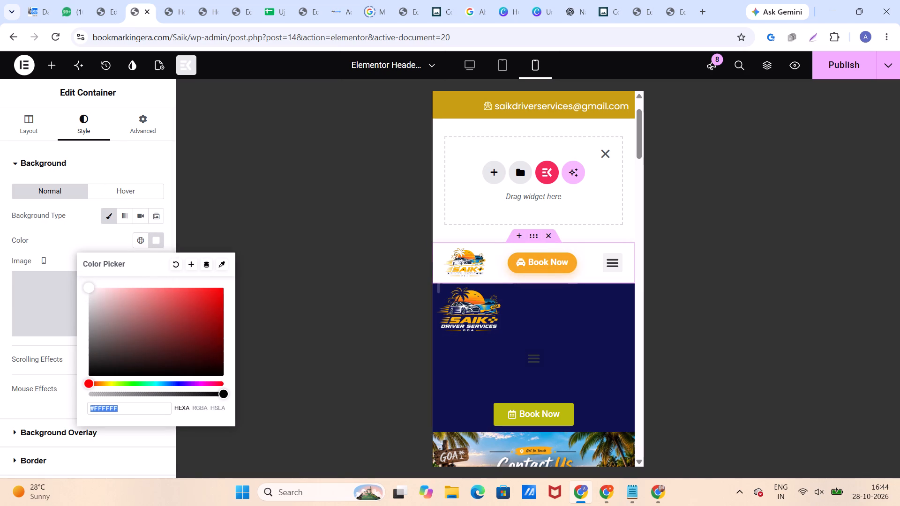
pyautogui.hotkey('ctrl', 'v')
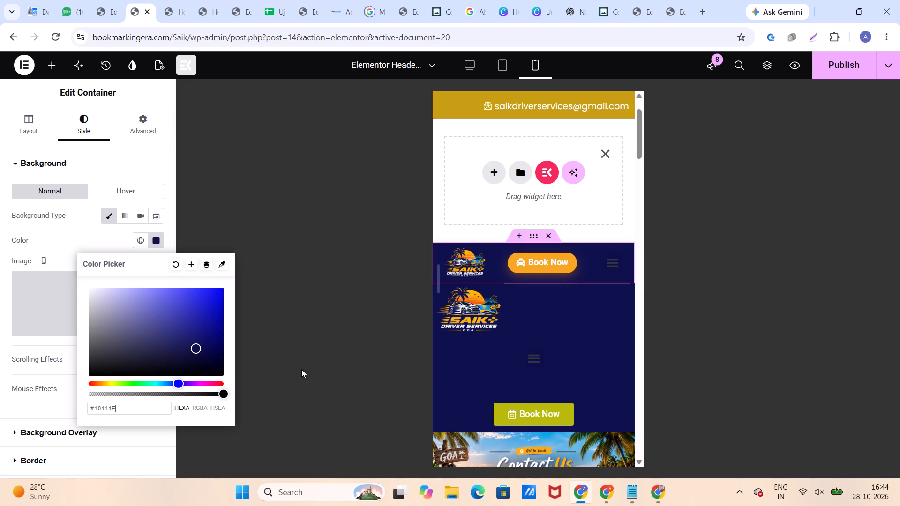
# Clear the pasted Book Now button's link and apply the original Book Now button's background colour, #B8B90A, to it.
pyautogui.click(526, 414)
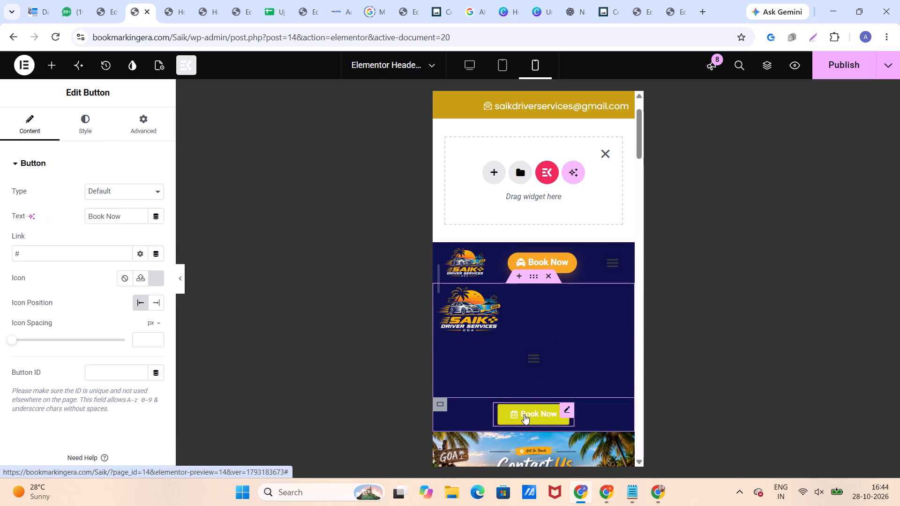
pyautogui.click(79, 127)
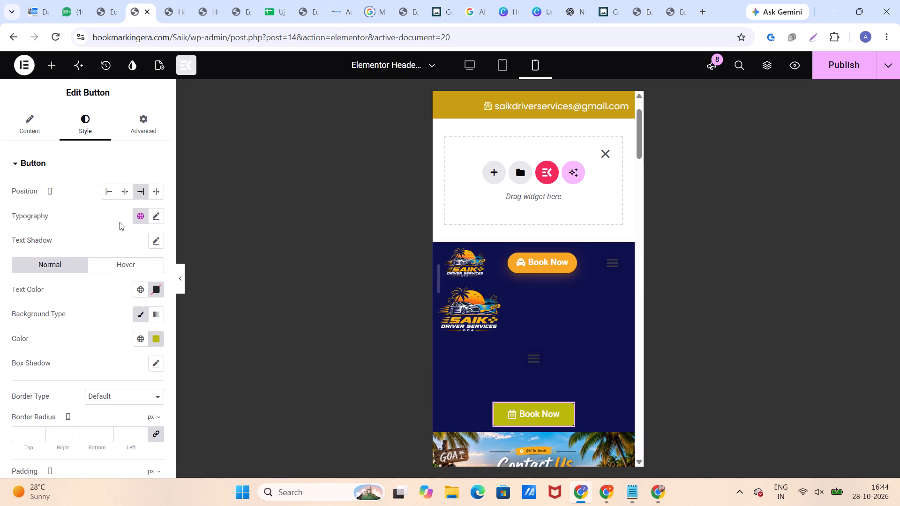
pyautogui.click(155, 334)
pyautogui.hotkey('ctrl', 'c')
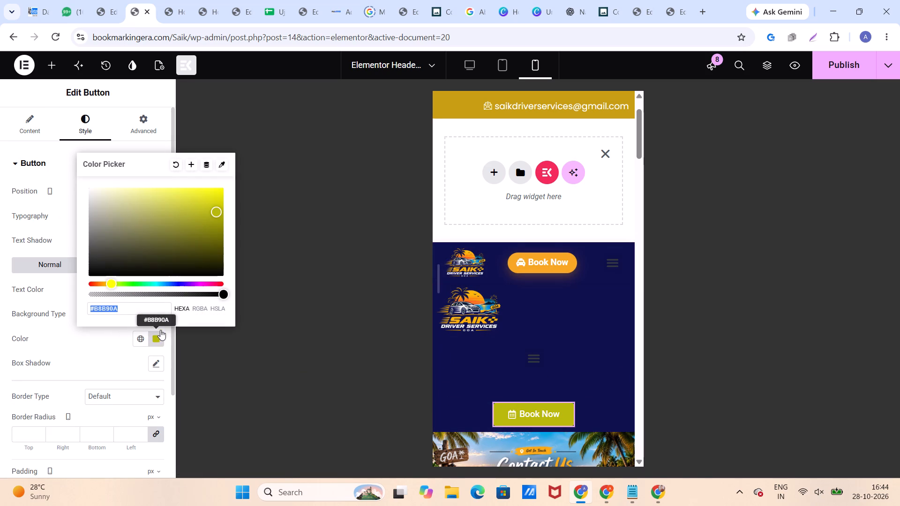
pyautogui.click(529, 260)
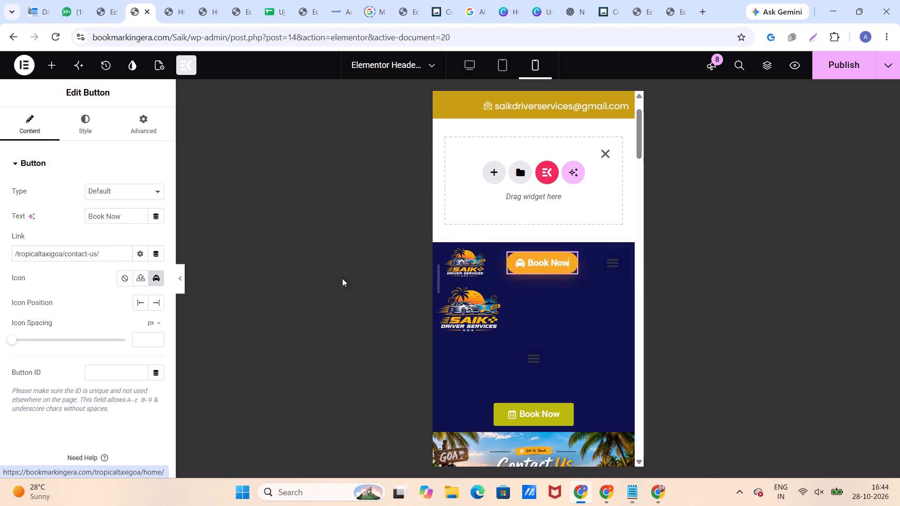
pyautogui.click(116, 251)
pyautogui.hotkey('ctrl', 'a')
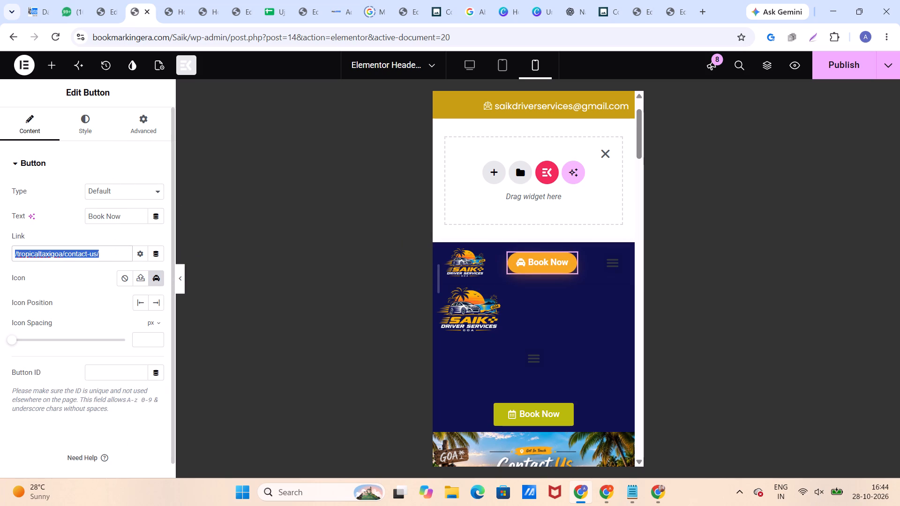
pyautogui.press('BackSpace')
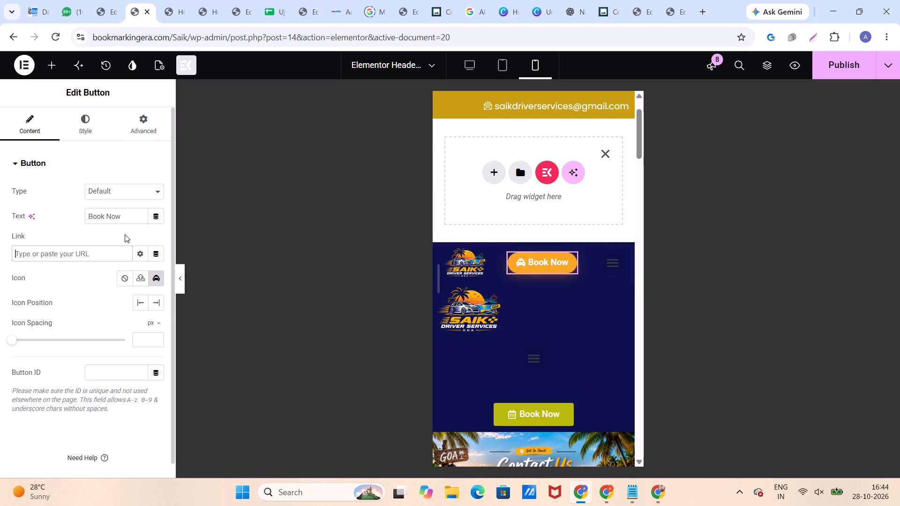
pyautogui.click(99, 119)
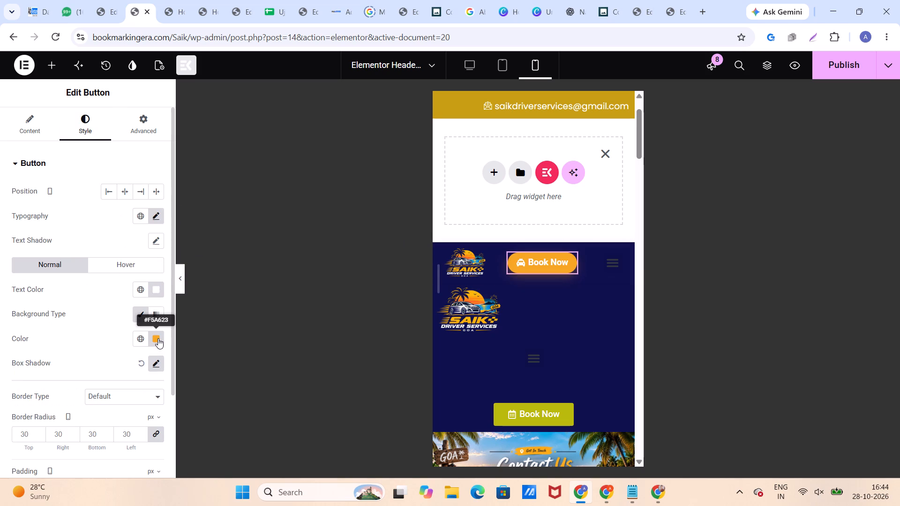
pyautogui.click(158, 338)
pyautogui.hotkey('ctrl', 'v')
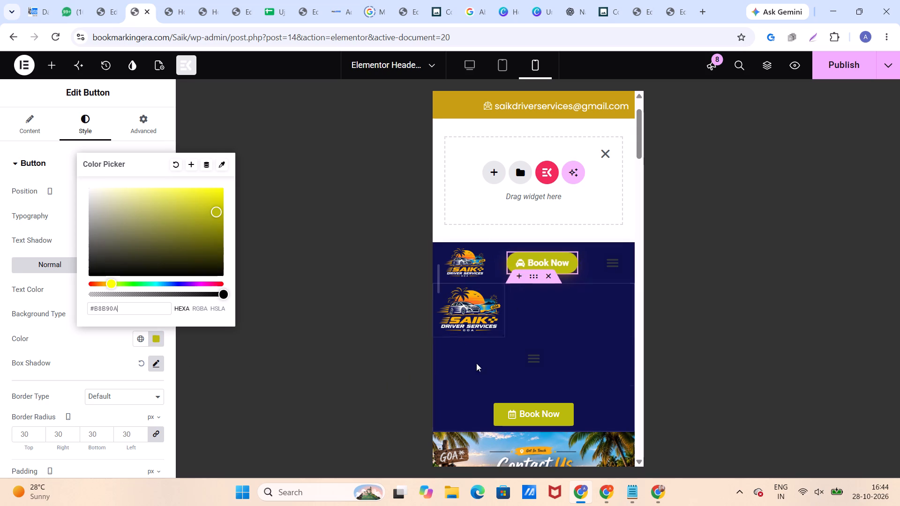
# Copy the original Book Now button's hover background colour and apply #D7D712 as the pasted Book Now button's hover colour.
pyautogui.click(544, 411)
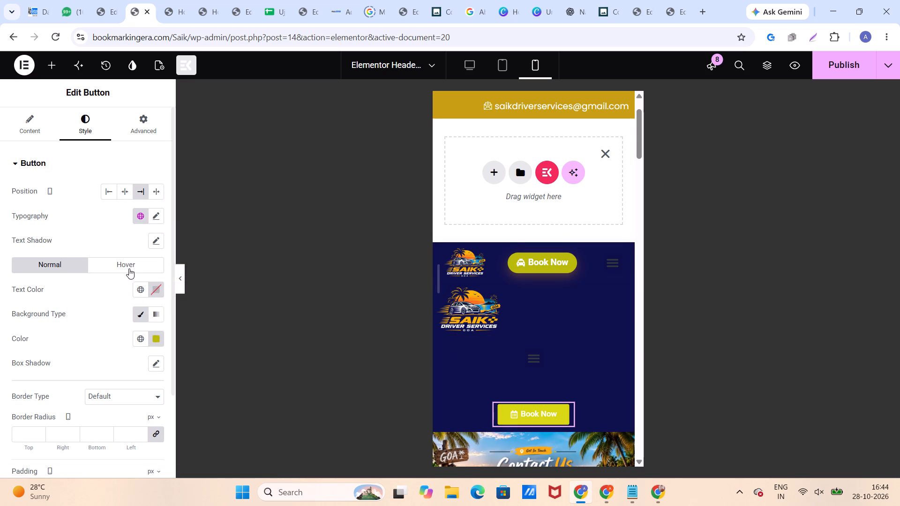
pyautogui.click(127, 268)
pyautogui.click(154, 336)
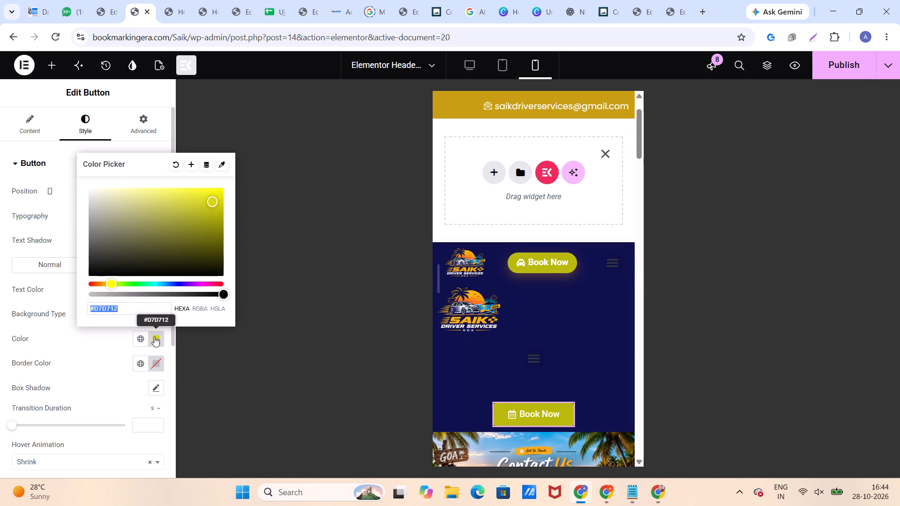
pyautogui.hotkey('ctrl', 'c')
pyautogui.click(96, 350)
pyautogui.click(528, 257)
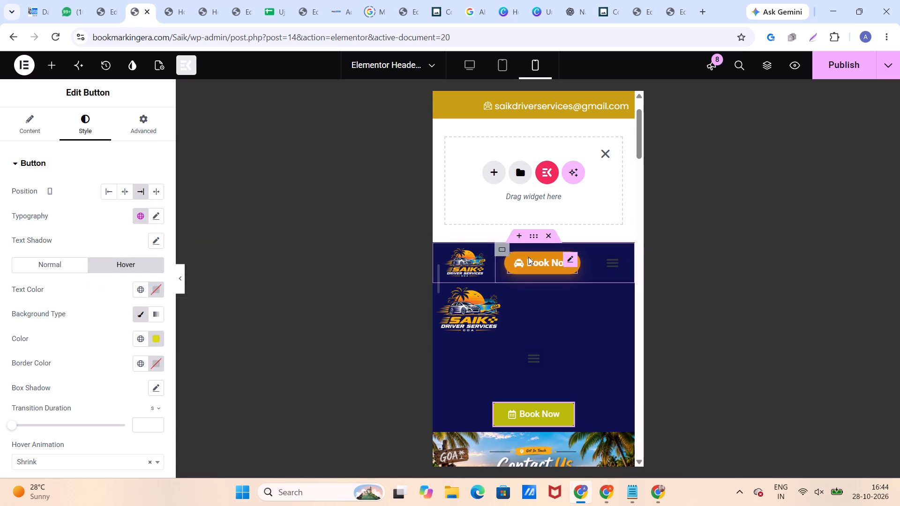
pyautogui.click(127, 265)
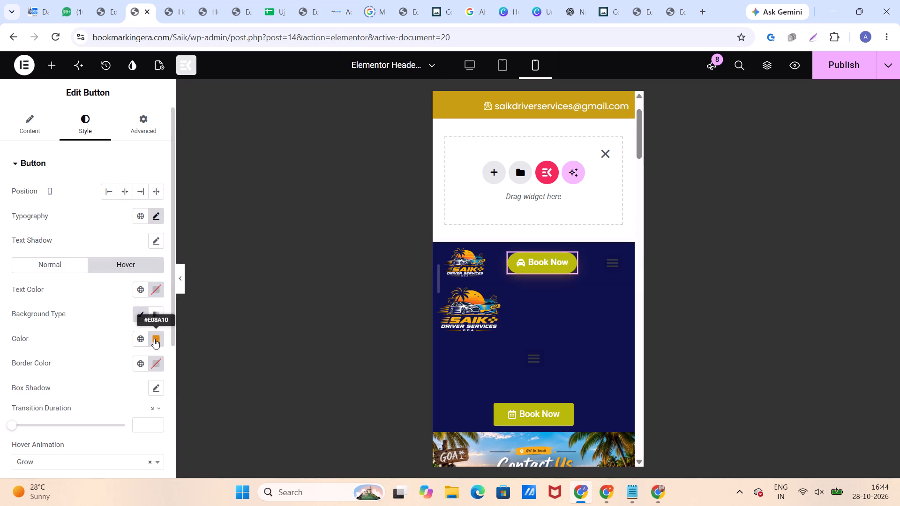
pyautogui.click(154, 339)
pyautogui.hotkey('ctrl', 'v')
pyautogui.click(105, 341)
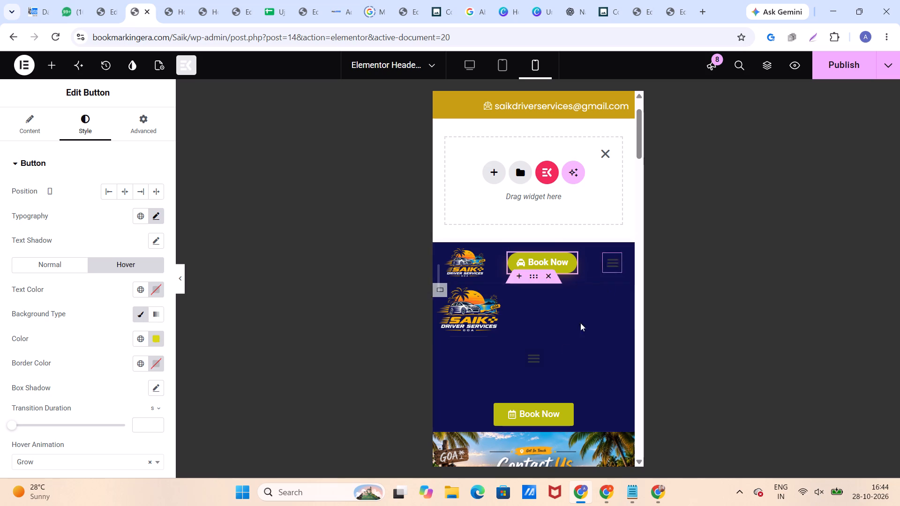
# Set the normal colour of the pasted row's menu toggle icon to a near-white shade.
pyautogui.click(605, 261)
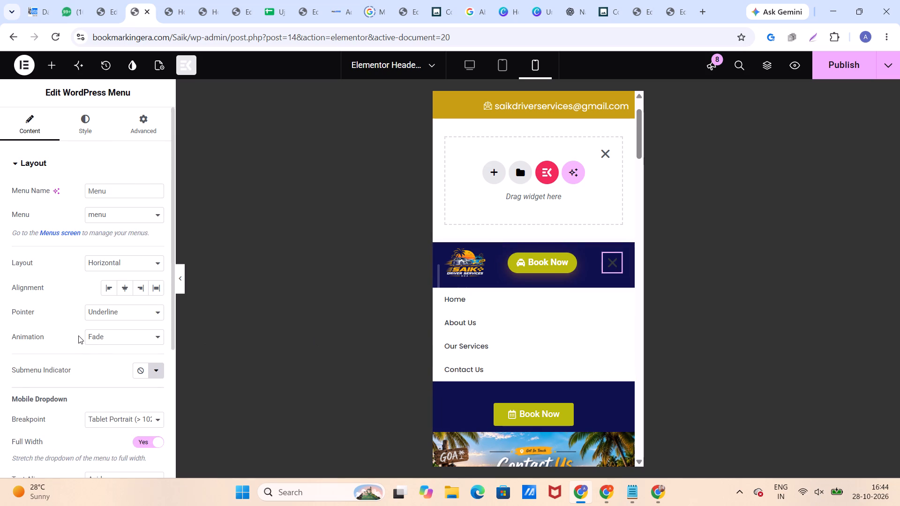
pyautogui.scroll(-5, 78, 335)
pyautogui.scroll(5, 78, 335)
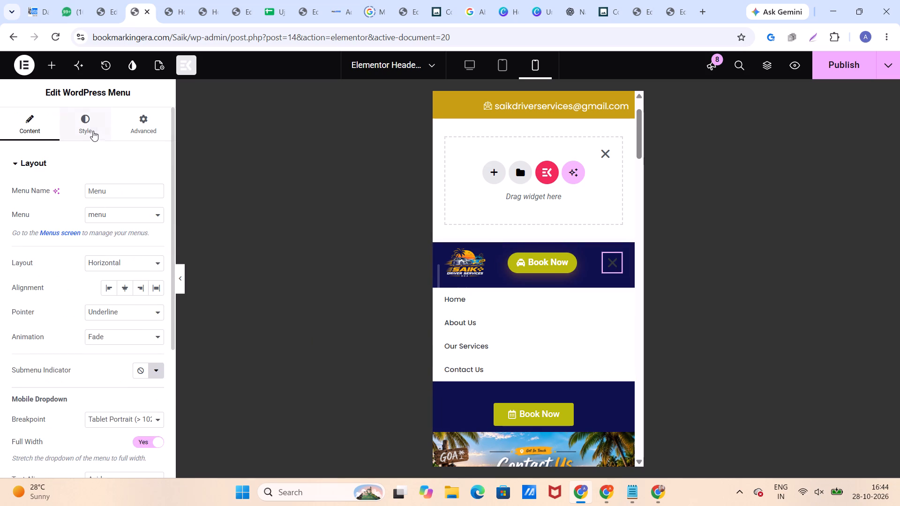
pyautogui.click(93, 131)
pyautogui.scroll(-6, 102, 270)
pyautogui.click(54, 395)
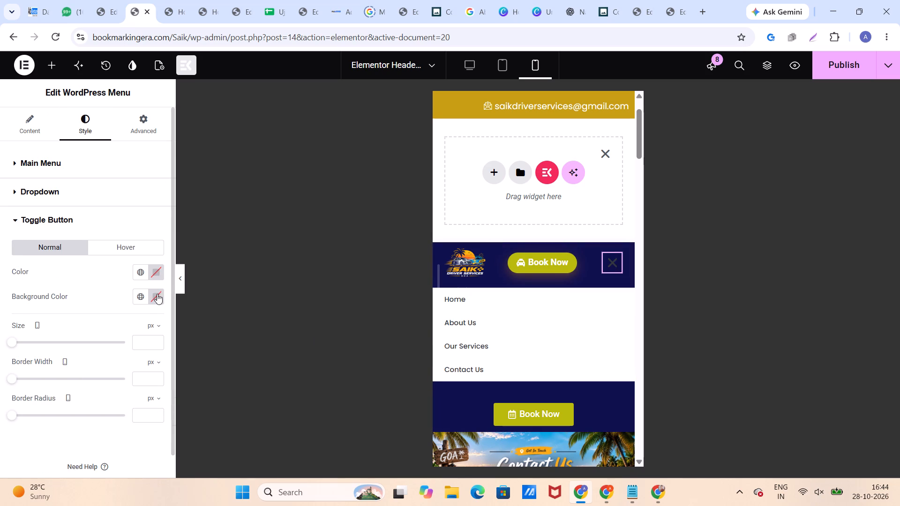
pyautogui.click(158, 269)
pyautogui.moveTo(135, 348); pyautogui.dragTo(77, 377)
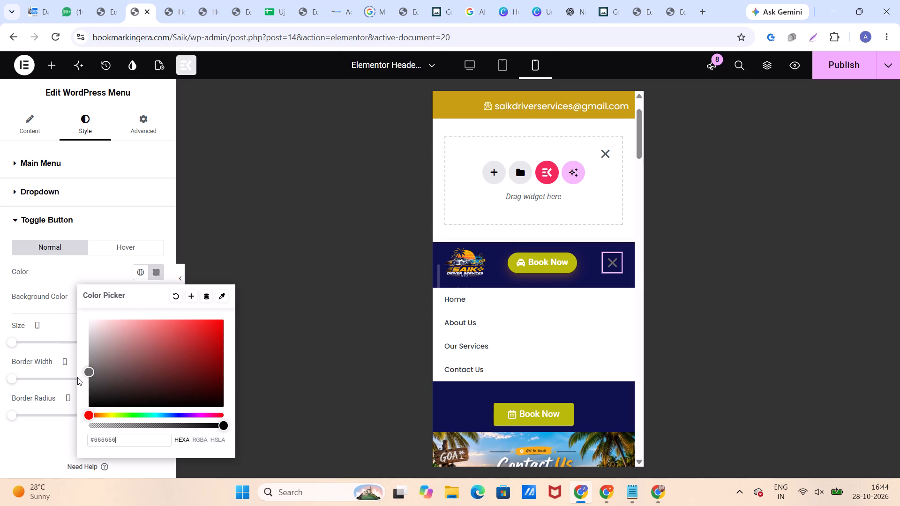
pyautogui.moveTo(77, 377); pyautogui.dragTo(88, 304)
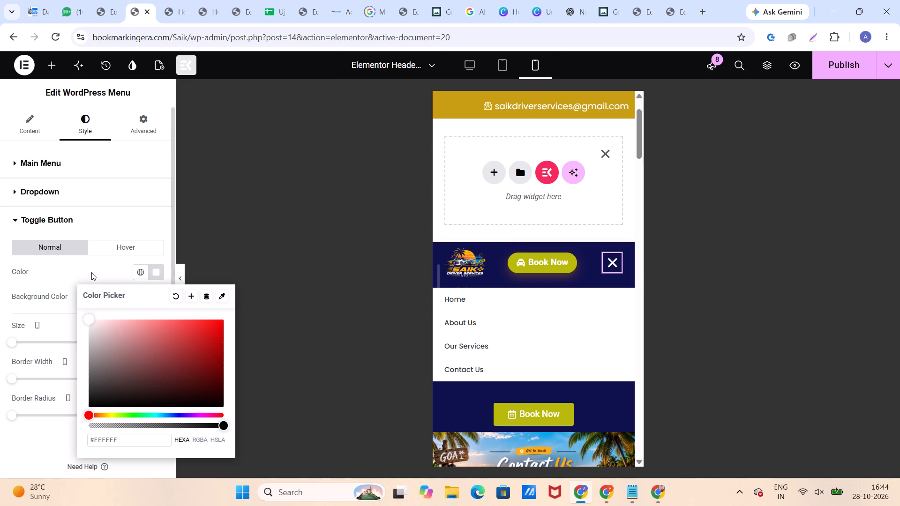
pyautogui.moveTo(86, 320); pyautogui.dragTo(90, 330)
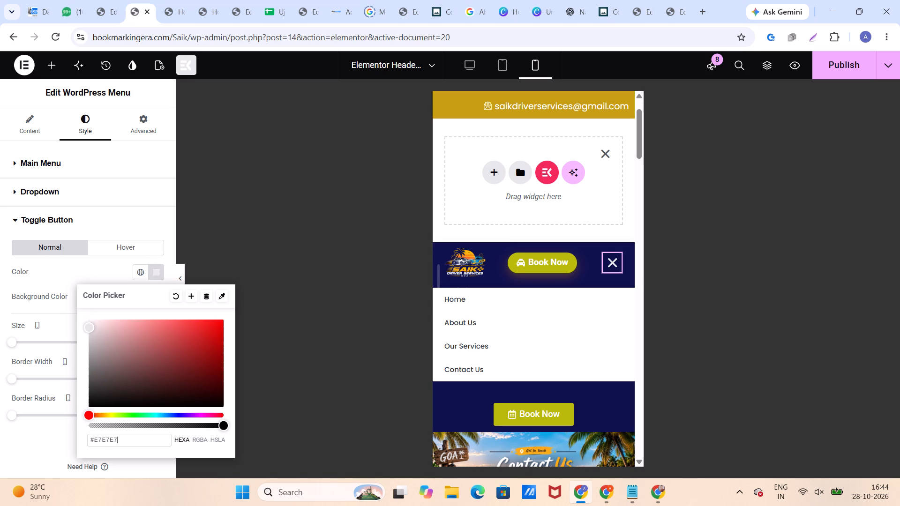
pyautogui.moveTo(90, 330); pyautogui.dragTo(92, 325)
pyautogui.click(76, 275)
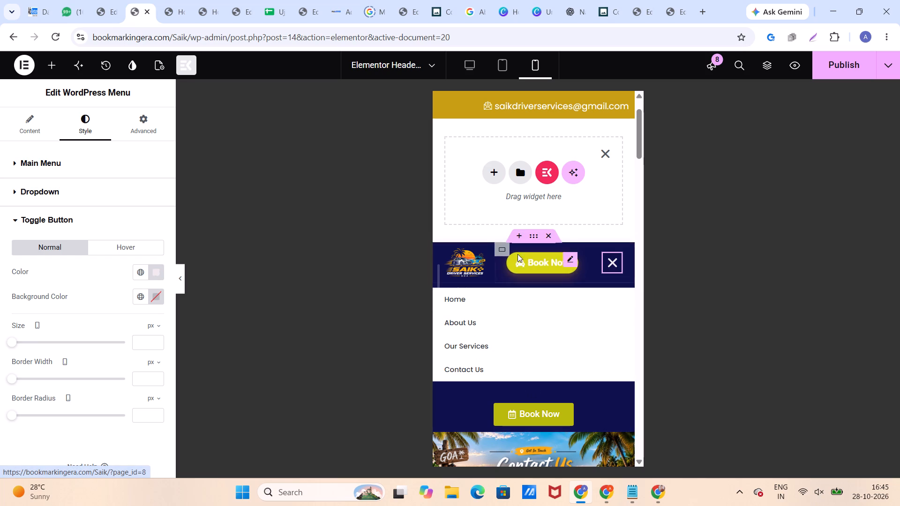
# Examine the mobile header with its menu expanded and the areas above and below it, and collapse the menu.
pyautogui.click(515, 234)
pyautogui.scroll(-3, 517, 243)
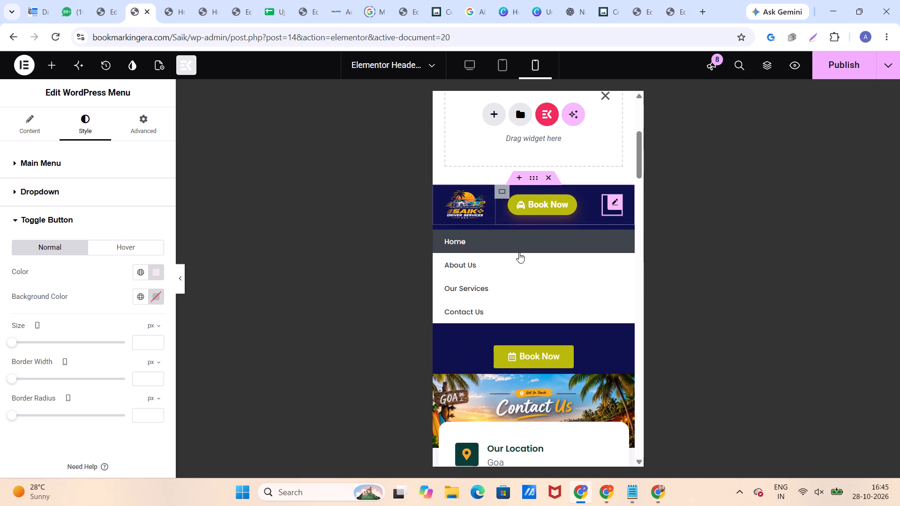
pyautogui.scroll(-1, 521, 303)
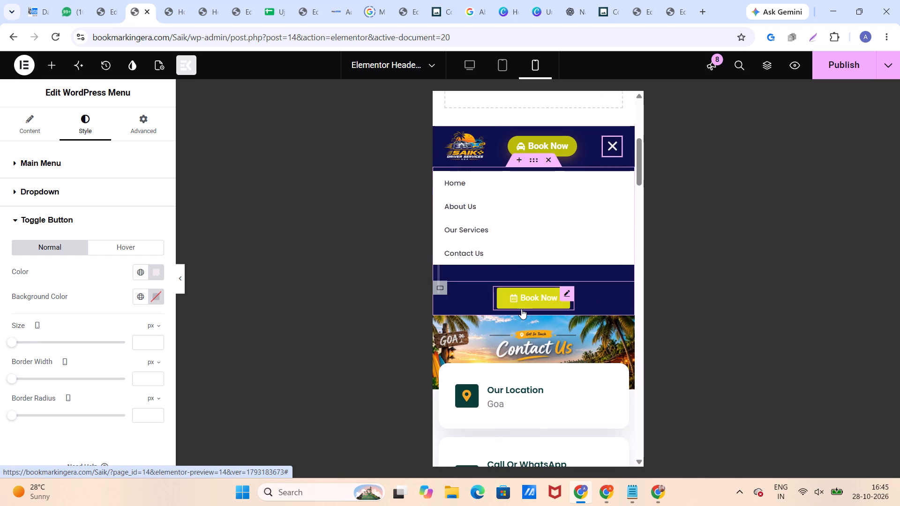
pyautogui.scroll(2, 521, 309)
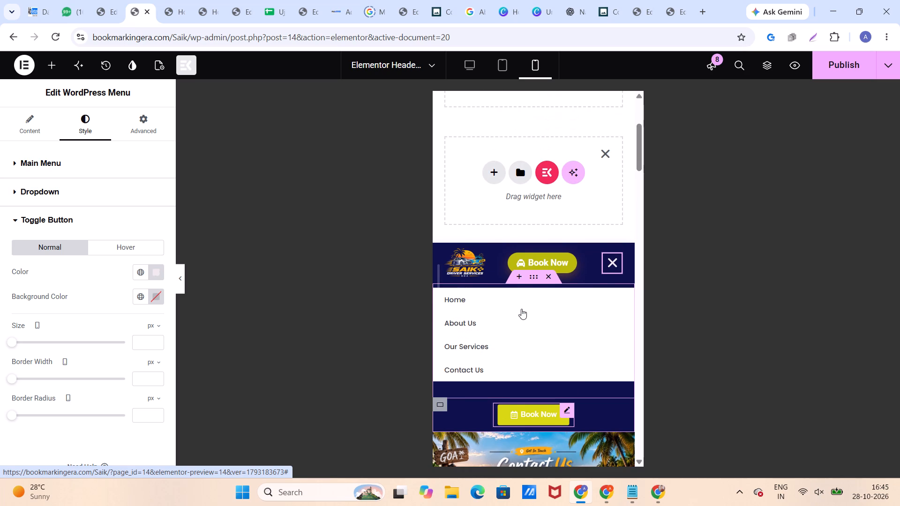
pyautogui.scroll(5, 521, 309)
pyautogui.scroll(-4, 522, 308)
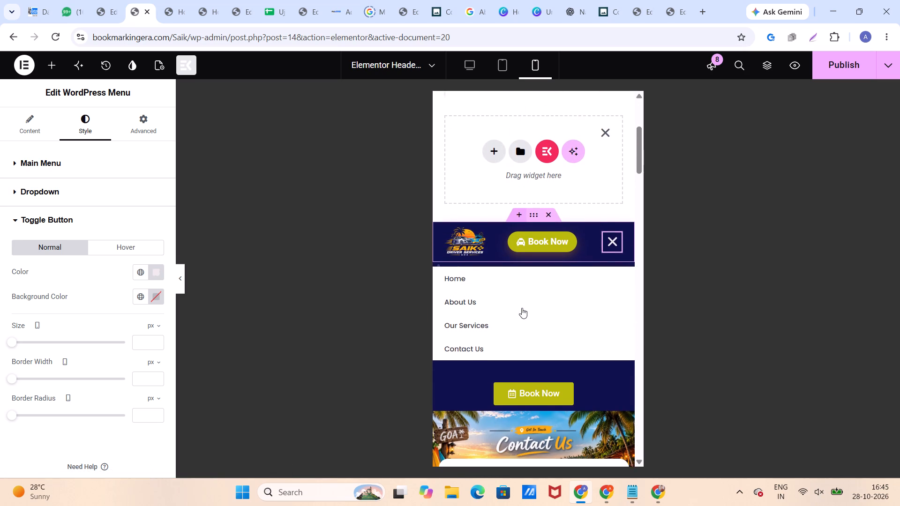
pyautogui.scroll(-1, 522, 308)
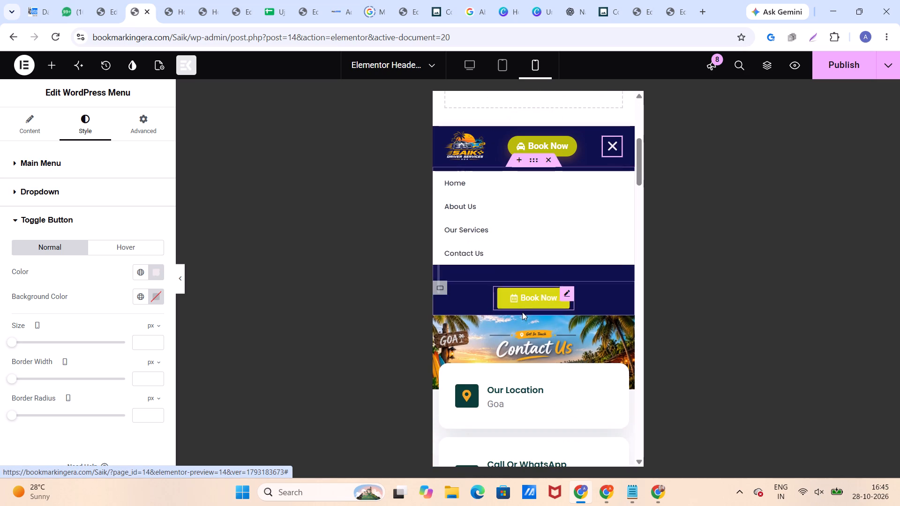
pyautogui.scroll(1, 528, 214)
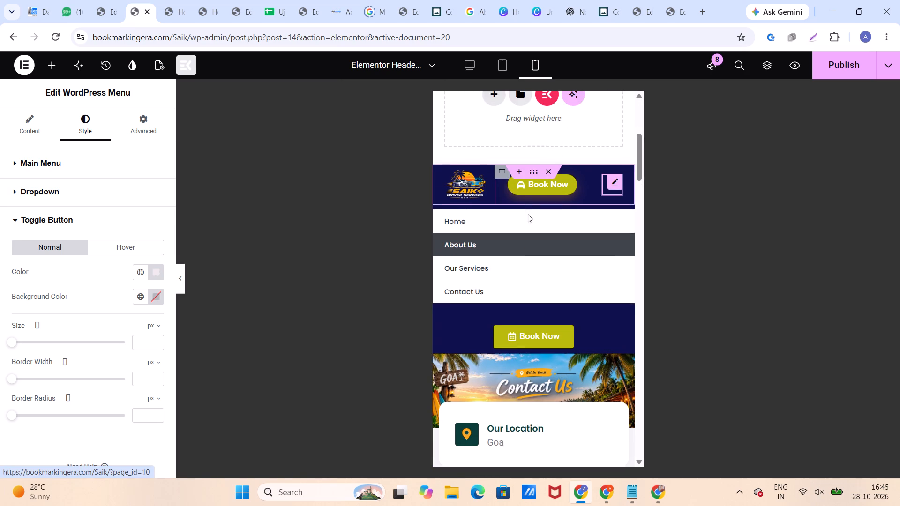
pyautogui.scroll(11, 528, 214)
pyautogui.scroll(-4, 528, 214)
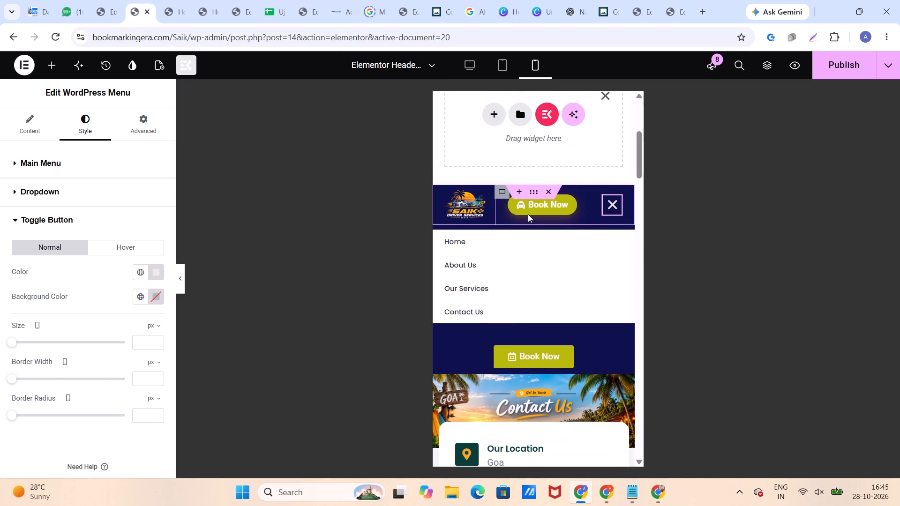
pyautogui.click(607, 211)
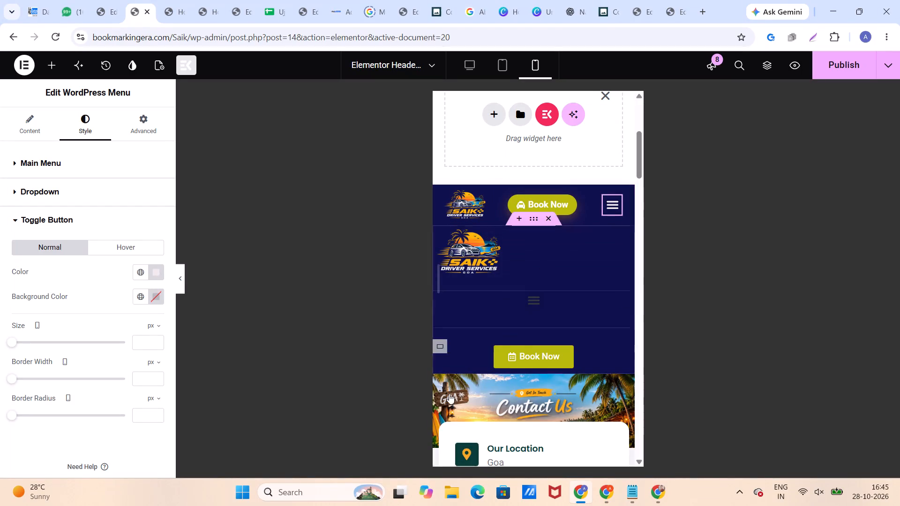
# Hide the original navigation container, with the larger logo and Book Now button, on tablet portrait and mobile portrait.
pyautogui.click(533, 219)
pyautogui.click(139, 135)
pyautogui.scroll(-3, 147, 257)
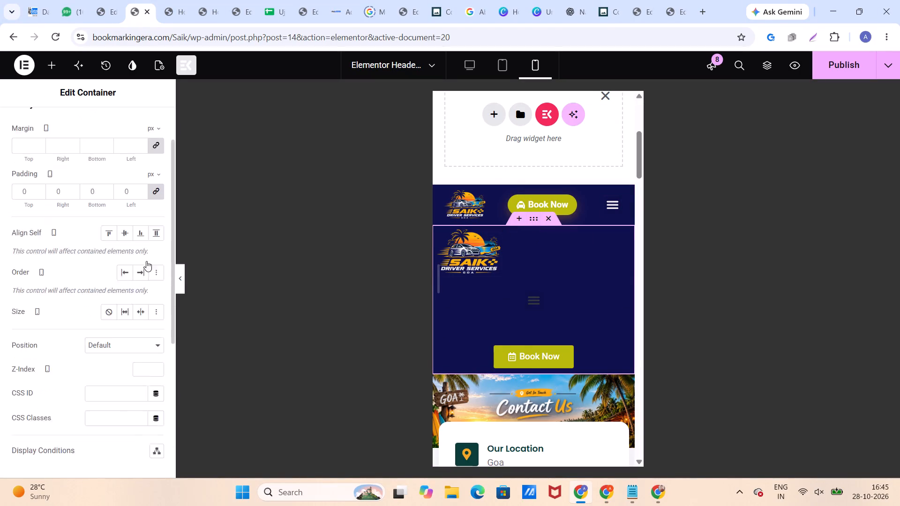
pyautogui.scroll(-4, 146, 261)
pyautogui.click(65, 338)
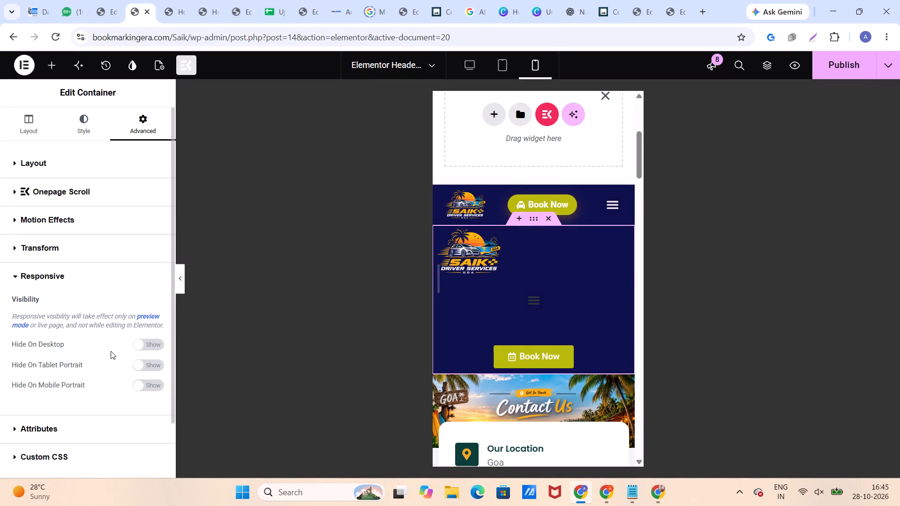
pyautogui.click(146, 366)
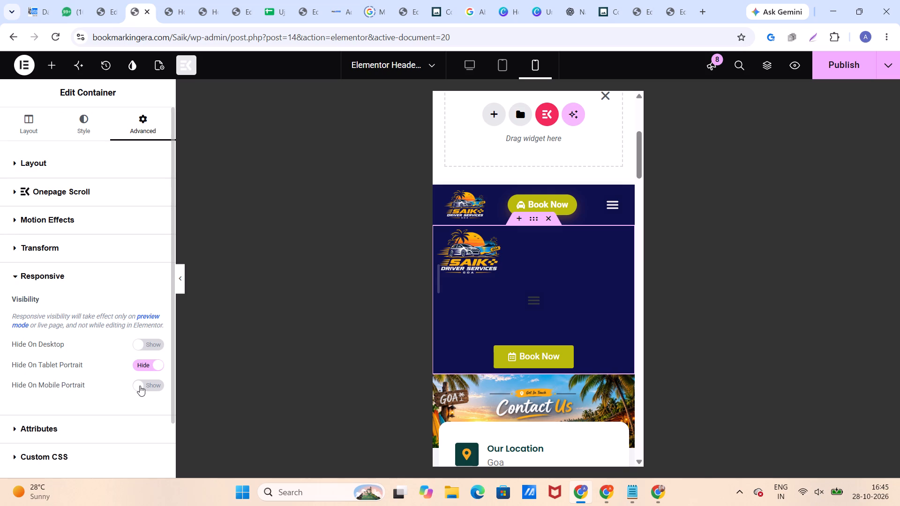
pyautogui.click(140, 386)
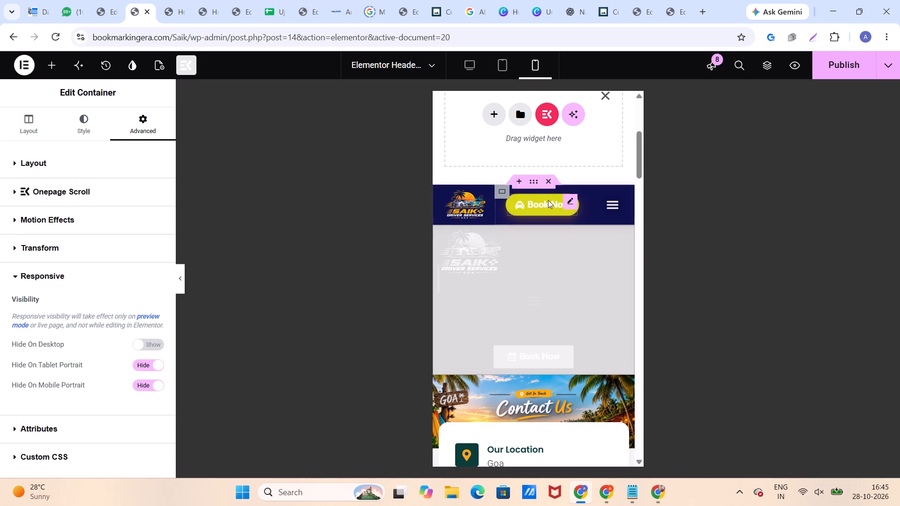
# Check the responsive visibility settings of the pasted navy navigation row.
pyautogui.click(533, 177)
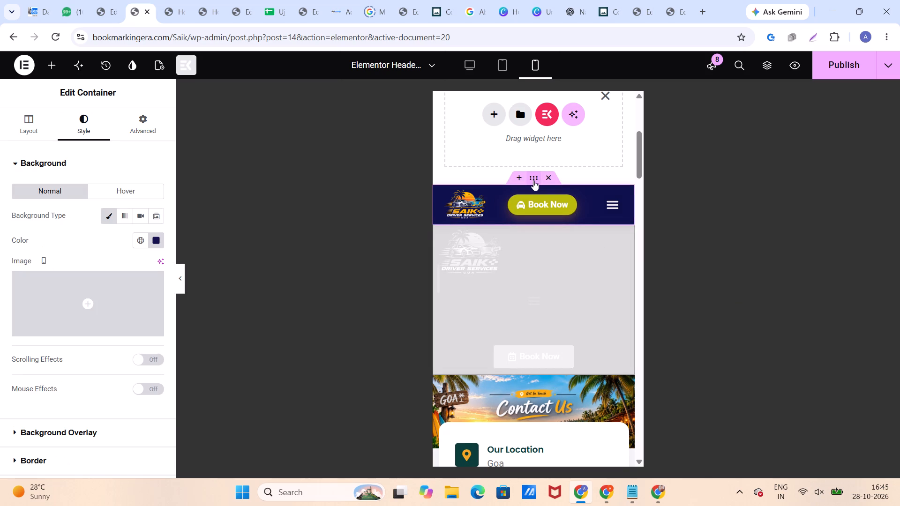
pyautogui.click(534, 180)
pyautogui.click(145, 129)
pyautogui.scroll(-5, 76, 343)
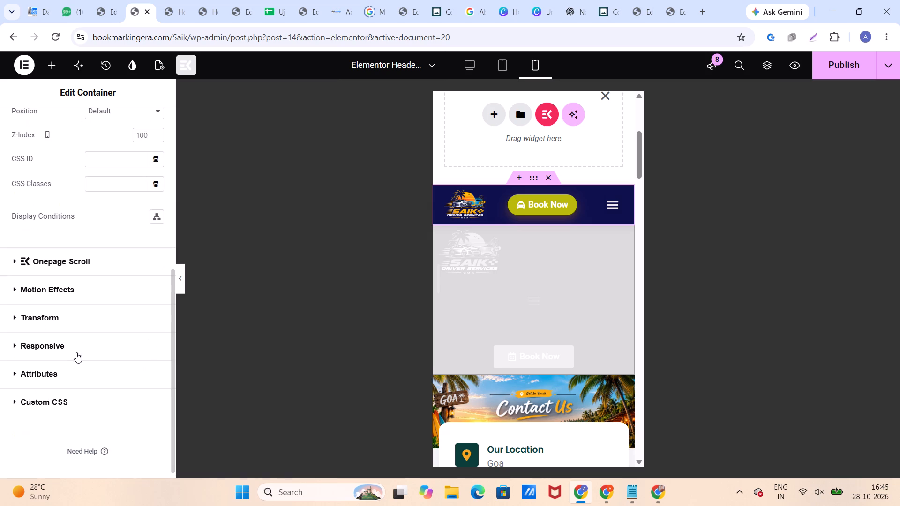
pyautogui.click(58, 350)
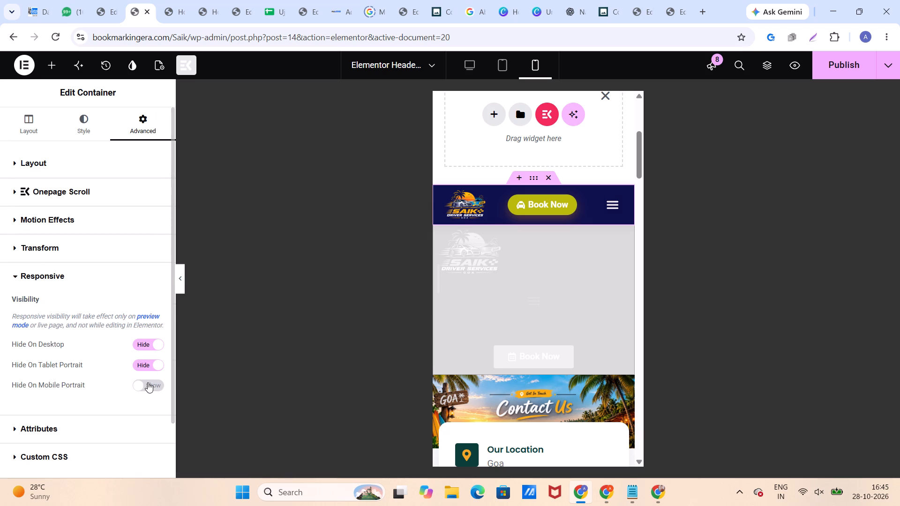
# Reset the box shadow of the pasted row's Book Now button to its default.
pyautogui.click(549, 209)
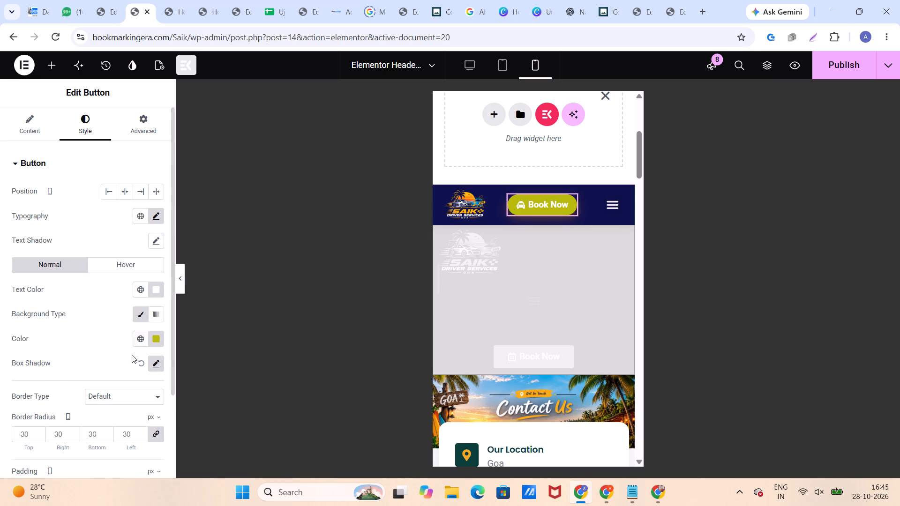
pyautogui.click(139, 361)
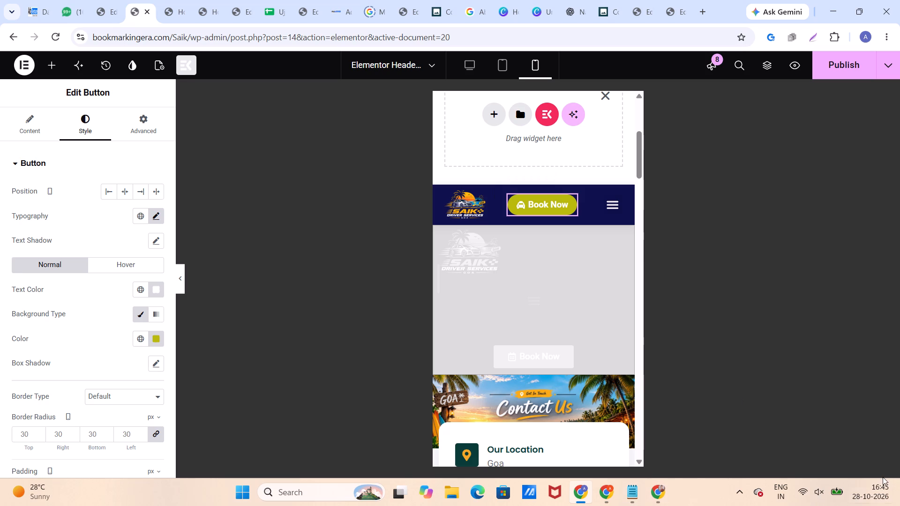
# Copy the mobile contact bar from the tropicaltaxiservices.com header and paste it from the other site above the Saik header's navy navigation row.
pyautogui.scroll(8, 623, 285)
pyautogui.scroll(2, 574, 253)
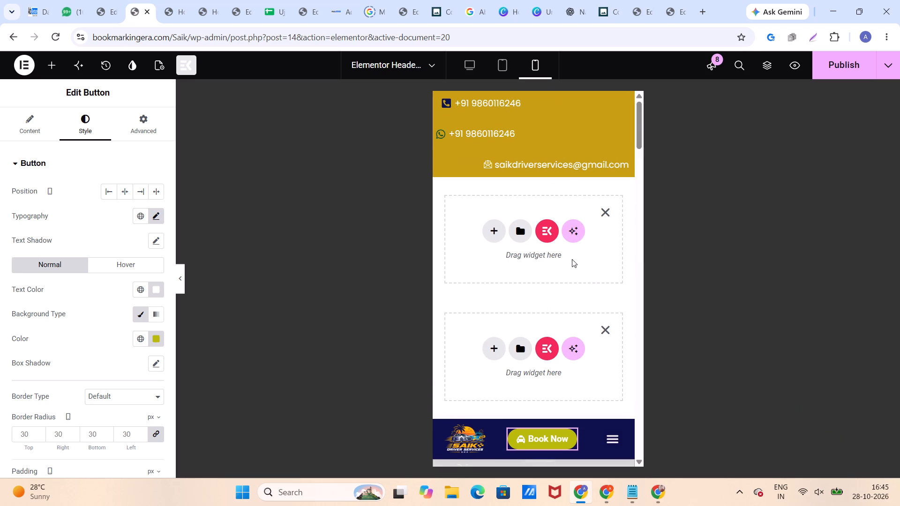
pyautogui.click(676, 12)
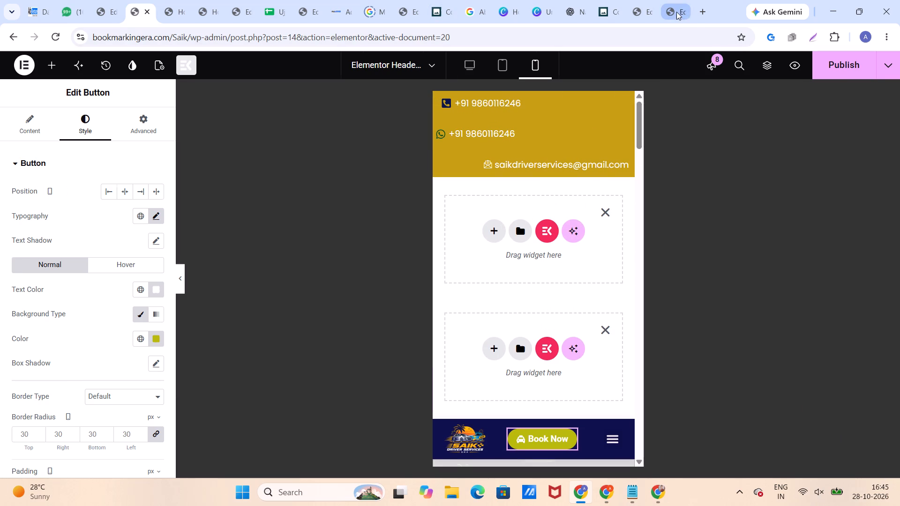
pyautogui.click(532, 138)
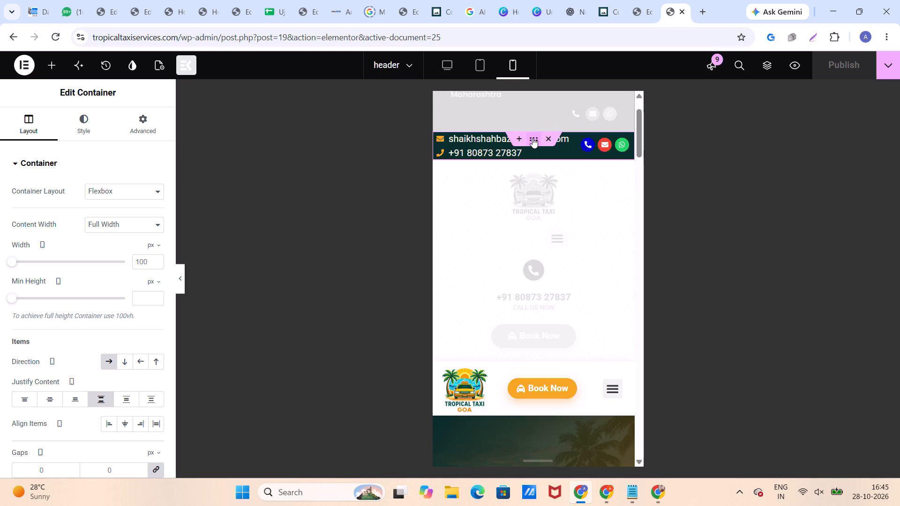
pyautogui.rightClick(532, 138)
pyautogui.click(558, 172)
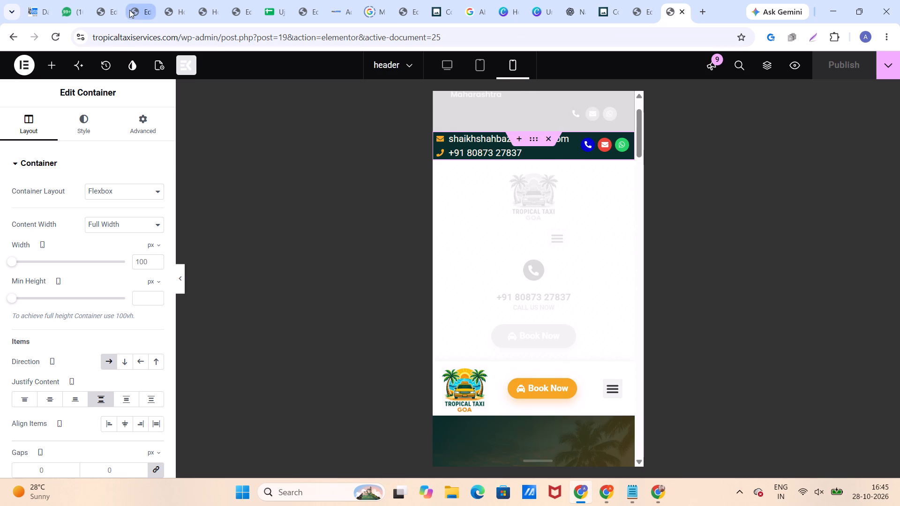
pyautogui.click(129, 10)
pyautogui.rightClick(464, 364)
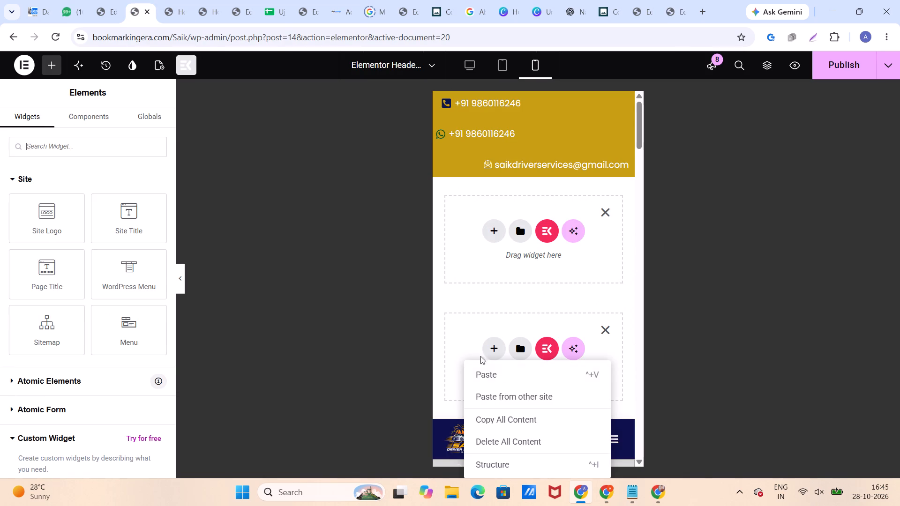
pyautogui.click(498, 398)
pyautogui.hotkey('ctrl', 'v')
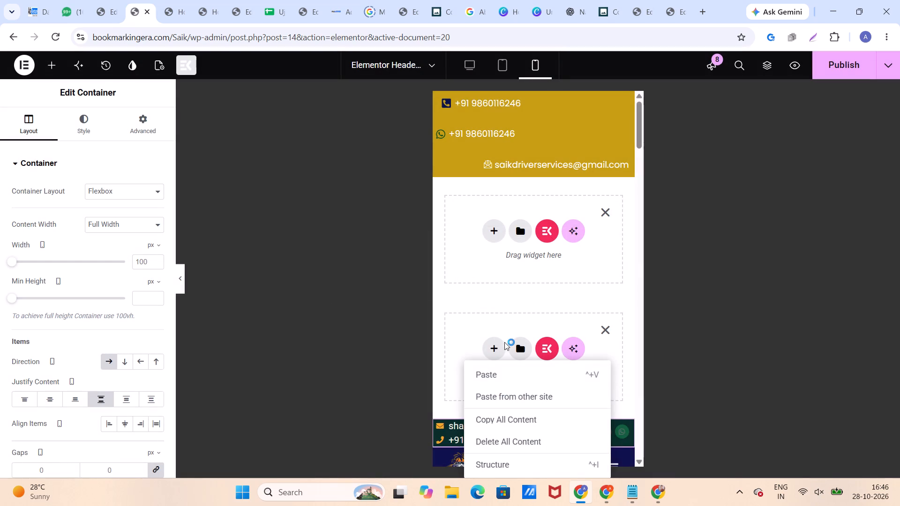
# Remove the two empty section placeholders between the original top bar and the navy navigation row.
pyautogui.click(607, 209)
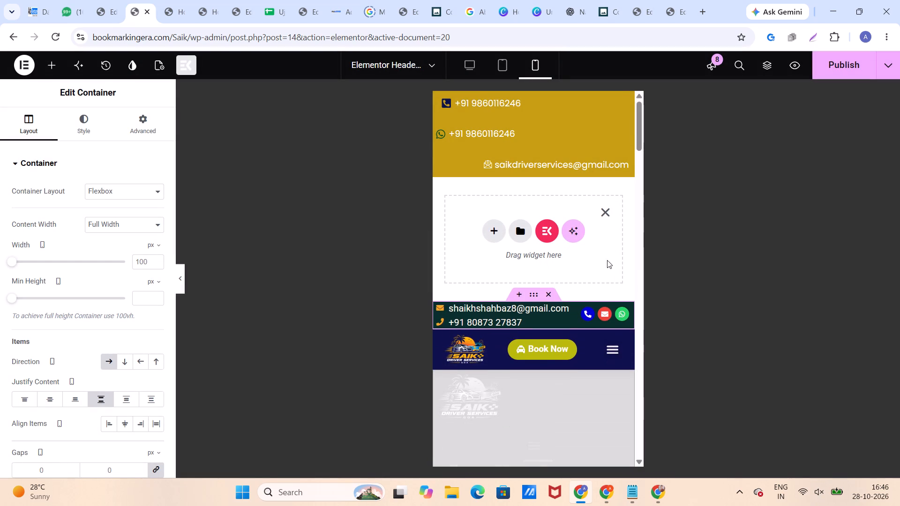
pyautogui.click(600, 212)
# Copy the original top bar's background colour and apply #B9AD0CF7 as the pasted contact bar's background colour.
pyautogui.scroll(1, 519, 258)
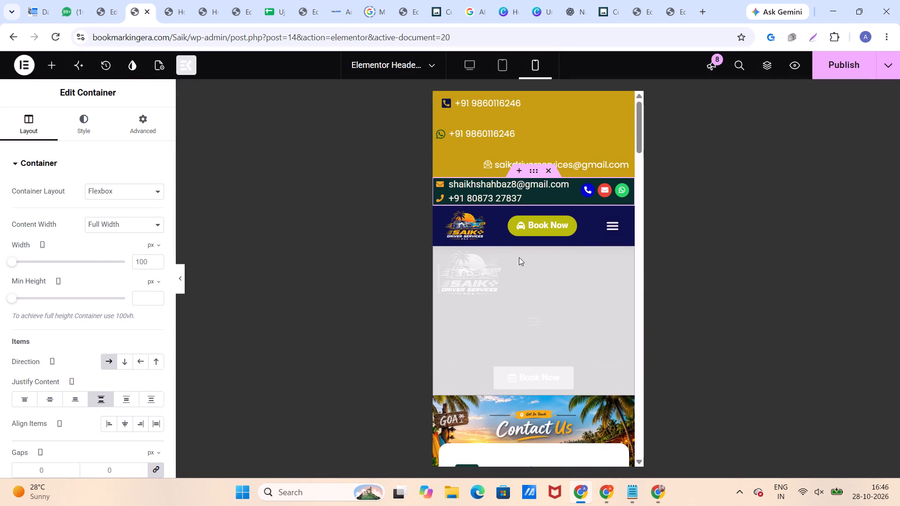
pyautogui.scroll(1, 519, 256)
pyautogui.scroll(2, 523, 152)
pyautogui.click(533, 94)
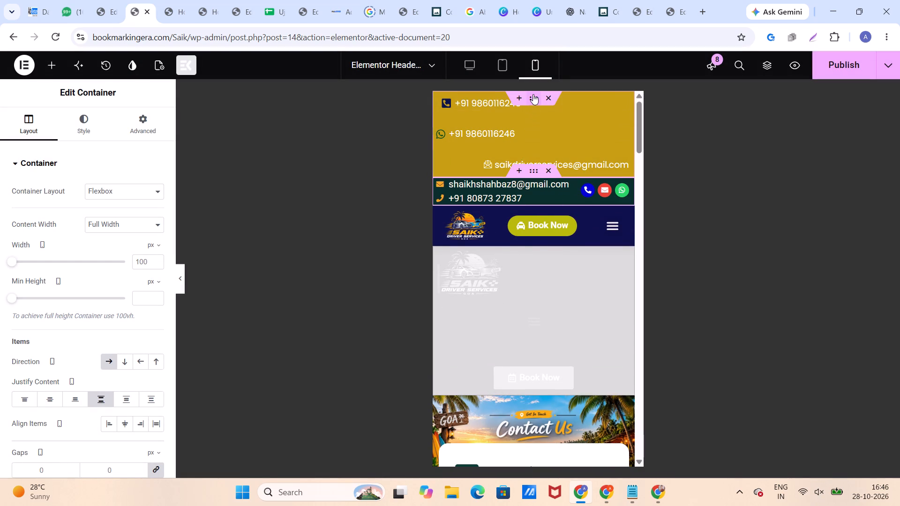
pyautogui.click(90, 119)
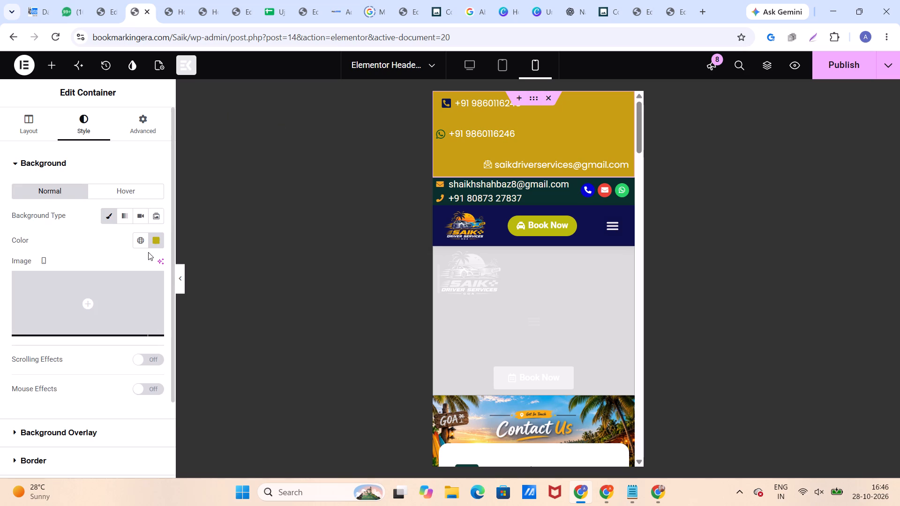
pyautogui.click(159, 238)
pyautogui.hotkey('ctrl', 'c')
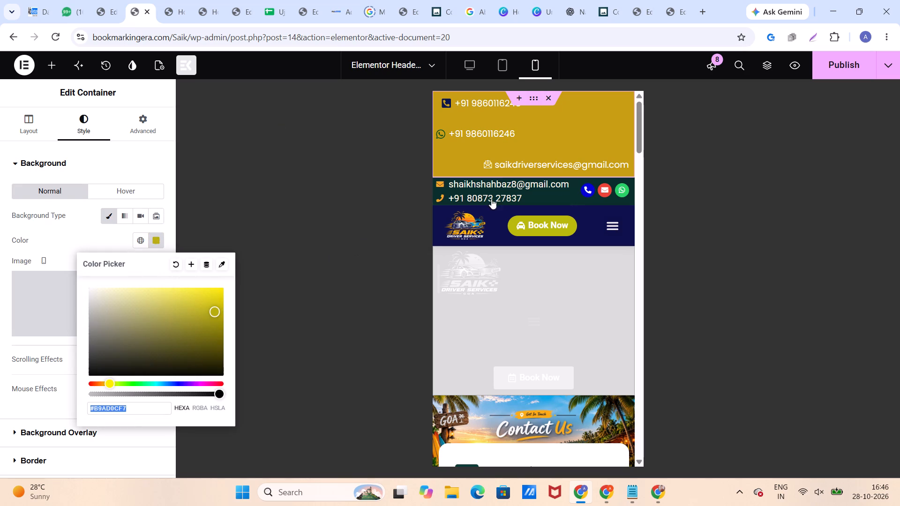
pyautogui.click(531, 172)
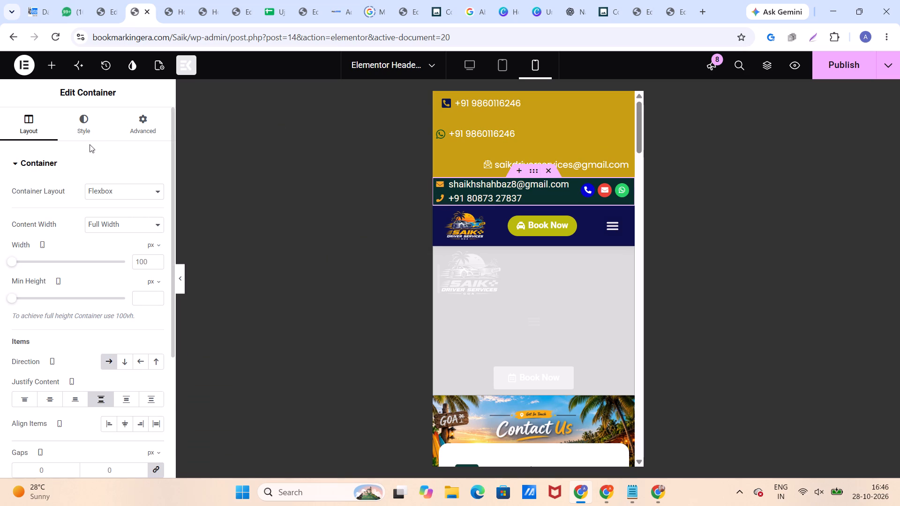
pyautogui.click(85, 129)
pyautogui.click(154, 244)
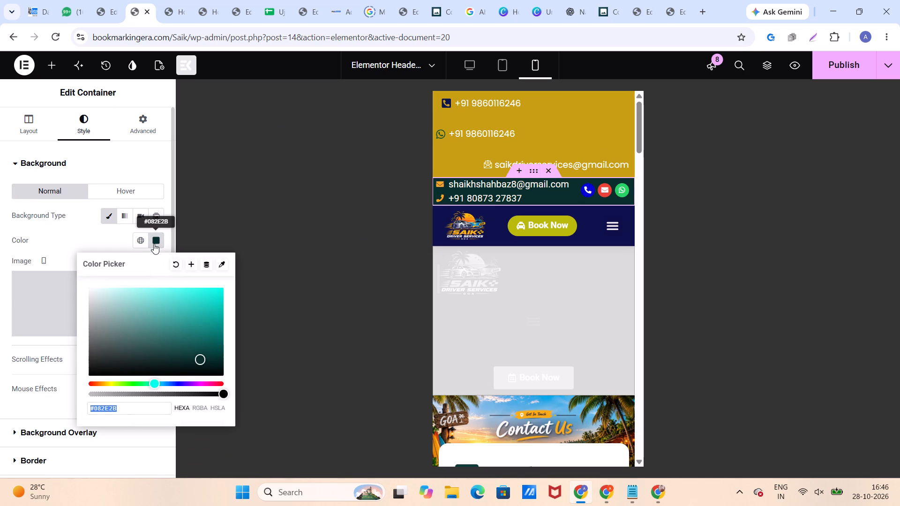
pyautogui.hotkey('ctrl', 'v')
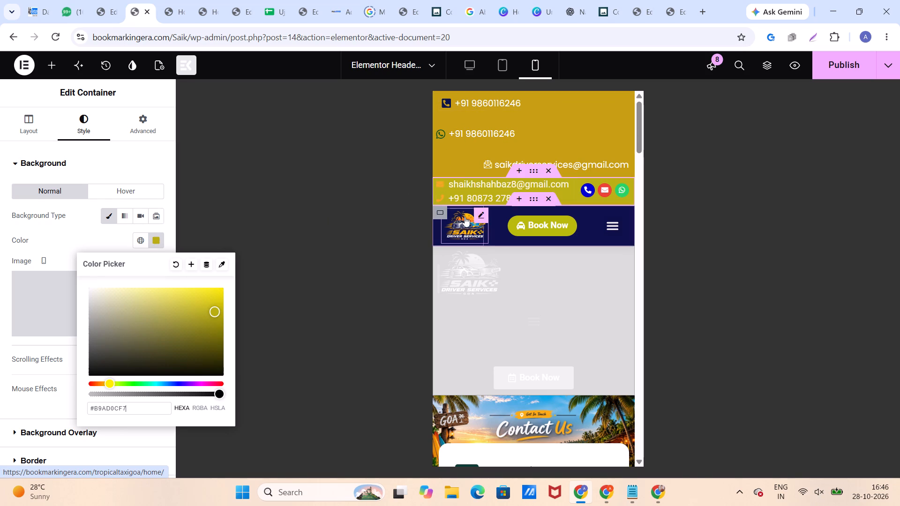
# Replace the phone item's text in the pasted contact bar with the phone number copied from the original top bar.
pyautogui.click(467, 185)
pyautogui.click(75, 227)
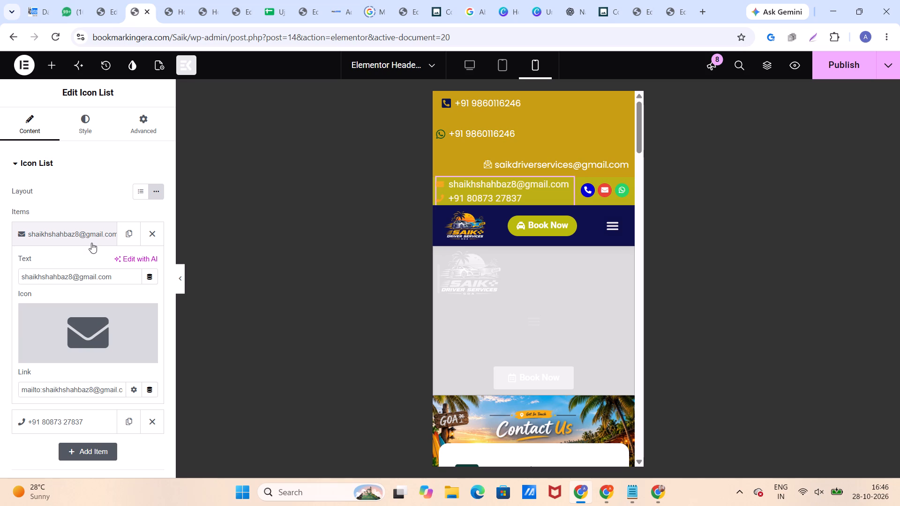
pyautogui.scroll(4, 490, 271)
pyautogui.scroll(4, 504, 191)
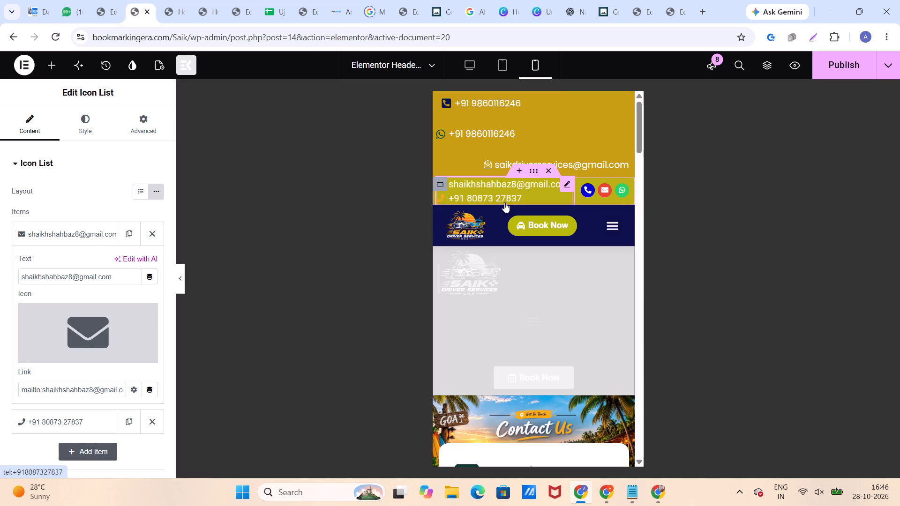
pyautogui.click(478, 102)
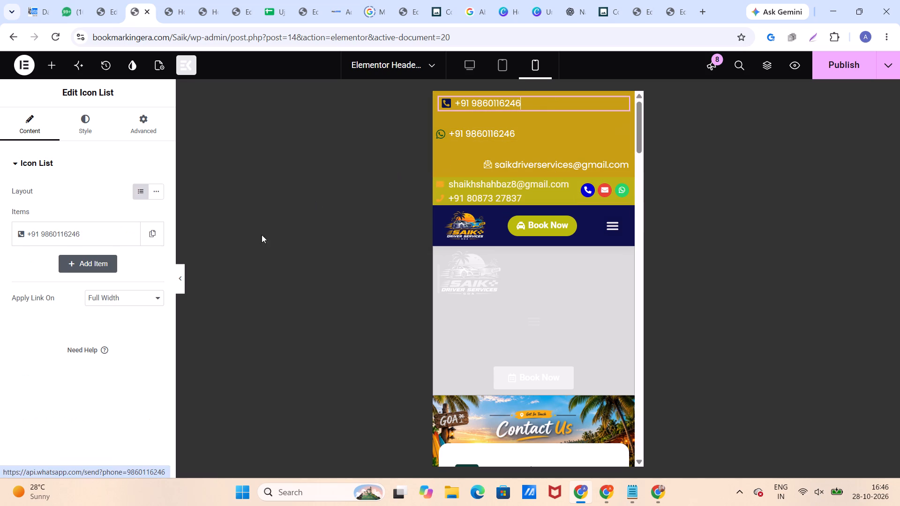
pyautogui.click(104, 234)
pyautogui.moveTo(98, 274); pyautogui.dragTo(0, 279)
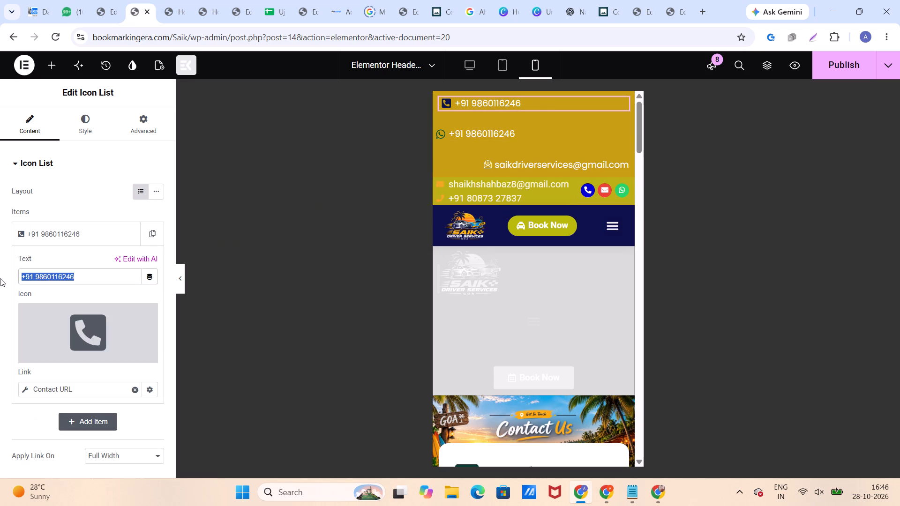
pyautogui.hotkey('ctrl', 'c')
pyautogui.click(470, 200)
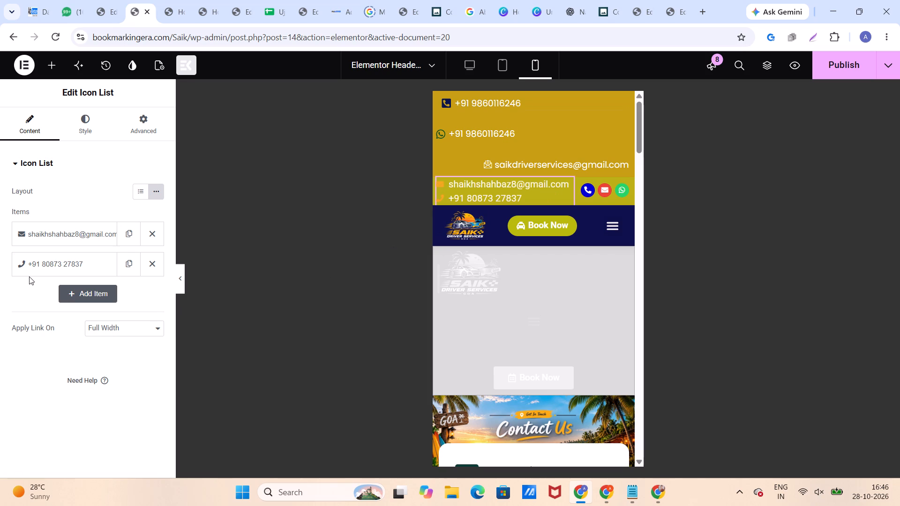
pyautogui.click(31, 268)
pyautogui.moveTo(84, 306); pyautogui.dragTo(11, 302)
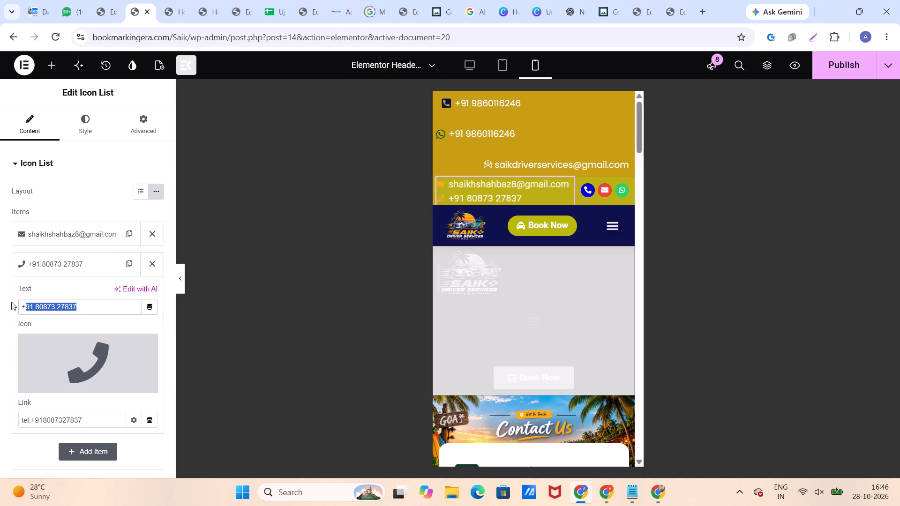
pyautogui.hotkey('ctrl', 'v')
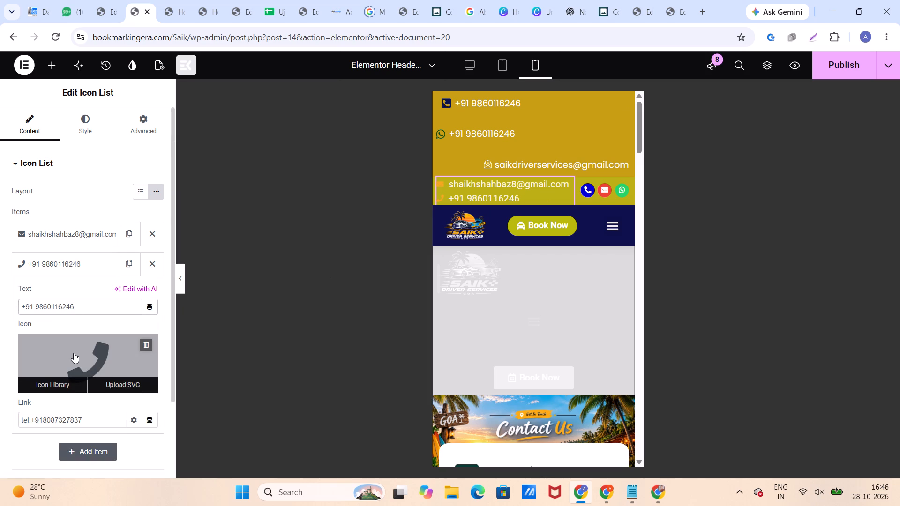
# Replace the number in the phone item's tel: link with the same Saik phone number.
pyautogui.moveTo(95, 419); pyautogui.dragTo(39, 413)
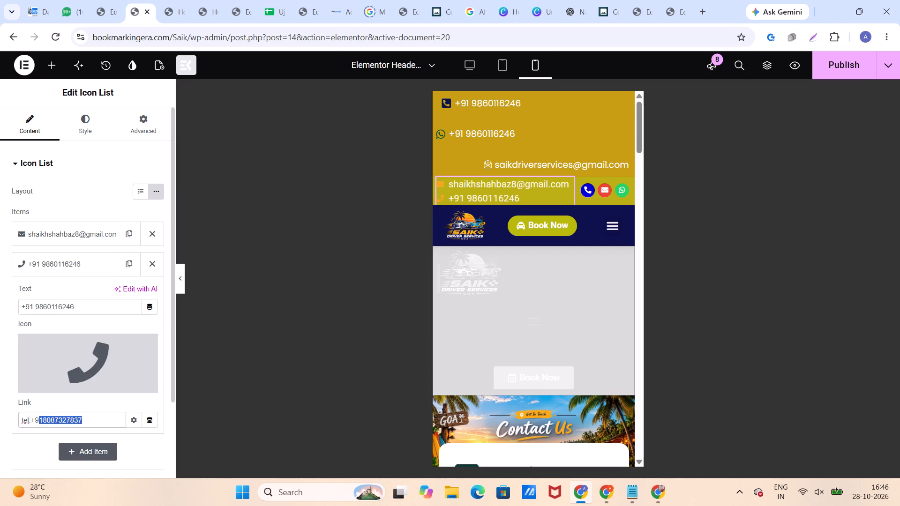
pyautogui.moveTo(39, 413); pyautogui.dragTo(31, 414)
pyautogui.moveTo(31, 414); pyautogui.dragTo(31, 413)
pyautogui.hotkey('ctrl', 'v')
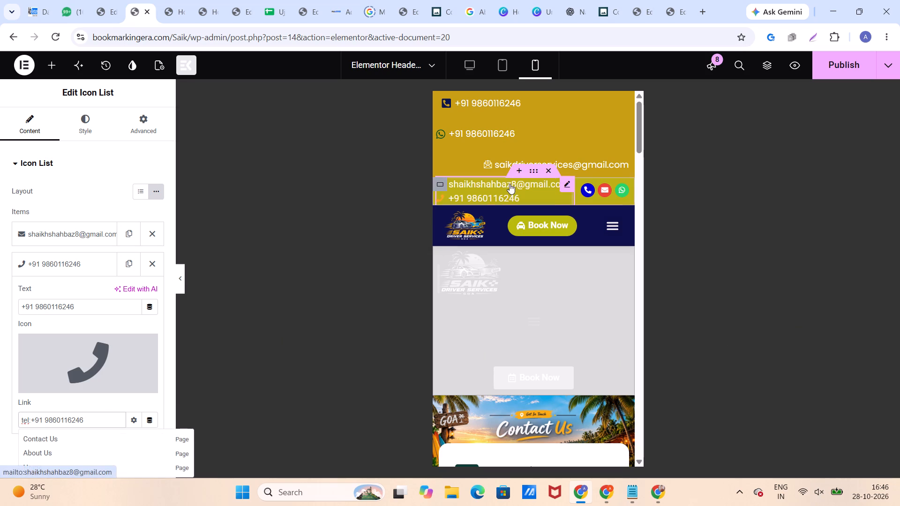
pyautogui.scroll(-3, 95, 299)
pyautogui.scroll(3, 75, 303)
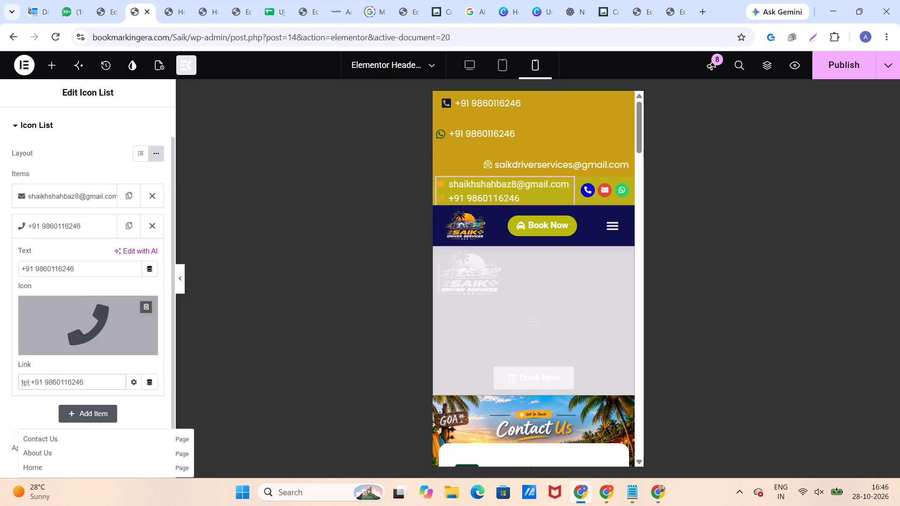
# Replace the email item's text in the pasted contact bar with the Saik email address copied from the original top bar.
pyautogui.click(68, 233)
pyautogui.moveTo(119, 280); pyautogui.dragTo(21, 284)
pyautogui.click(504, 160)
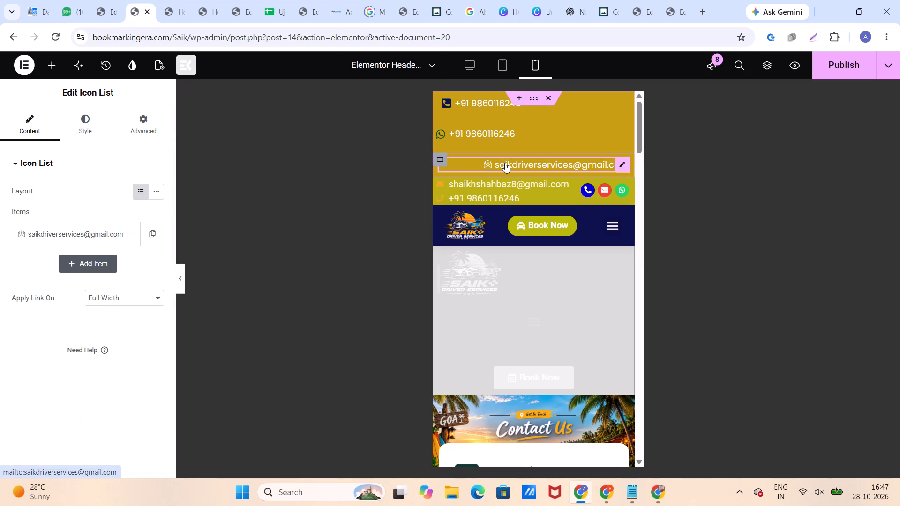
pyautogui.click(122, 233)
pyautogui.moveTo(130, 276); pyautogui.dragTo(0, 292)
pyautogui.hotkey('ctrl', 'c')
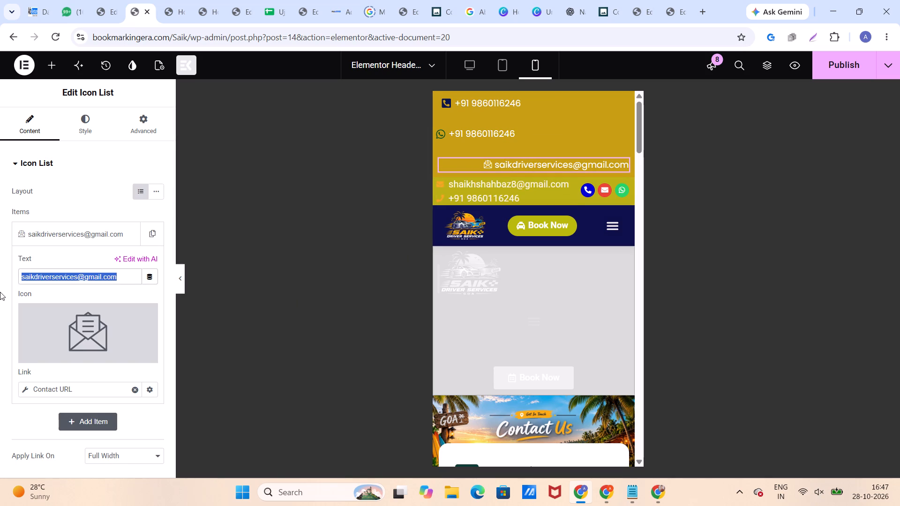
pyautogui.click(484, 183)
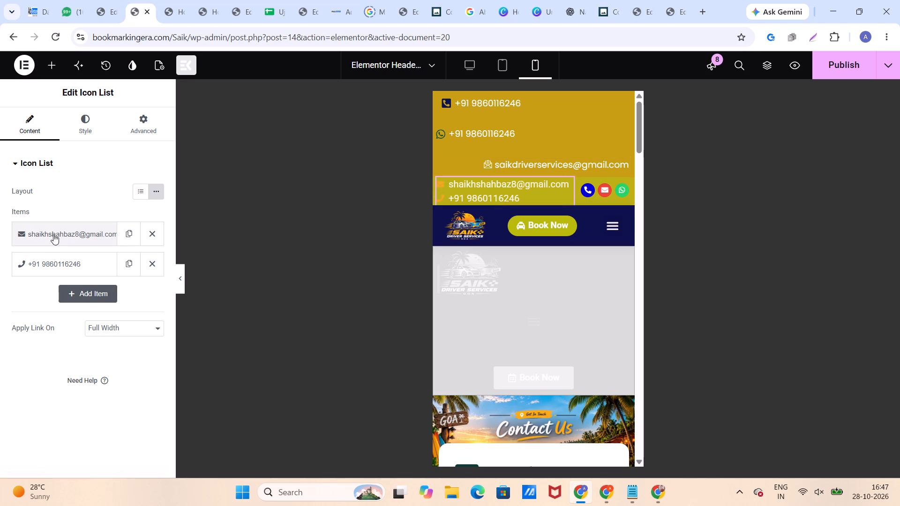
pyautogui.click(53, 234)
pyautogui.moveTo(115, 276); pyautogui.dragTo(0, 287)
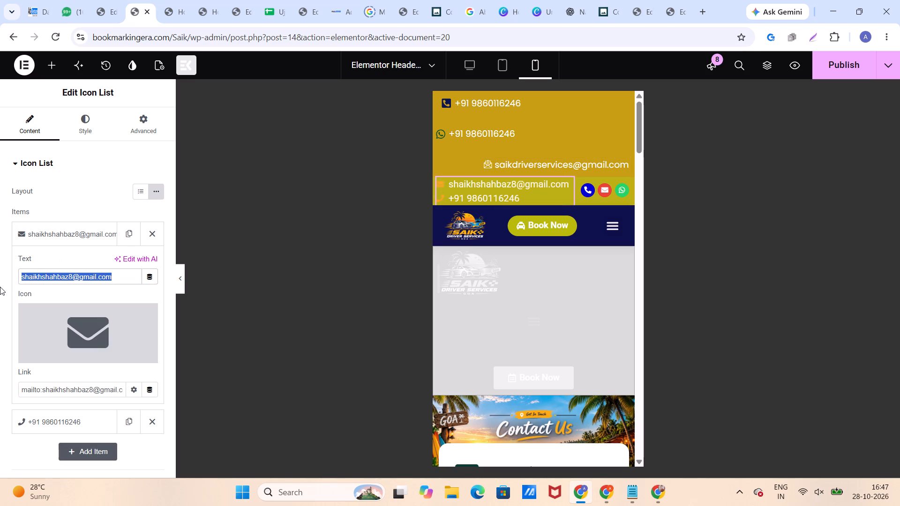
pyautogui.hotkey('ctrl', 'v')
# Replace the address in the email item's mailto: link with the same Saik email address, keeping the mailto: prefix.
pyautogui.click(92, 392)
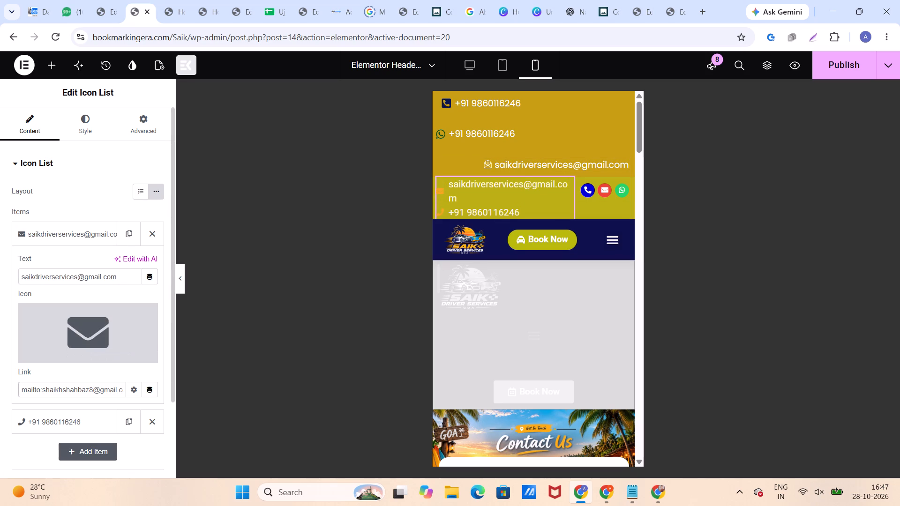
pyautogui.click(108, 391)
pyautogui.press('Right')
pyautogui.press('Right')
pyautogui.press('Right')
pyautogui.press('Right')
pyautogui.press('Right')
pyautogui.press('Right')
pyautogui.press('Right')
pyautogui.press('Right')
pyautogui.press('Right')
pyautogui.press('Right')
pyautogui.press('Right')
pyautogui.press('Right')
pyautogui.press('Right')
pyautogui.press('Right')
pyautogui.press('Right')
pyautogui.press('Right')
pyautogui.press('Right')
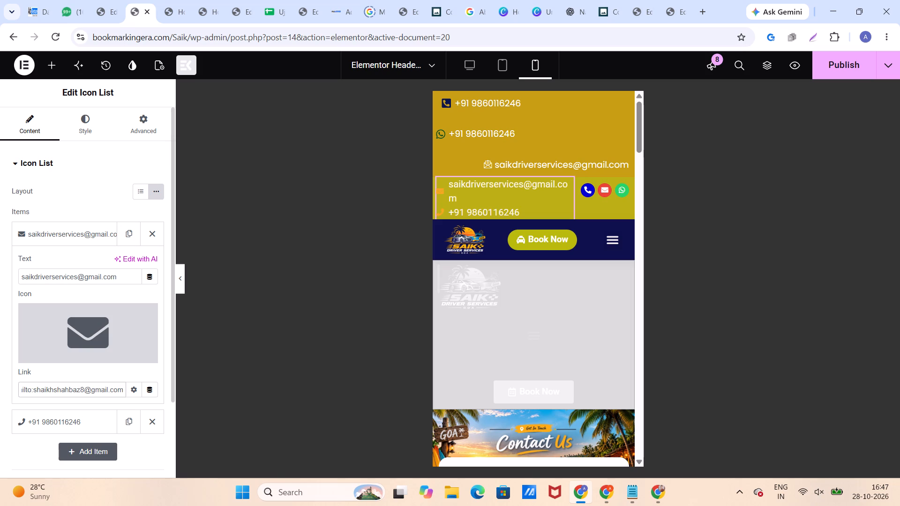
pyautogui.moveTo(124, 389); pyautogui.dragTo(41, 394)
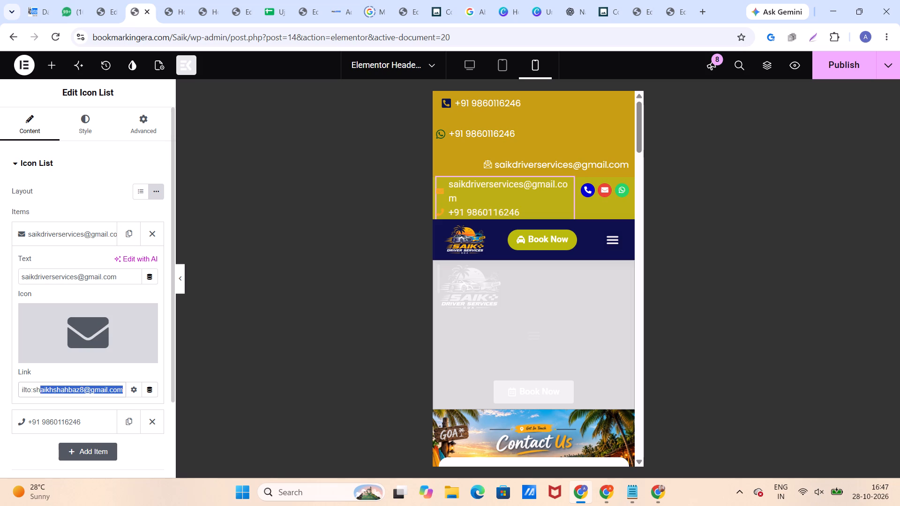
pyautogui.moveTo(41, 394); pyautogui.dragTo(32, 391)
pyautogui.hotkey('ctrl', 'v')
pyautogui.press('Left')
pyautogui.press('Left')
pyautogui.press('Left')
pyautogui.press('Left')
pyautogui.press('Left')
pyautogui.press('Left')
pyautogui.press('Left')
pyautogui.press('Left')
pyautogui.press('Left')
pyautogui.press('Left')
pyautogui.press('Left')
pyautogui.press('Left')
pyautogui.press('Left')
pyautogui.press('Left')
pyautogui.press('Left')
pyautogui.press('Left')
pyautogui.press('Left')
pyautogui.press('Left')
pyautogui.press('Left')
pyautogui.press('Left')
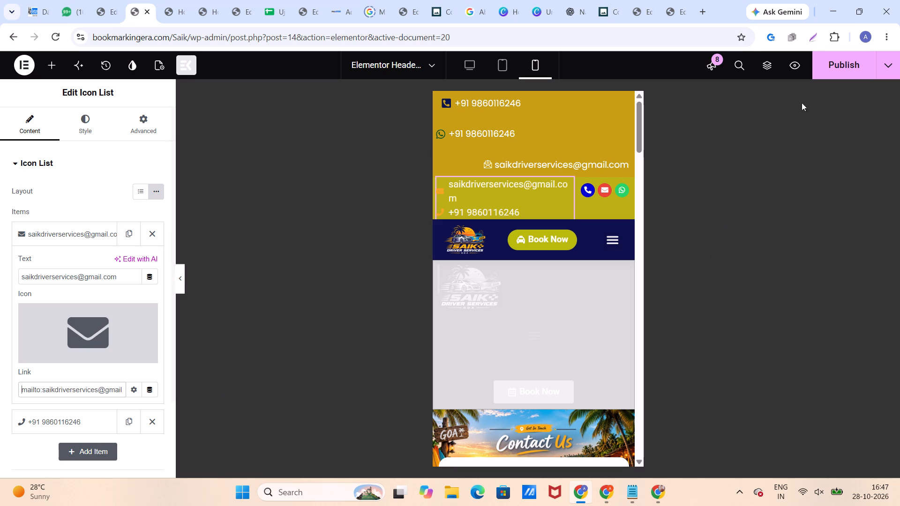
# Publish the updated header.
pyautogui.click(830, 60)
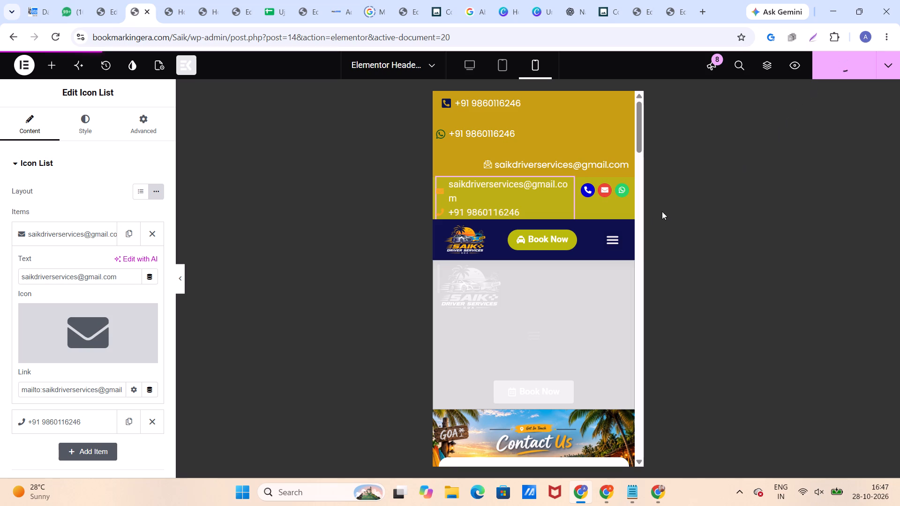
# Set the Contact URL number of the contact bar's phone social icon to the Saik number copied from the original top bar.
pyautogui.click(572, 203)
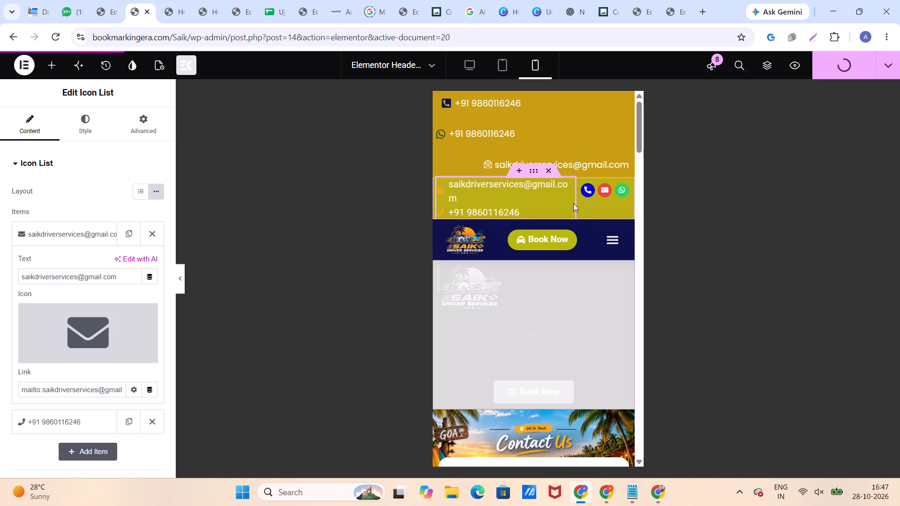
pyautogui.click(609, 188)
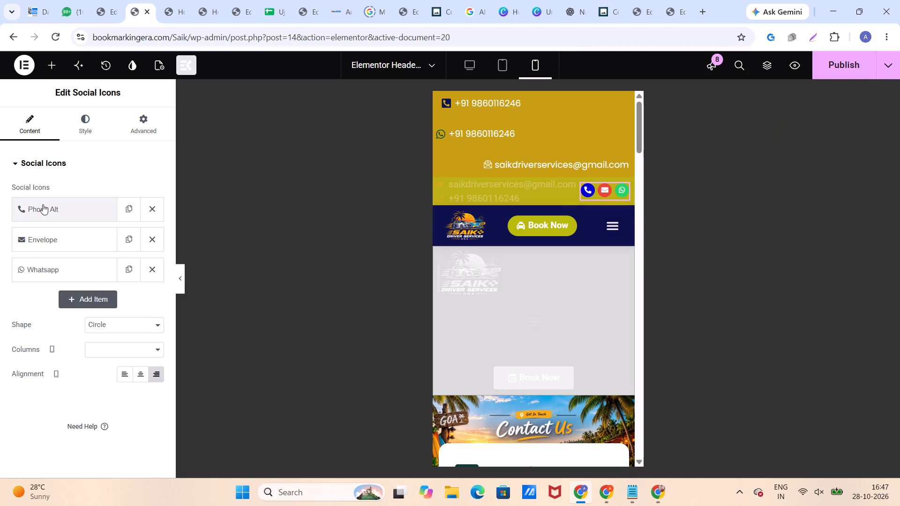
pyautogui.click(43, 204)
pyautogui.click(84, 329)
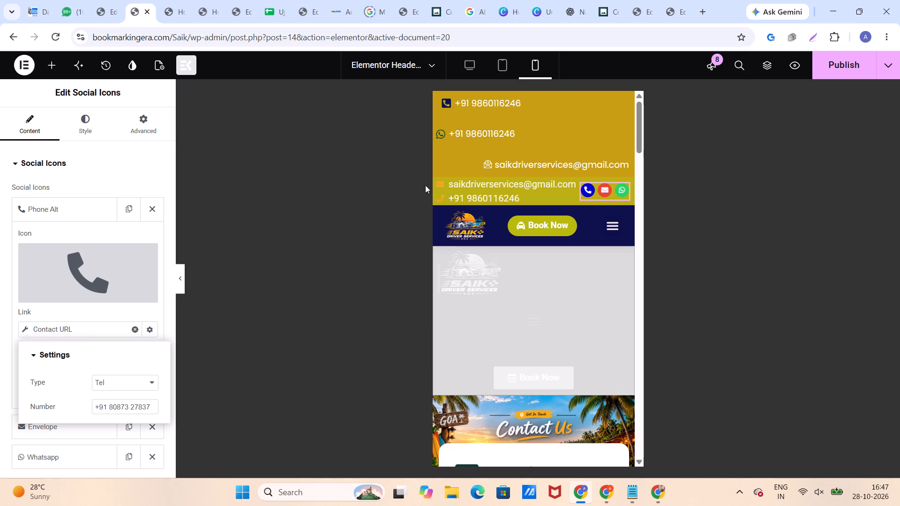
pyautogui.click(480, 100)
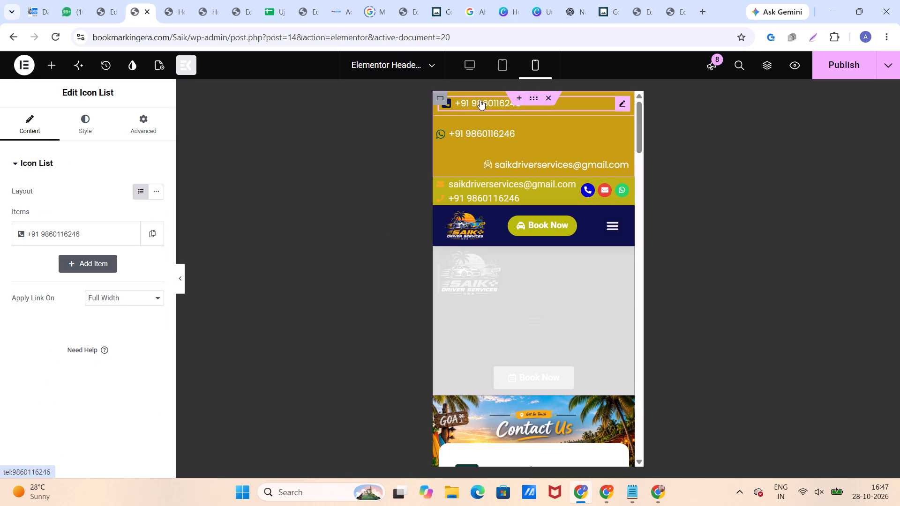
pyautogui.click(101, 223)
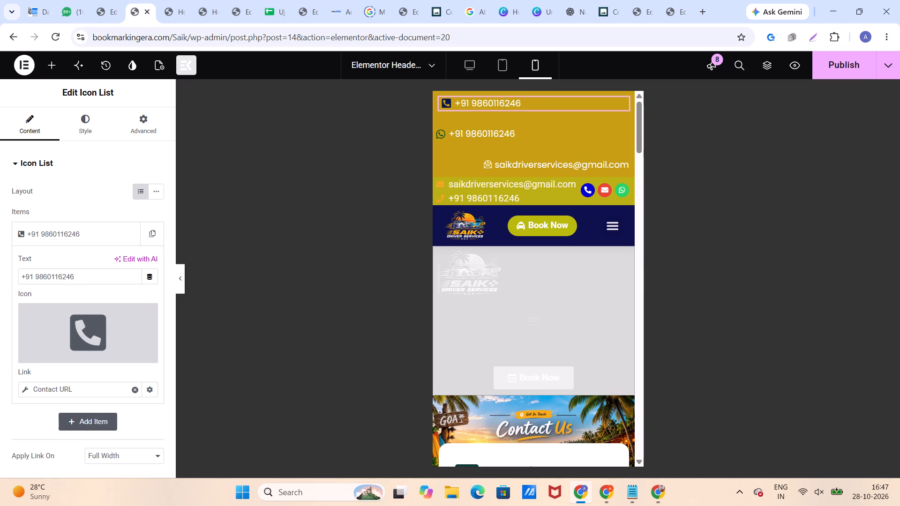
pyautogui.moveTo(82, 276); pyautogui.dragTo(32, 279)
pyautogui.hotkey('ctrl', 'c')
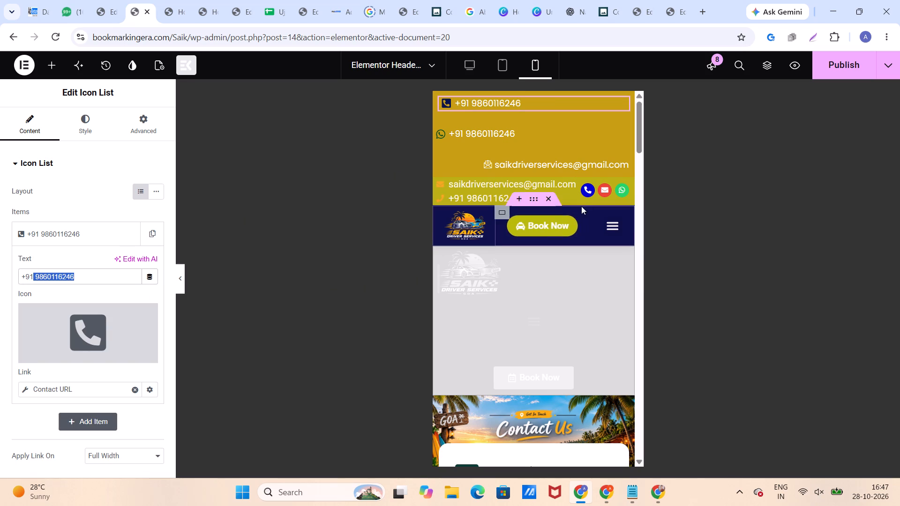
pyautogui.click(591, 192)
pyautogui.click(56, 211)
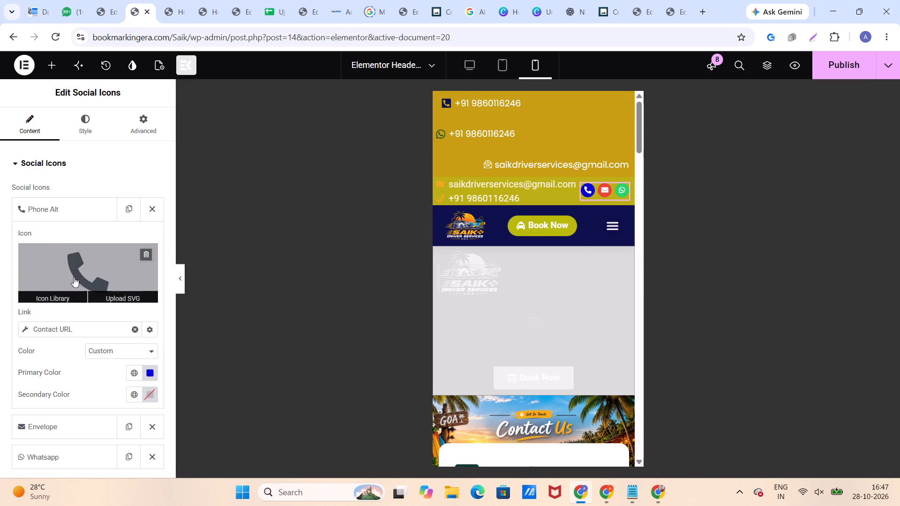
pyautogui.click(83, 332)
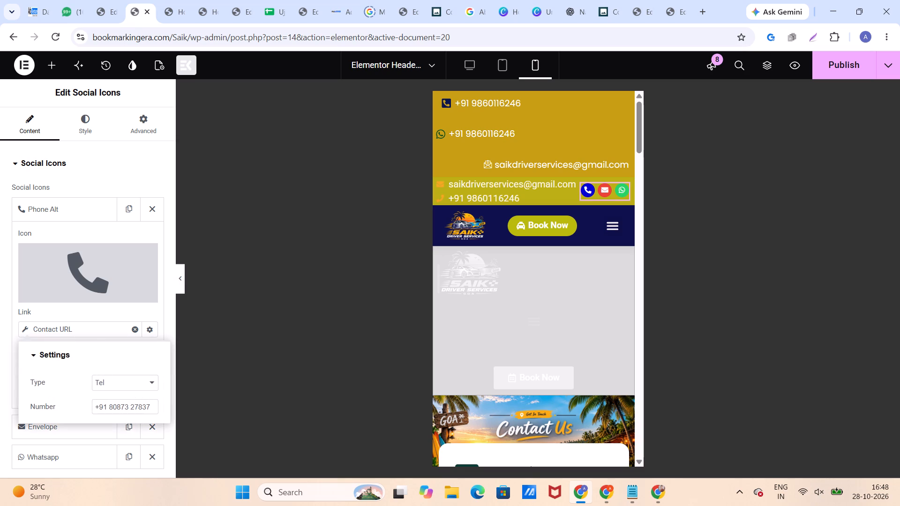
pyautogui.moveTo(153, 408); pyautogui.dragTo(107, 404)
pyautogui.hotkey('ctrl', 'v')
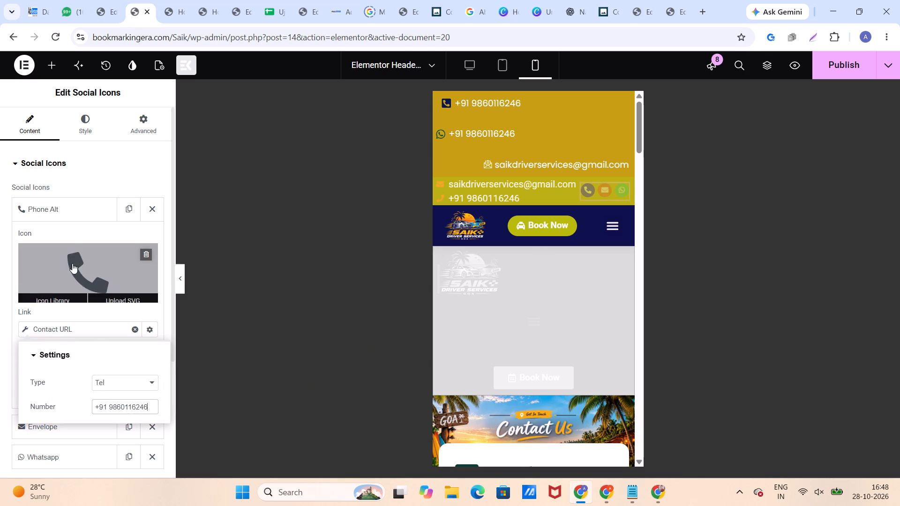
pyautogui.click(105, 171)
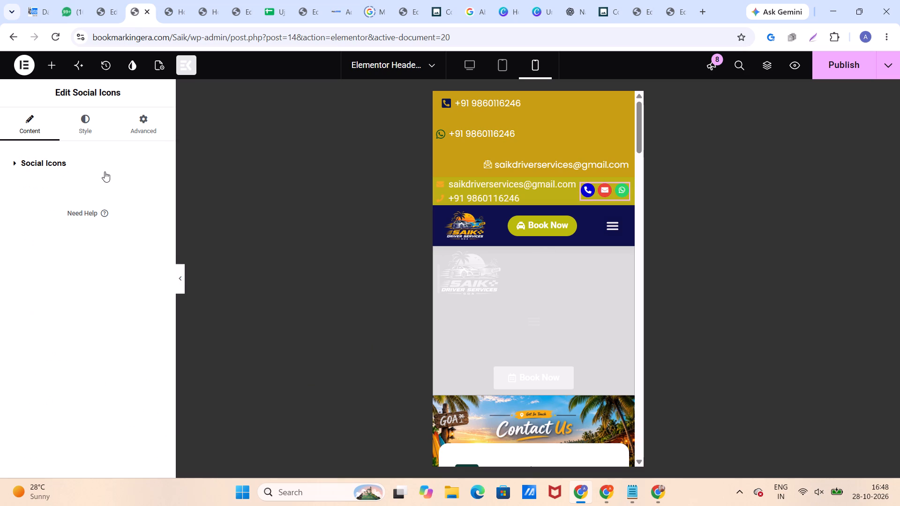
pyautogui.click(66, 160)
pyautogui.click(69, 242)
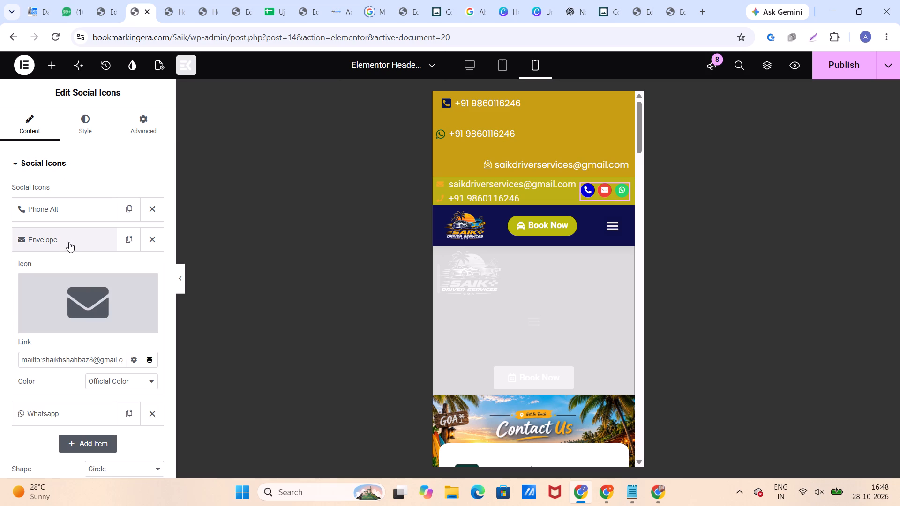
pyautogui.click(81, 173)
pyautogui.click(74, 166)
# Replace the contact bar's Whatsapp social icon link with a dynamic Contact URL of type WhatsApp, using the copied Saik number.
pyautogui.click(78, 268)
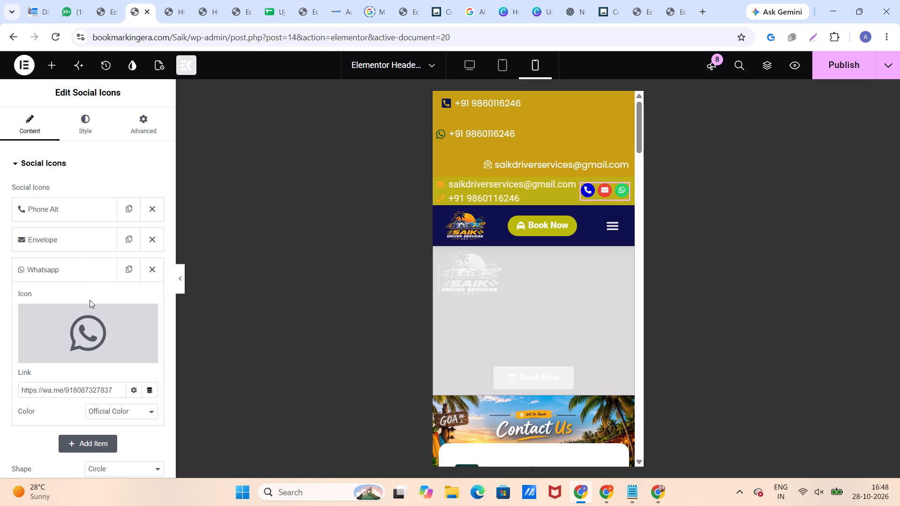
pyautogui.click(113, 387)
pyautogui.hotkey('ctrl', 'a')
pyautogui.press('BackSpace')
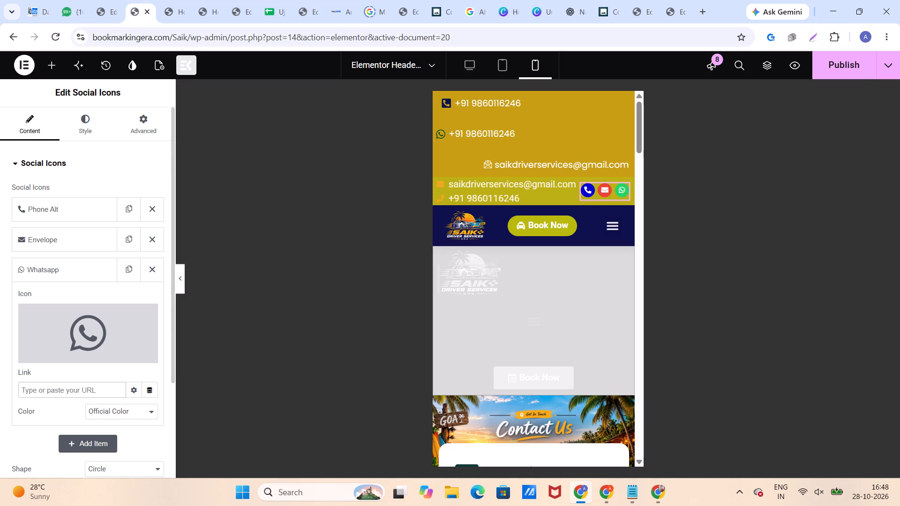
pyautogui.click(147, 387)
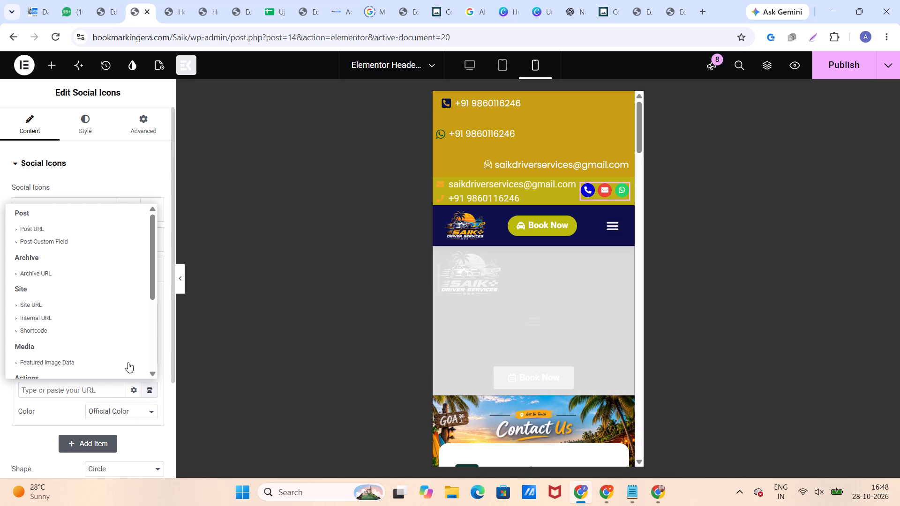
pyautogui.scroll(-4, 102, 307)
pyautogui.click(60, 307)
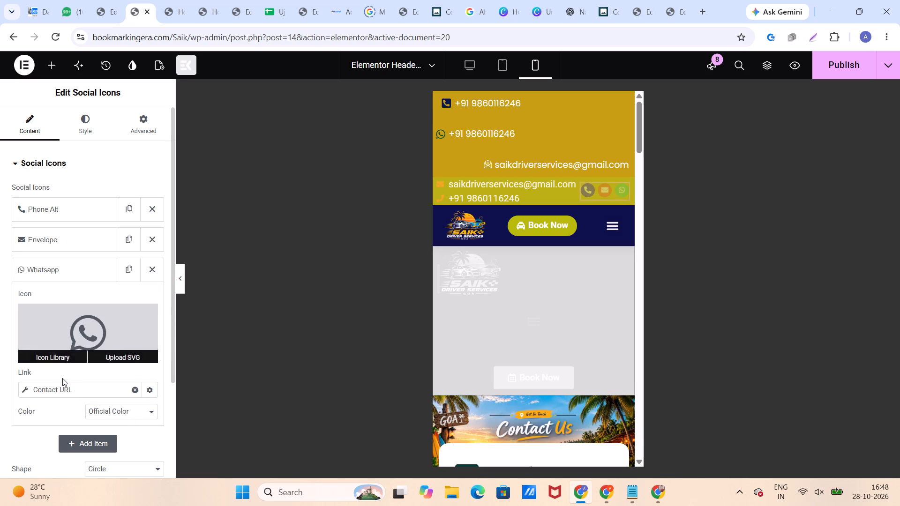
pyautogui.click(77, 392)
pyautogui.click(105, 442)
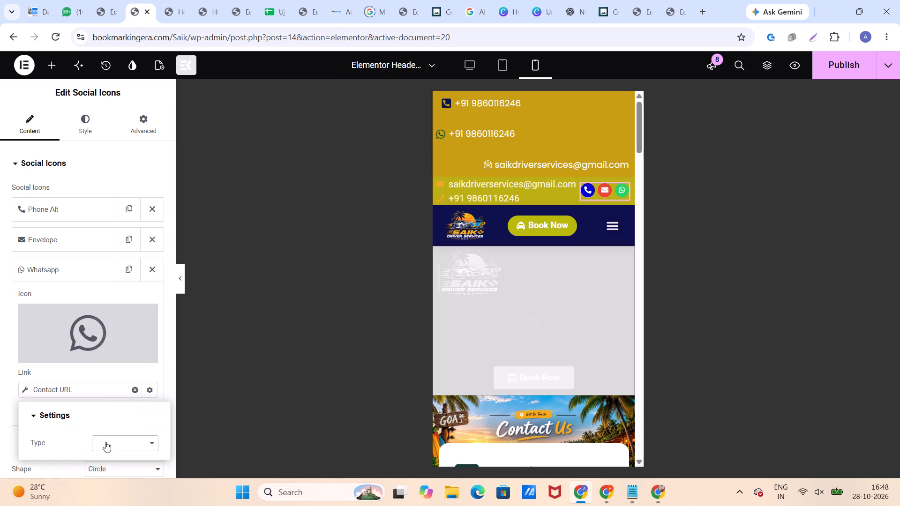
pyautogui.click(105, 343)
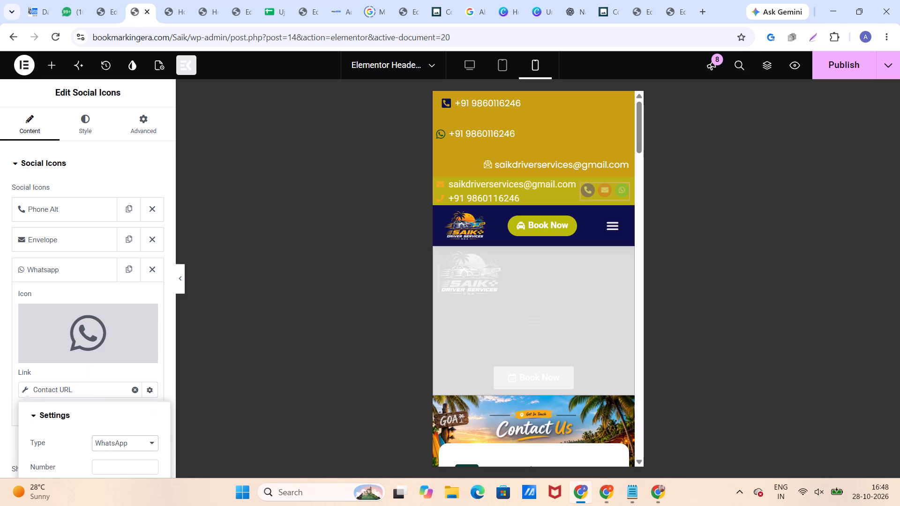
pyautogui.click(102, 467)
pyautogui.hotkey('ctrl', 'v')
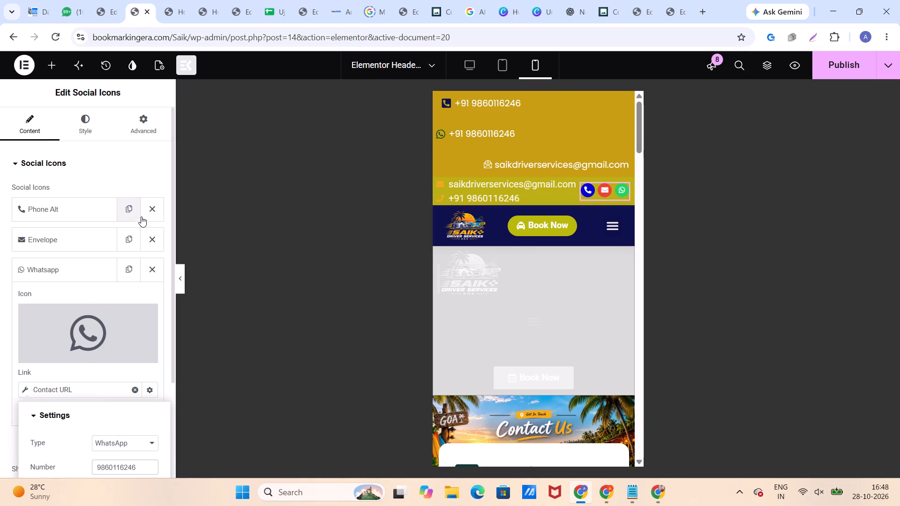
# Replace the address in the contact bar's Envelope social icon mailto: link with the Saik email address copied from the original top bar.
pyautogui.click(494, 164)
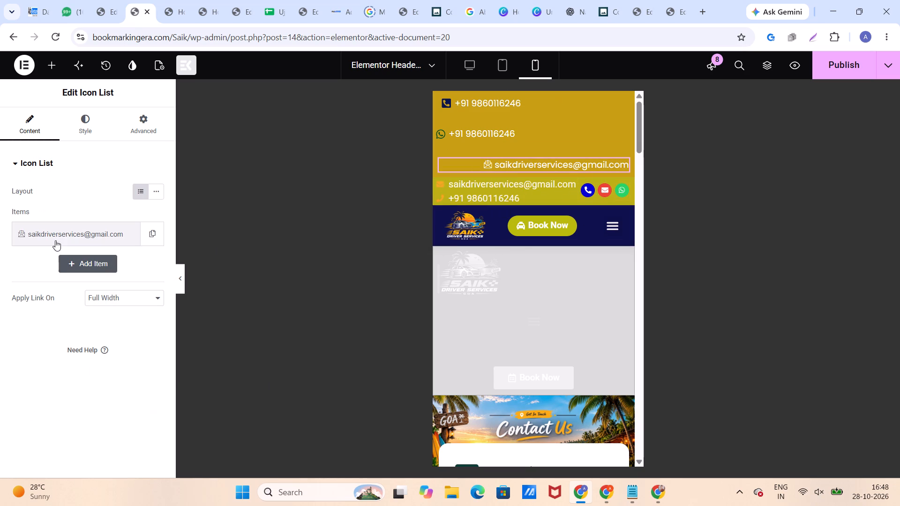
pyautogui.click(55, 231)
pyautogui.moveTo(123, 276); pyautogui.dragTo(12, 283)
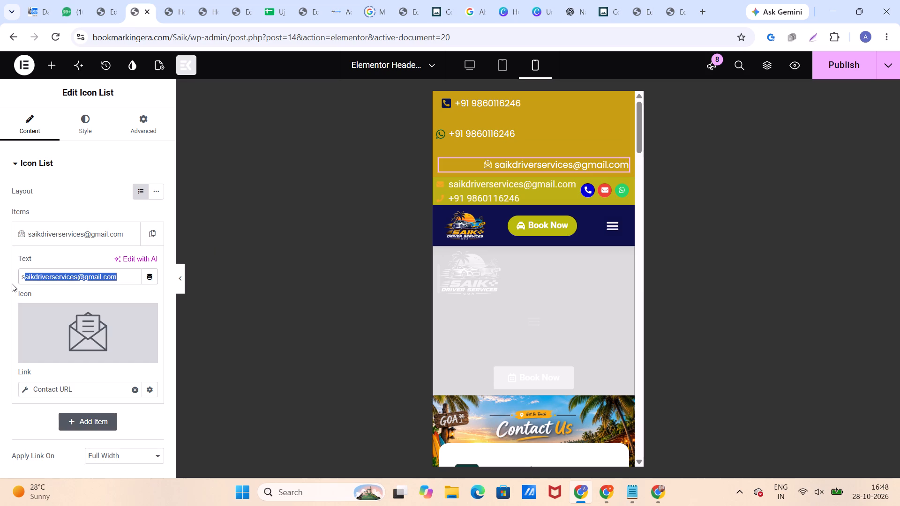
pyautogui.hotkey('ctrl', 'c')
pyautogui.click(604, 195)
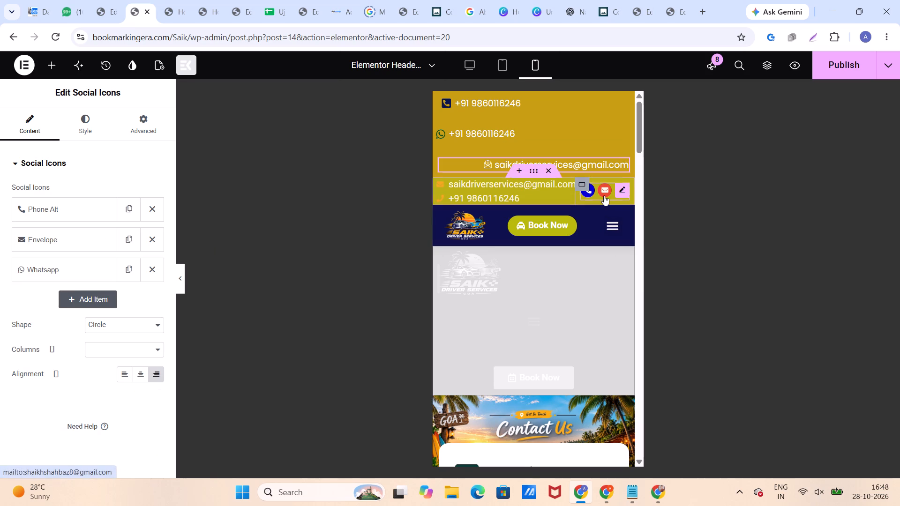
pyautogui.click(52, 236)
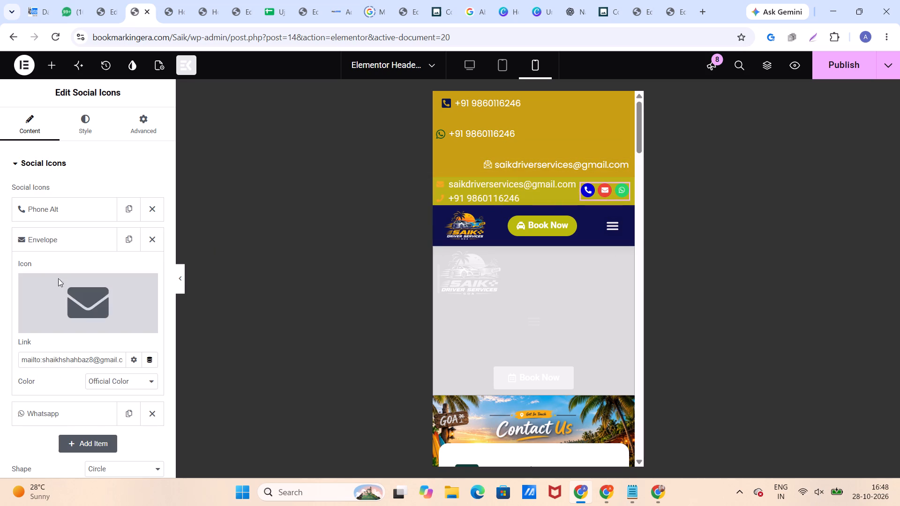
pyautogui.click(118, 358)
pyautogui.press('Right')
pyautogui.press('Right')
pyautogui.press('Right')
pyautogui.press('Right')
pyautogui.press('Right')
pyautogui.press('Right')
pyautogui.press('Right')
pyautogui.press('Right')
pyautogui.press('Right')
pyautogui.press('Right')
pyautogui.press('Right')
pyautogui.press('Right')
pyautogui.press('Right')
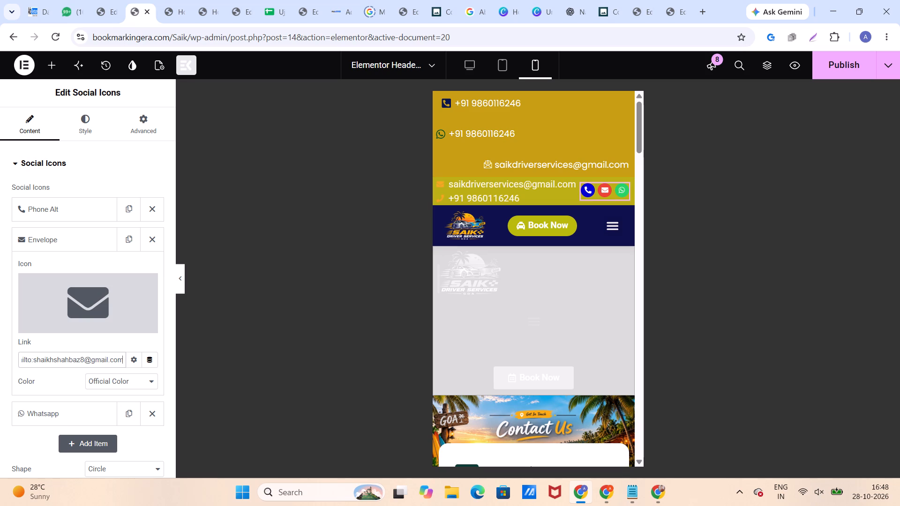
# Replace the address in the Envelope social icon's mailto link with Saik's business email and publish the header.
pyautogui.moveTo(125, 360); pyautogui.dragTo(40, 361)
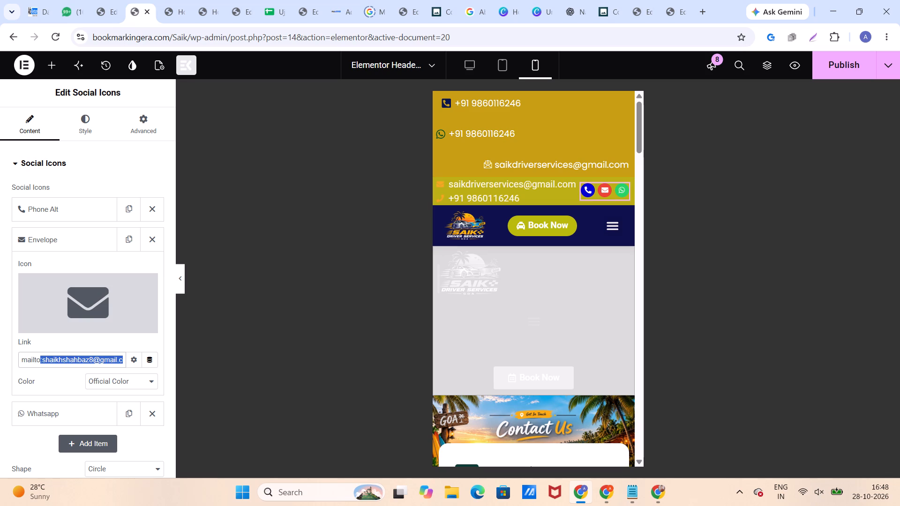
pyautogui.moveTo(40, 361); pyautogui.dragTo(42, 361)
pyautogui.hotkey('ctrl', 'v')
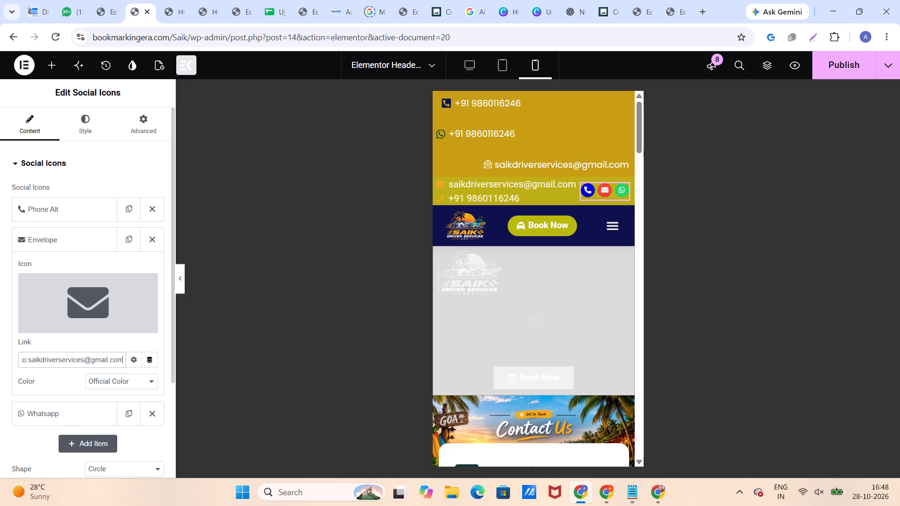
pyautogui.click(826, 64)
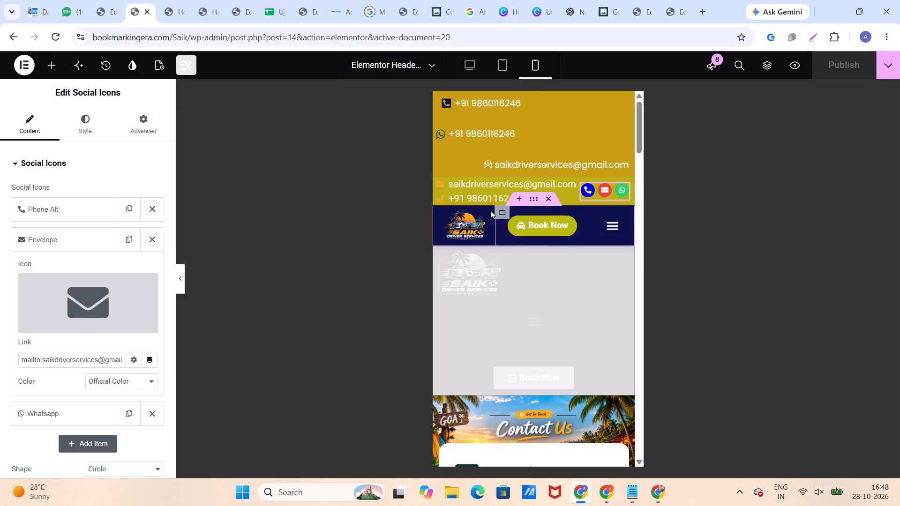
# Set the normal colour of the pasted contact bar's email and phone list icons to white and publish the header.
pyautogui.scroll(1, 490, 210)
pyautogui.scroll(2, 507, 156)
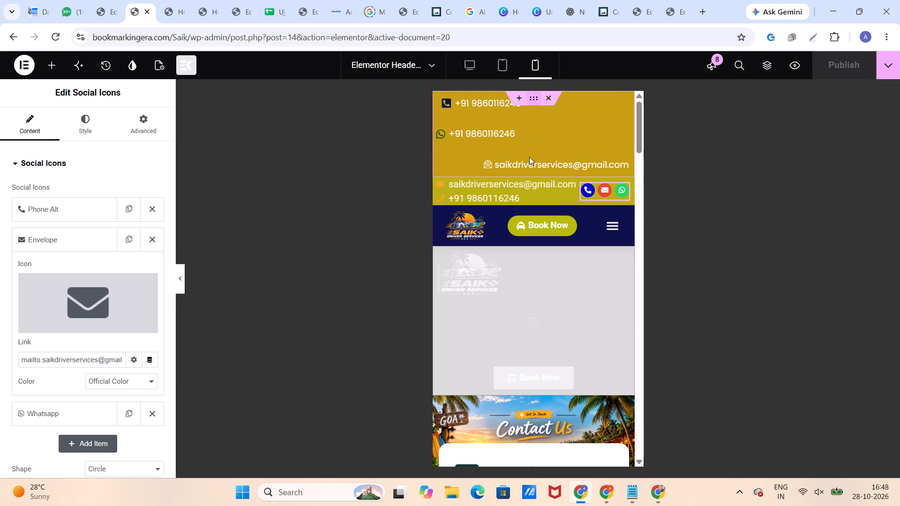
pyautogui.click(482, 186)
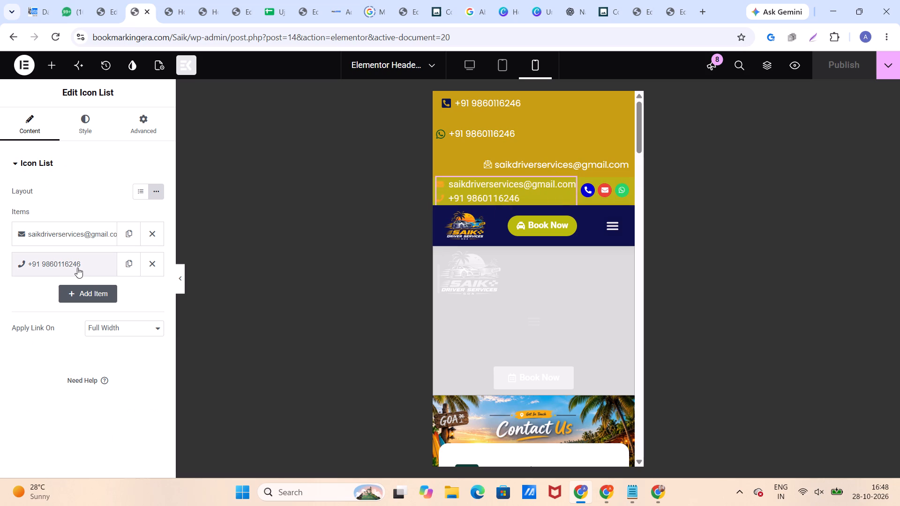
pyautogui.click(73, 235)
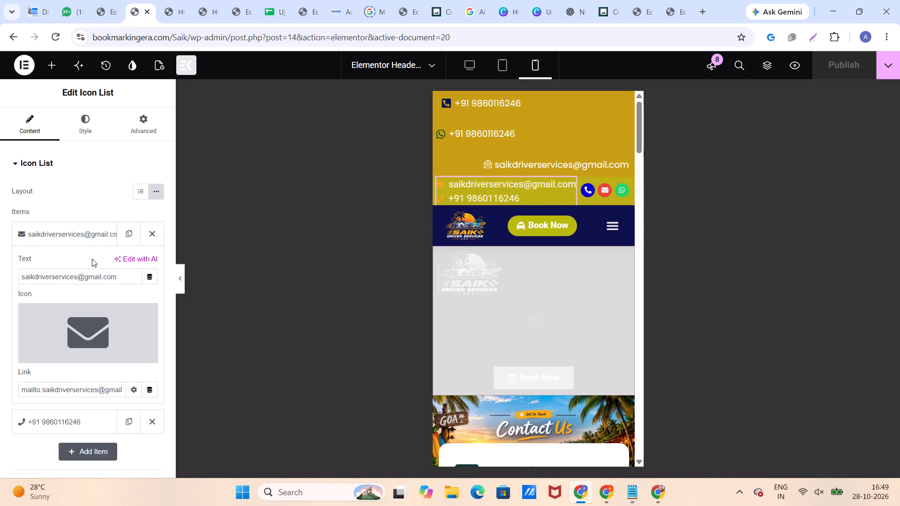
pyautogui.click(53, 168)
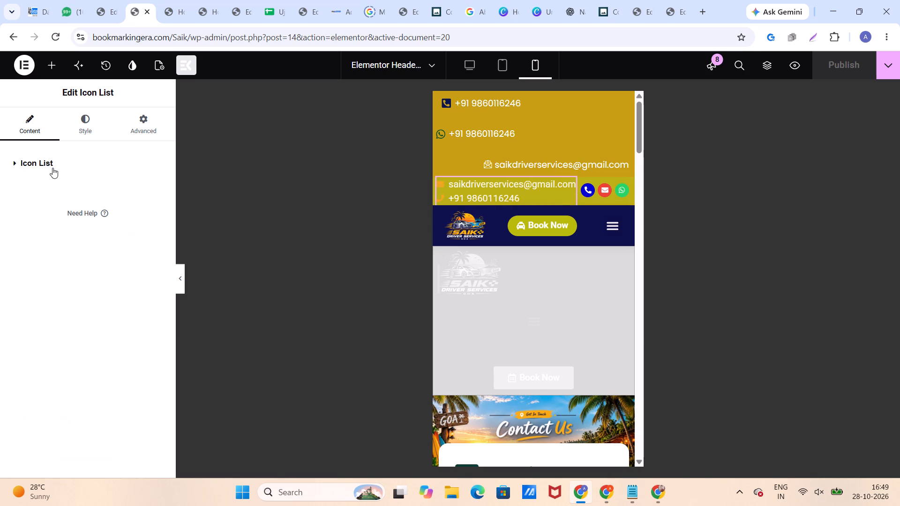
pyautogui.click(52, 168)
pyautogui.click(83, 128)
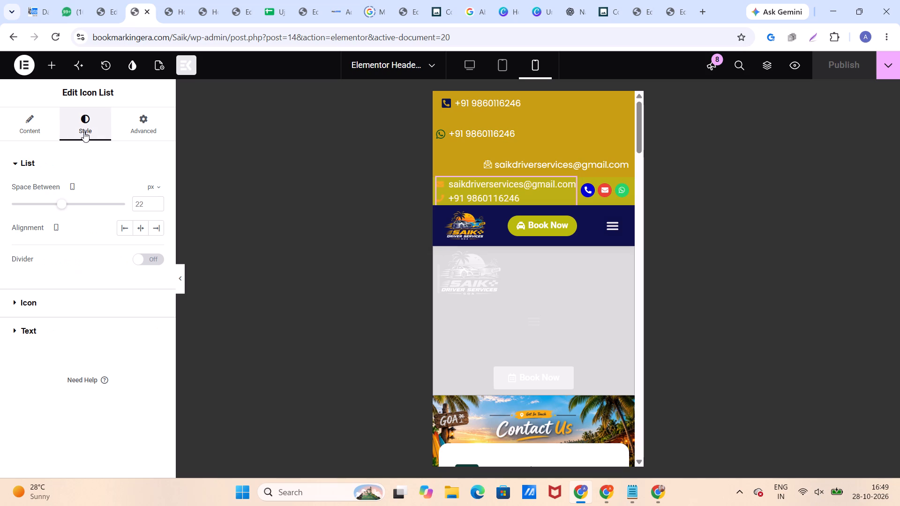
pyautogui.click(61, 305)
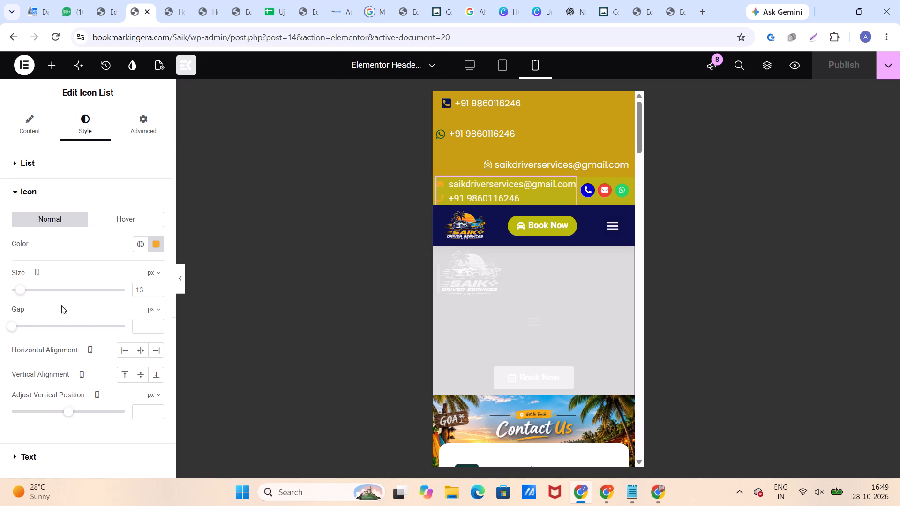
pyautogui.click(157, 245)
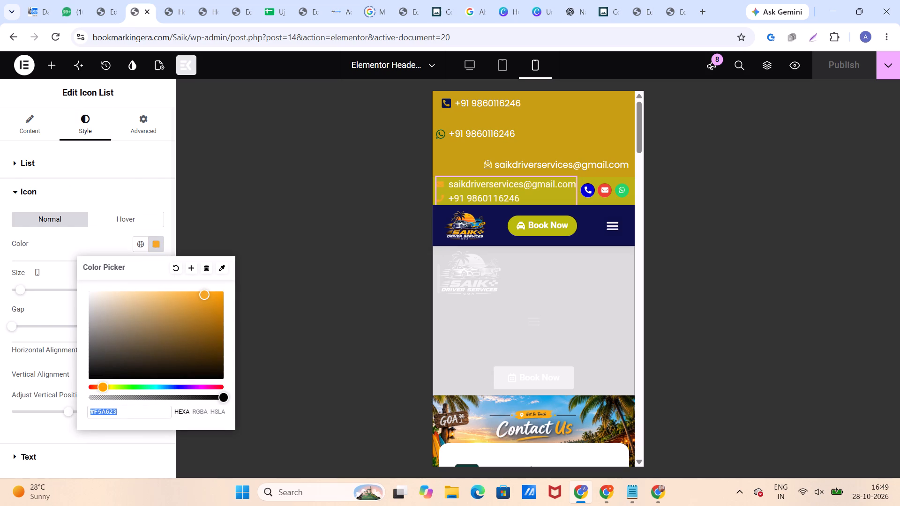
pyautogui.moveTo(151, 344); pyautogui.dragTo(82, 269)
pyautogui.click(85, 239)
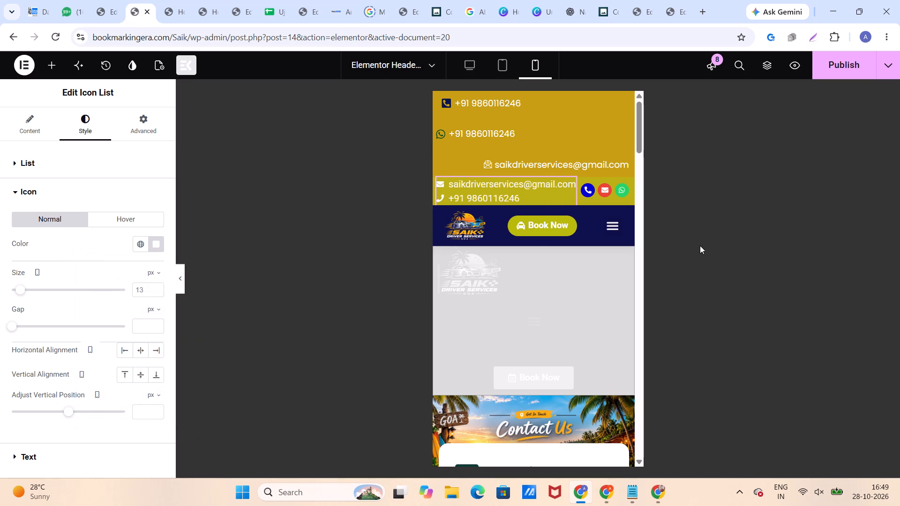
pyautogui.click(841, 64)
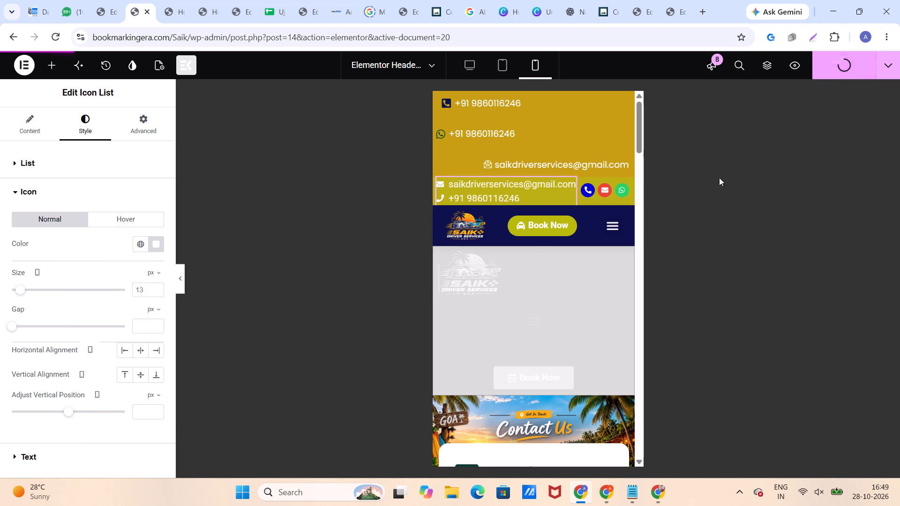
# Copy the original top bar's background overlay colour and apply #D18B10 as the pasted contact bar's background overlay colour.
pyautogui.click(532, 95)
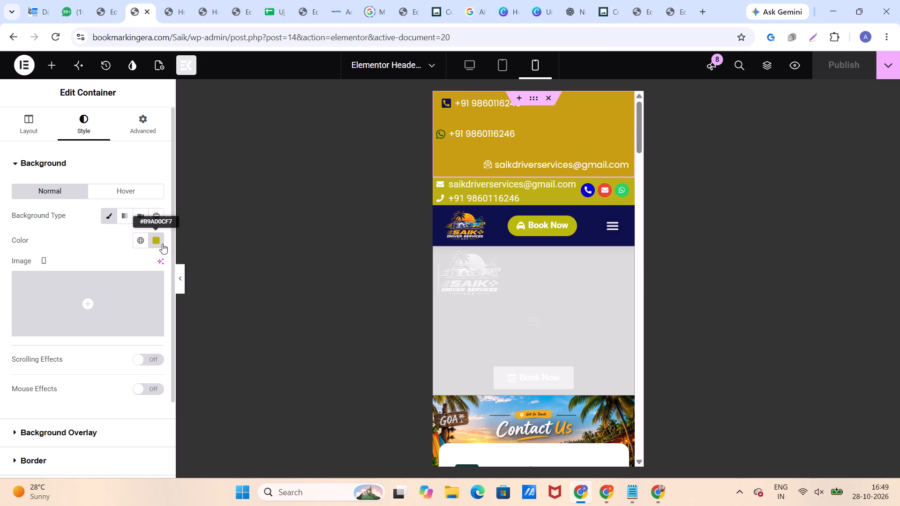
pyautogui.click(532, 96)
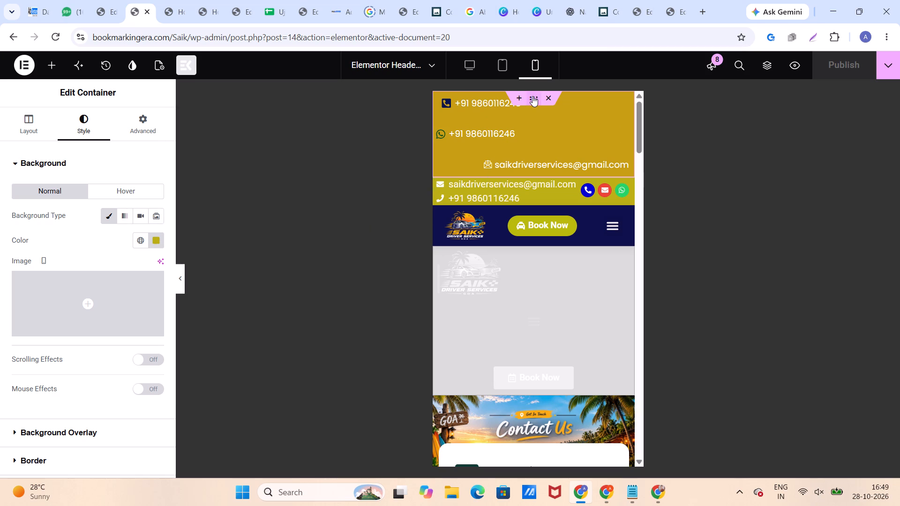
pyautogui.click(51, 161)
pyautogui.click(47, 194)
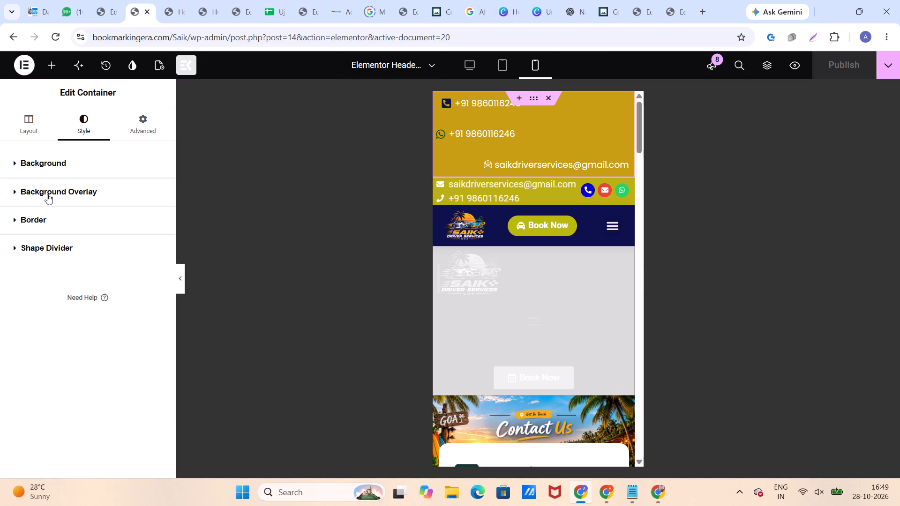
pyautogui.click(152, 267)
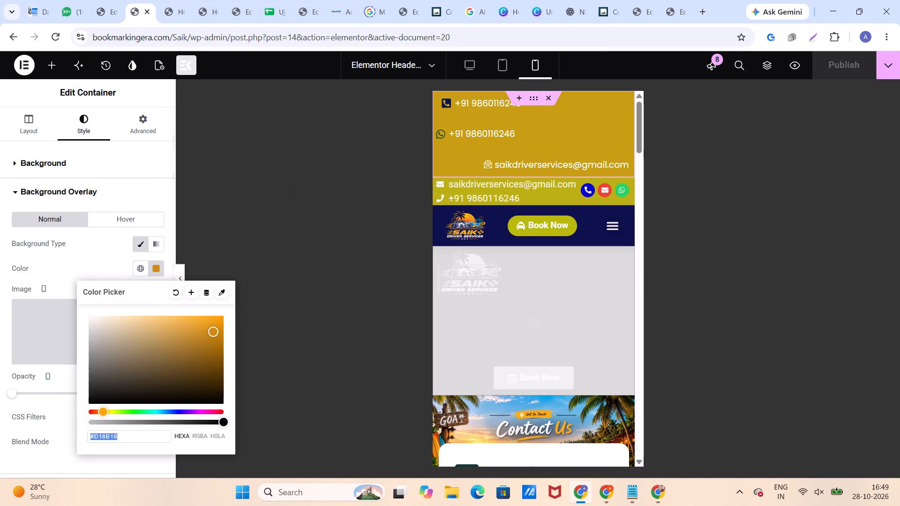
pyautogui.hotkey('ctrl', 'c')
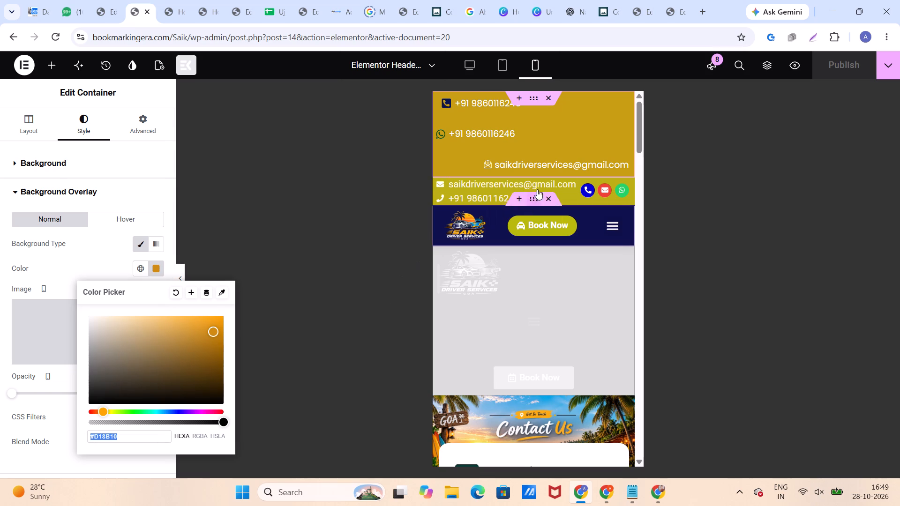
pyautogui.click(535, 171)
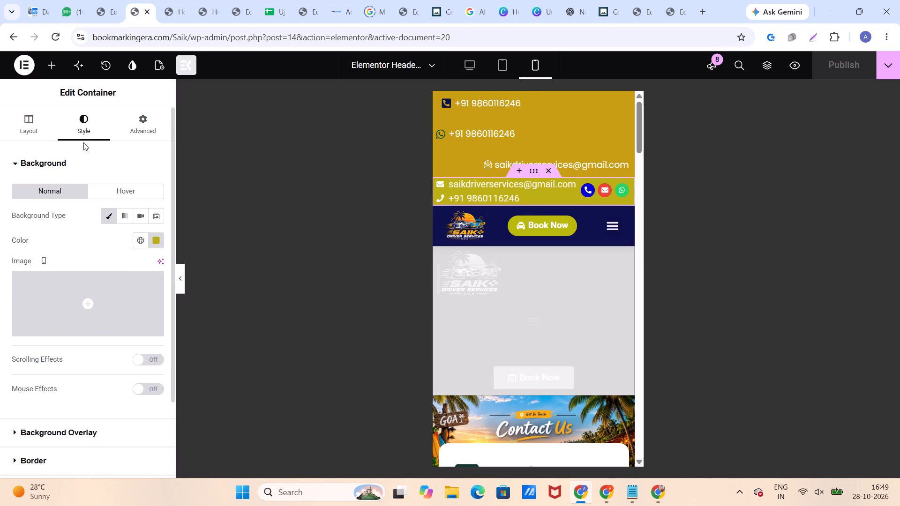
pyautogui.click(51, 164)
pyautogui.click(64, 194)
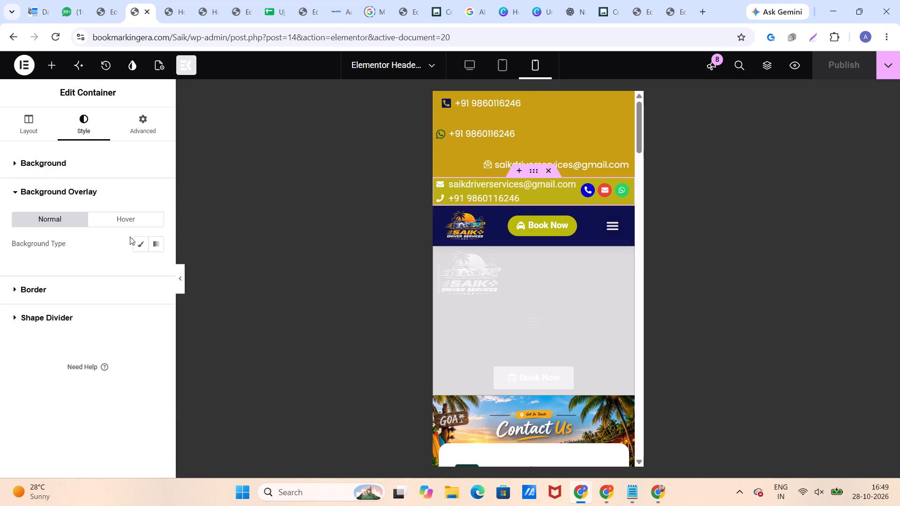
pyautogui.click(141, 242)
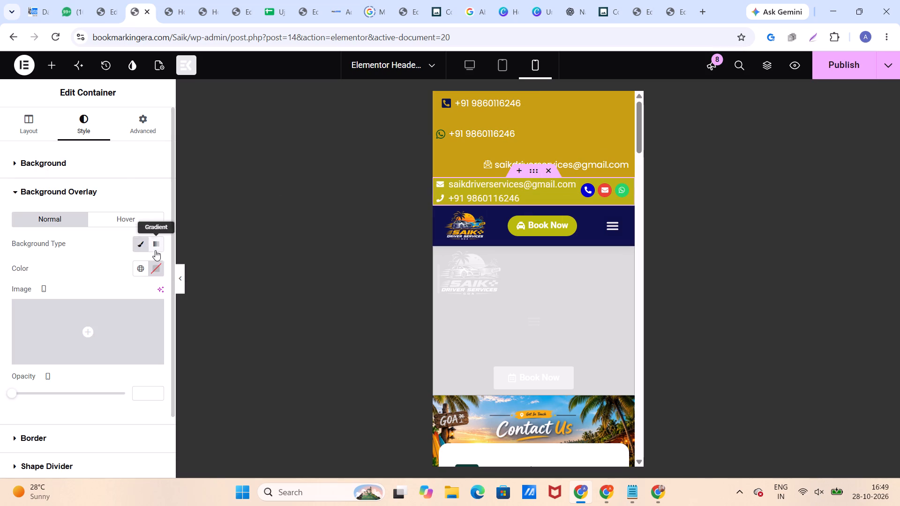
pyautogui.click(156, 264)
pyautogui.hotkey('ctrl', 'v')
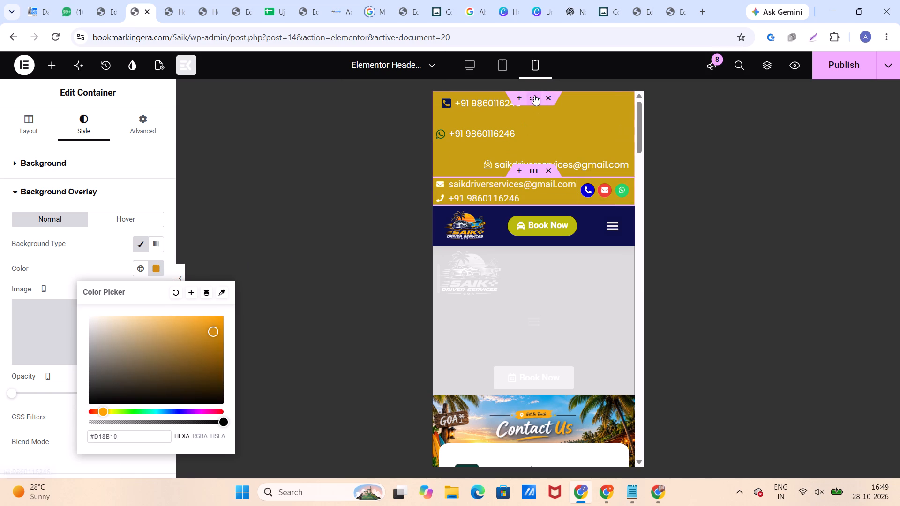
# Hide the original top bar on tablet portrait and mobile portrait, and publish the header.
pyautogui.click(534, 95)
pyautogui.click(129, 131)
pyautogui.scroll(-8, 104, 205)
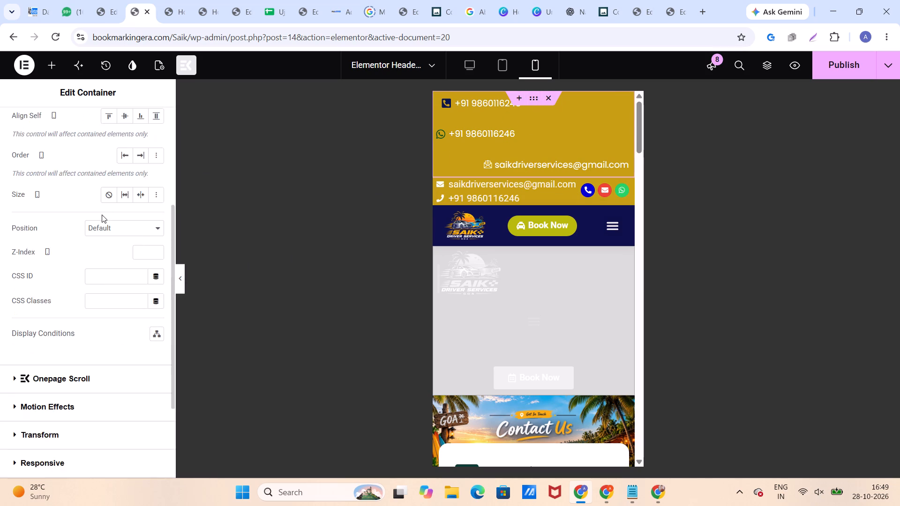
pyautogui.scroll(-2, 102, 215)
pyautogui.click(42, 337)
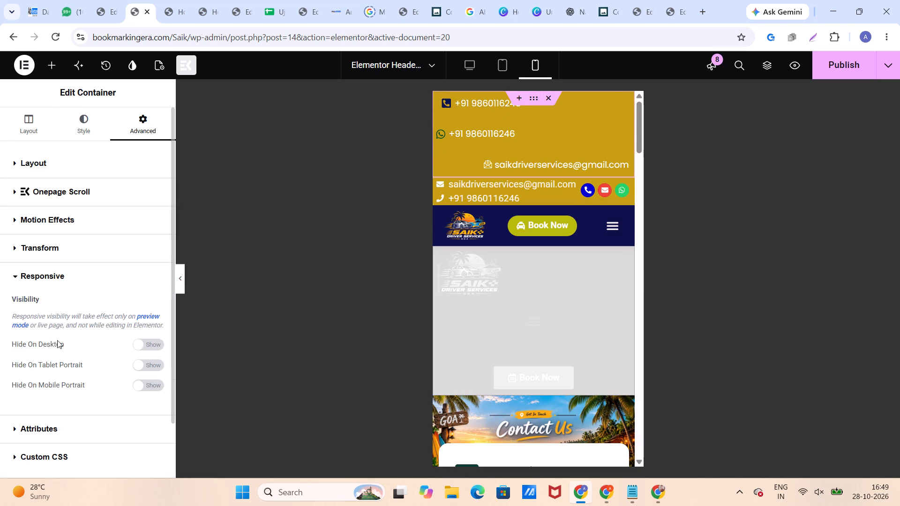
pyautogui.click(146, 363)
pyautogui.click(136, 383)
pyautogui.click(851, 68)
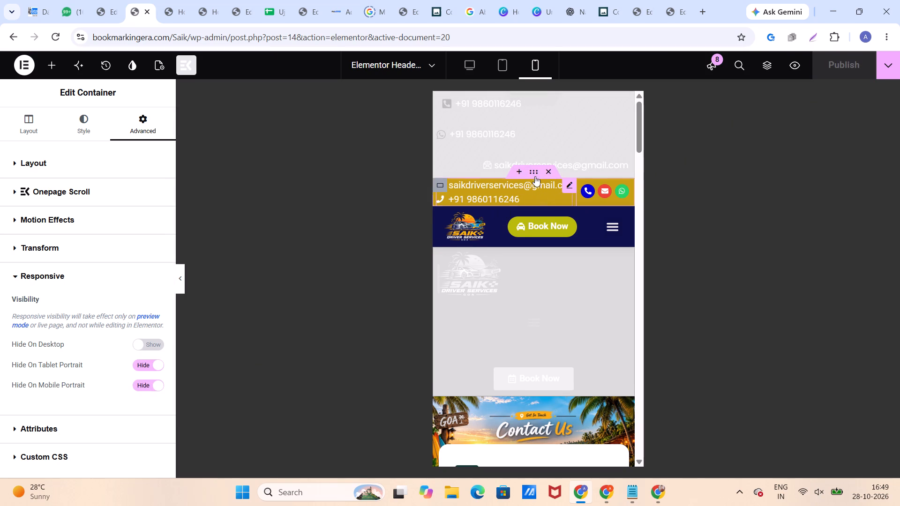
# Check the pasted contact bar's responsive visibility settings and review the header and page in the mobile and desktop views.
pyautogui.click(535, 171)
pyautogui.click(137, 122)
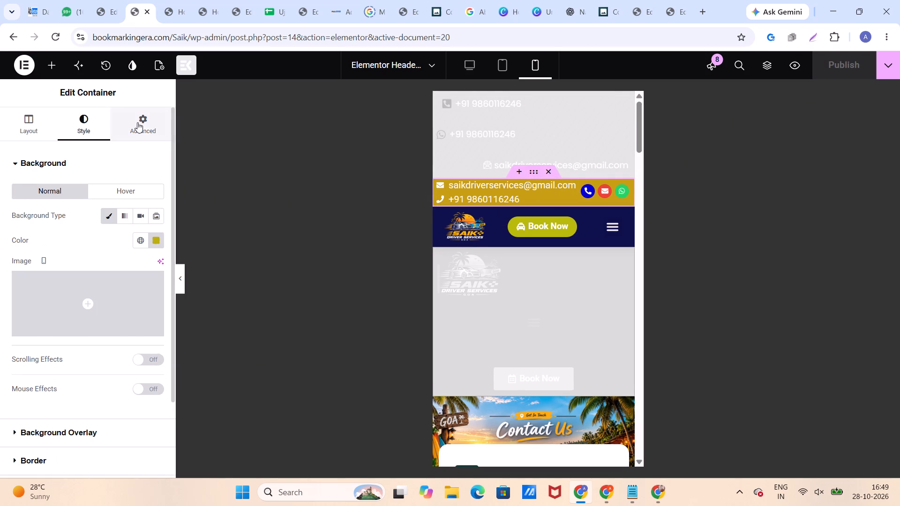
pyautogui.scroll(-9, 112, 240)
pyautogui.scroll(1, 110, 253)
pyautogui.scroll(-1, 110, 253)
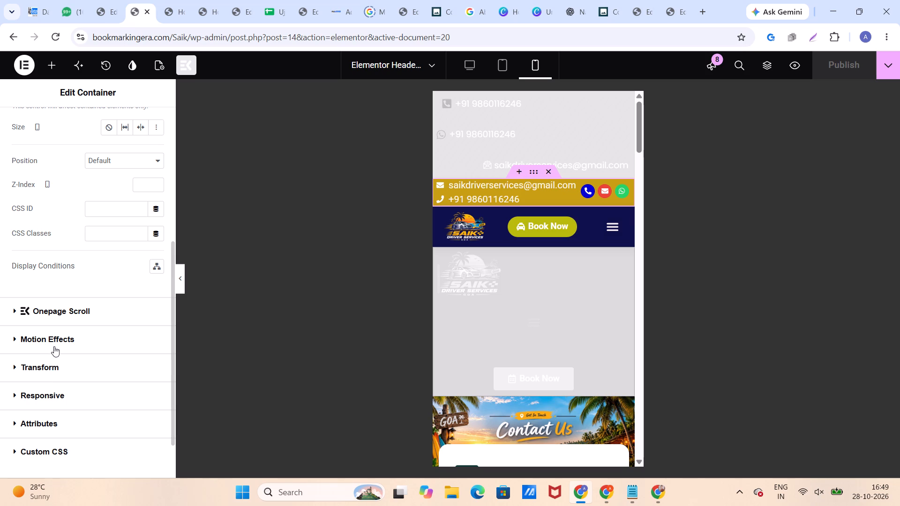
pyautogui.click(52, 337)
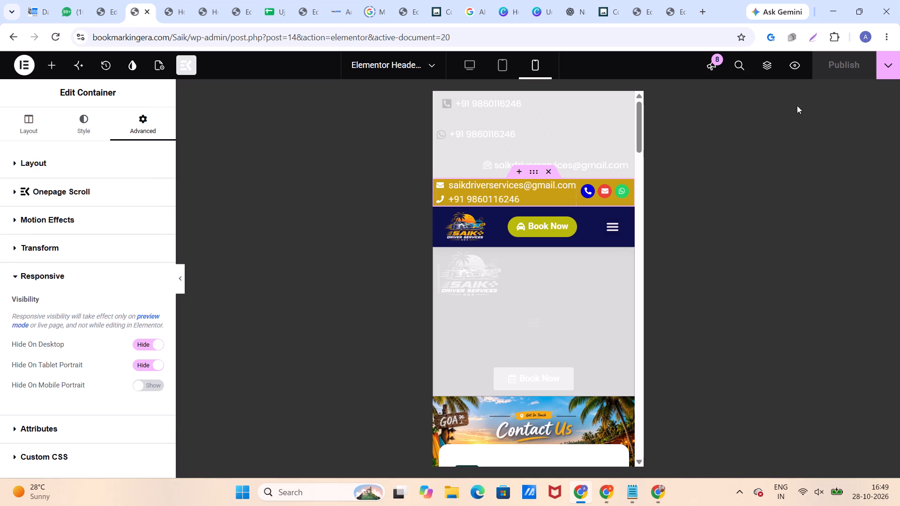
pyautogui.scroll(-4, 677, 217)
pyautogui.scroll(-5, 281, 303)
pyautogui.scroll(-15, 667, 242)
pyautogui.scroll(1, 577, 278)
pyautogui.scroll(-8, 577, 278)
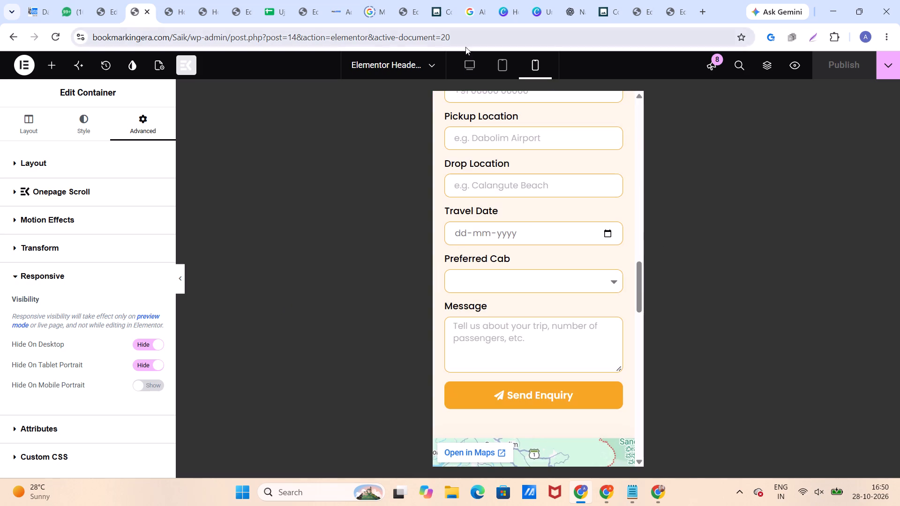
pyautogui.click(470, 63)
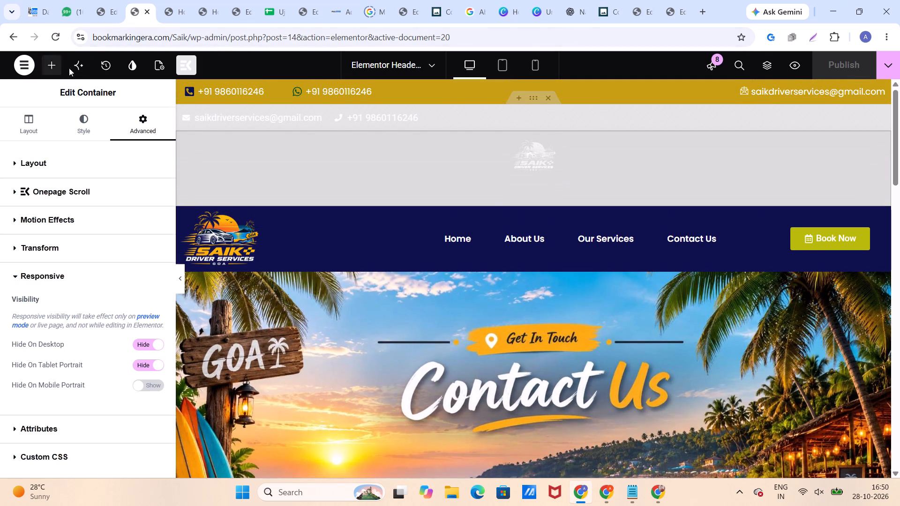
# Look over the Home page's destination cards and open the Our Services page for editing in place of the header template.
pyautogui.click(101, 15)
pyautogui.scroll(1, 530, 248)
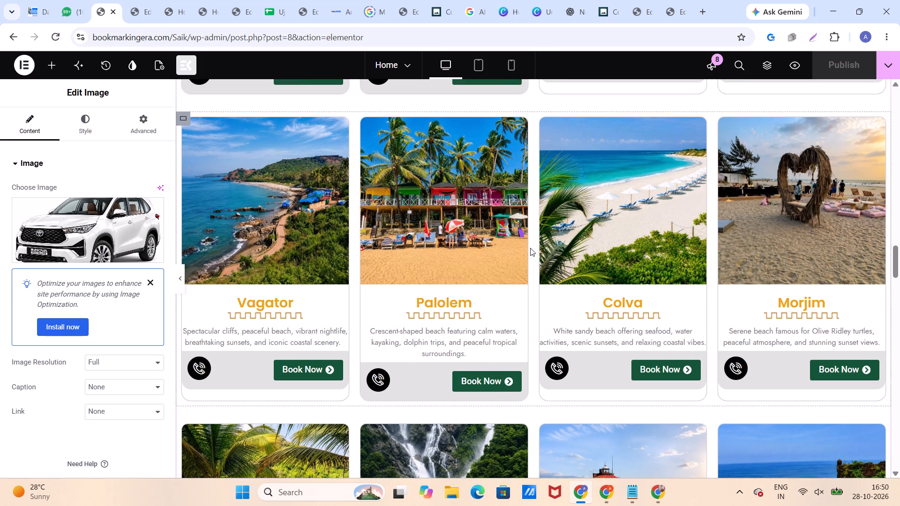
pyautogui.scroll(5, 530, 248)
pyautogui.scroll(-2, 530, 248)
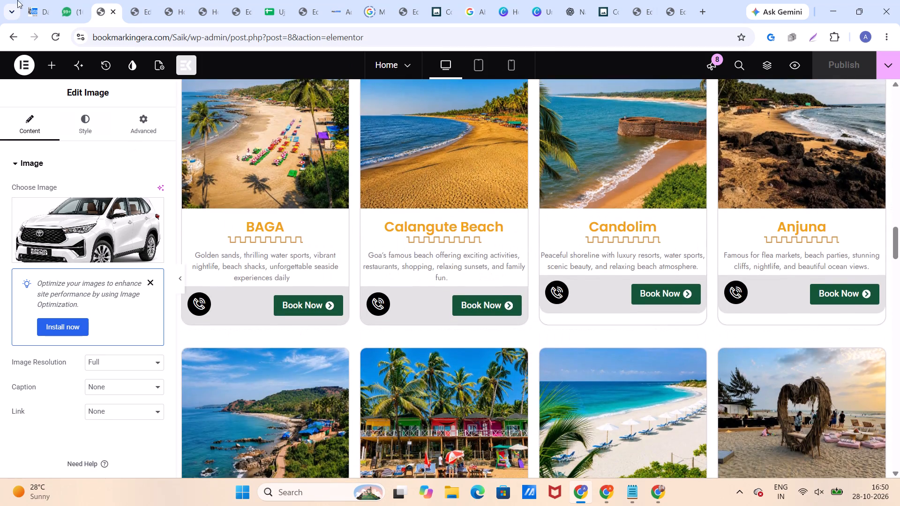
pyautogui.click(127, 14)
pyautogui.scroll(2, 365, 177)
pyautogui.click(409, 65)
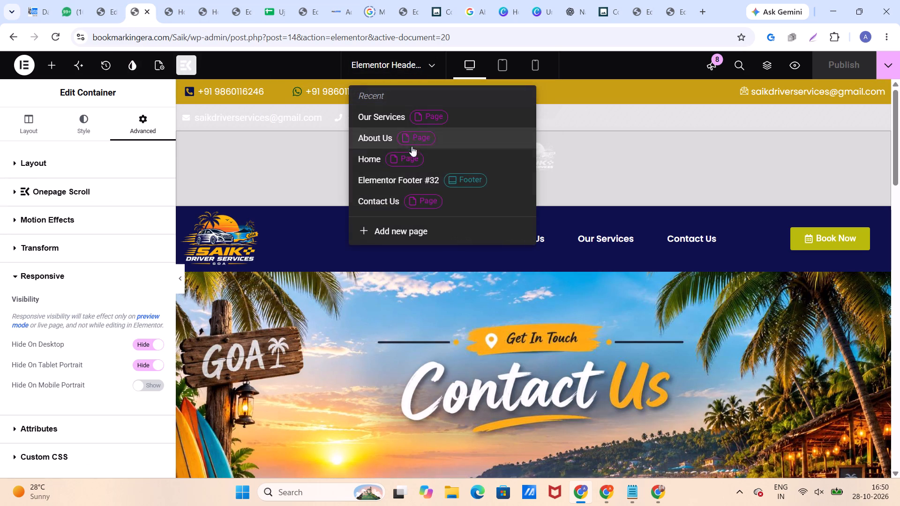
pyautogui.click(374, 120)
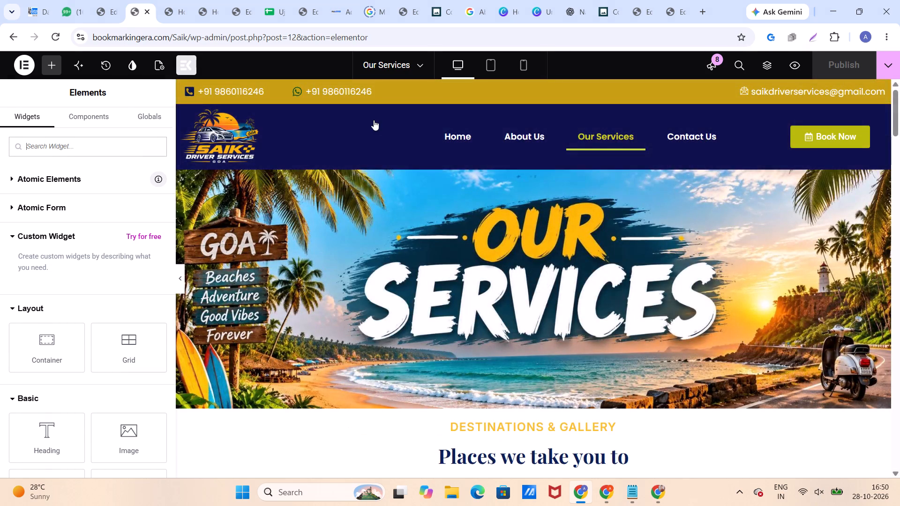
# Copy all of the custom CSS from the BAGA destination card's container on the Our Services page.
pyautogui.scroll(-12, 423, 201)
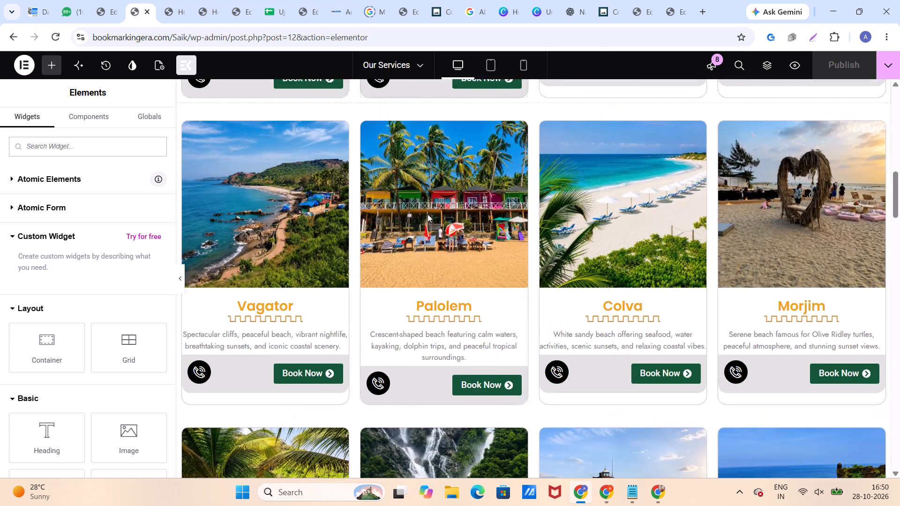
pyautogui.scroll(5, 427, 214)
pyautogui.click(343, 122)
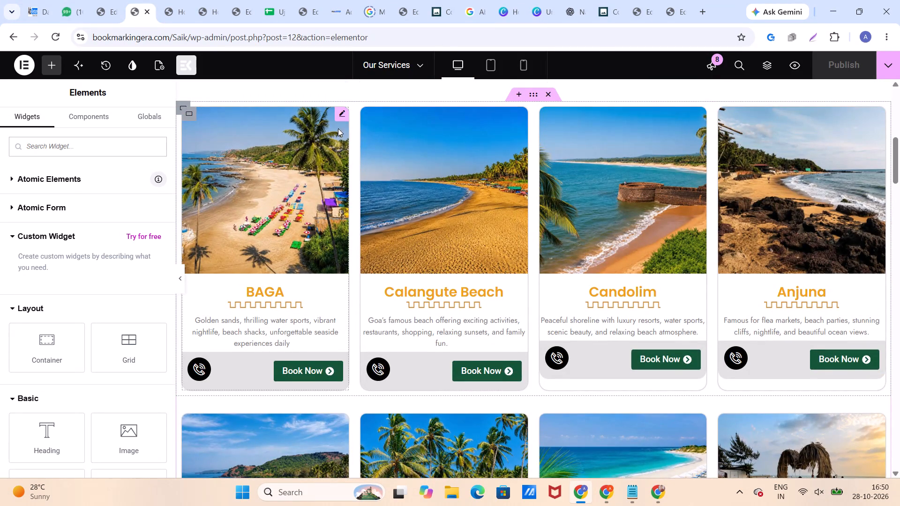
pyautogui.click(192, 114)
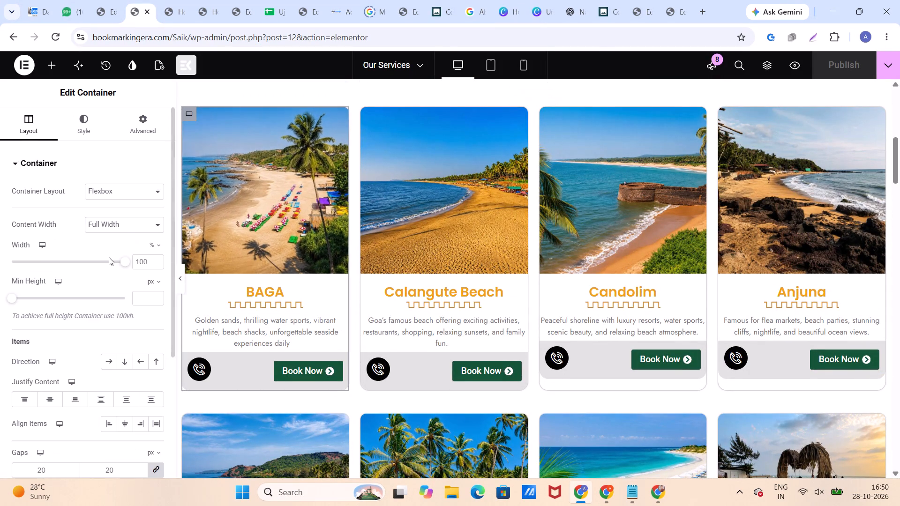
pyautogui.scroll(-2, 108, 258)
pyautogui.scroll(1, 108, 260)
pyautogui.scroll(-3, 108, 260)
pyautogui.scroll(6, 125, 213)
pyautogui.click(149, 128)
pyautogui.scroll(-2, 122, 259)
pyautogui.scroll(1, 122, 260)
pyautogui.scroll(-1, 122, 260)
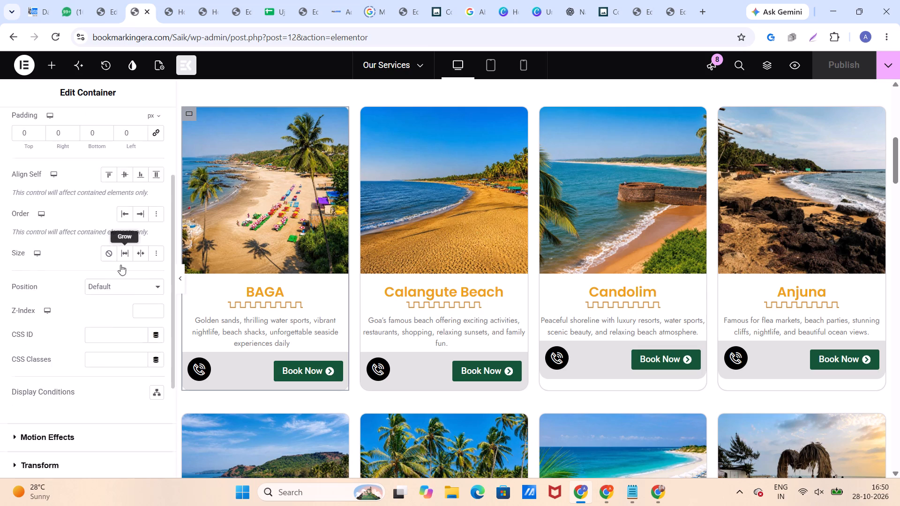
pyautogui.scroll(-5, 57, 427)
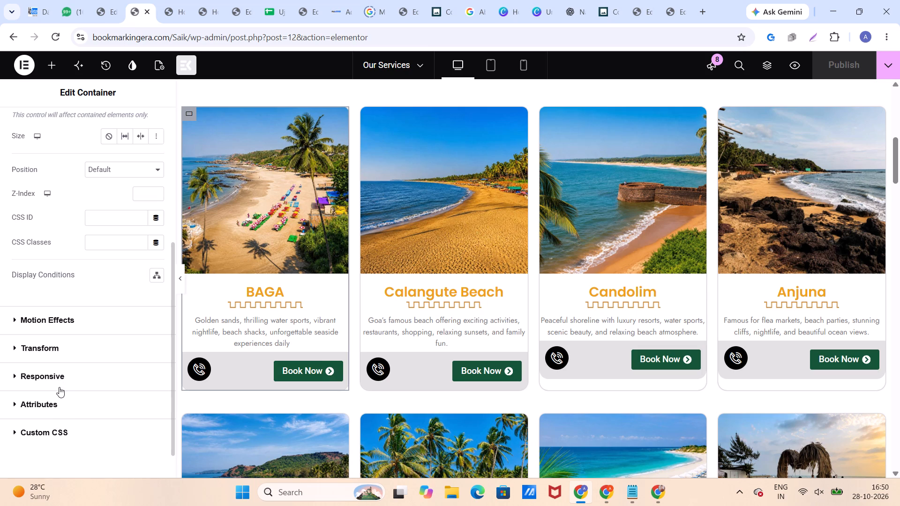
pyautogui.click(59, 387)
pyautogui.click(86, 390)
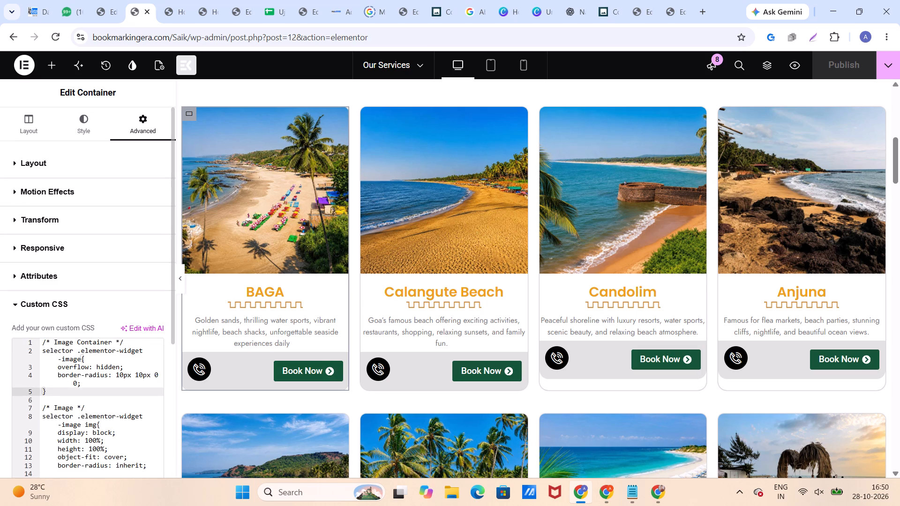
pyautogui.hotkey('ctrl', 'a')
pyautogui.hotkey('ctrl', 'c')
# Paste the copied image-rounding CSS into the custom CSS of the BAGA card's container on the Home page.
pyautogui.click(111, 5)
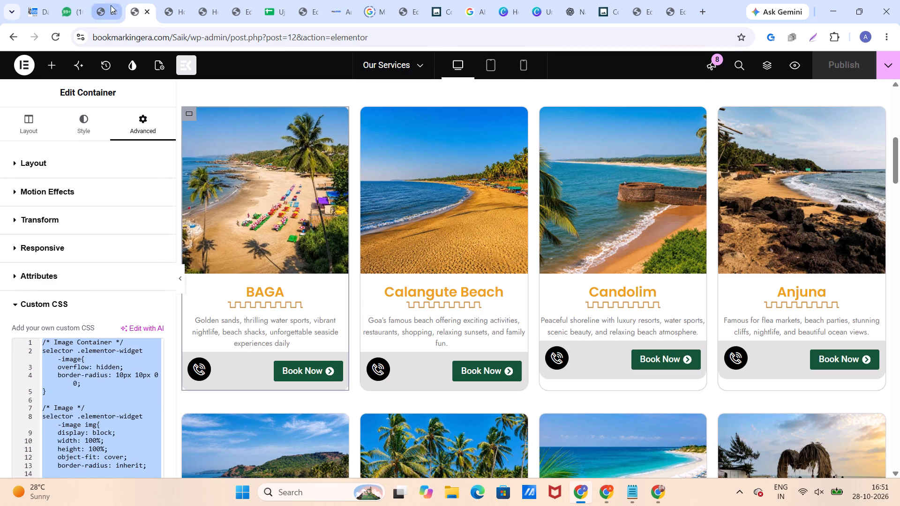
pyautogui.scroll(3, 389, 302)
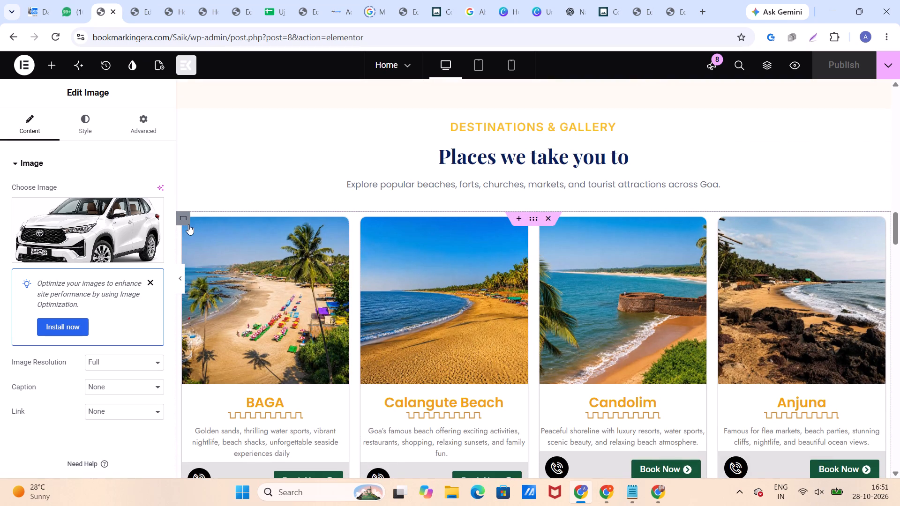
pyautogui.click(194, 222)
pyautogui.scroll(-4, 39, 279)
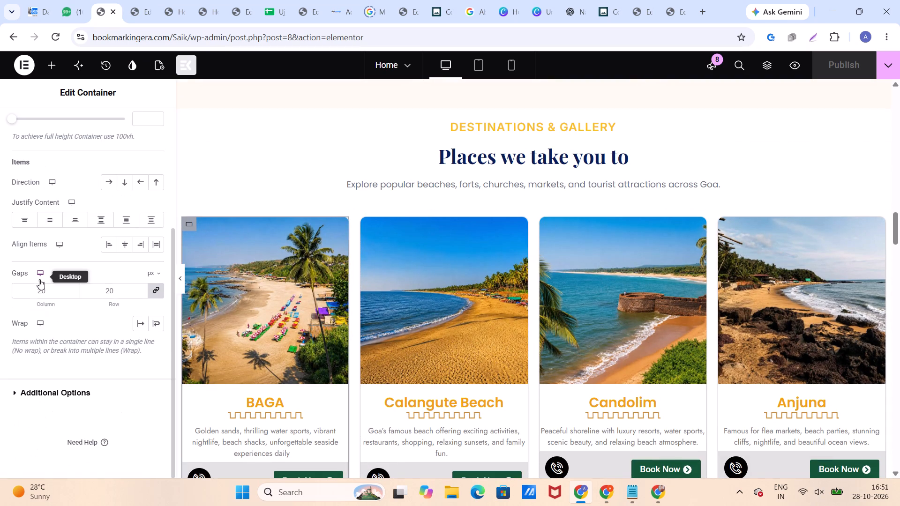
pyautogui.scroll(4, 96, 287)
pyautogui.click(137, 126)
pyautogui.scroll(-5, 117, 269)
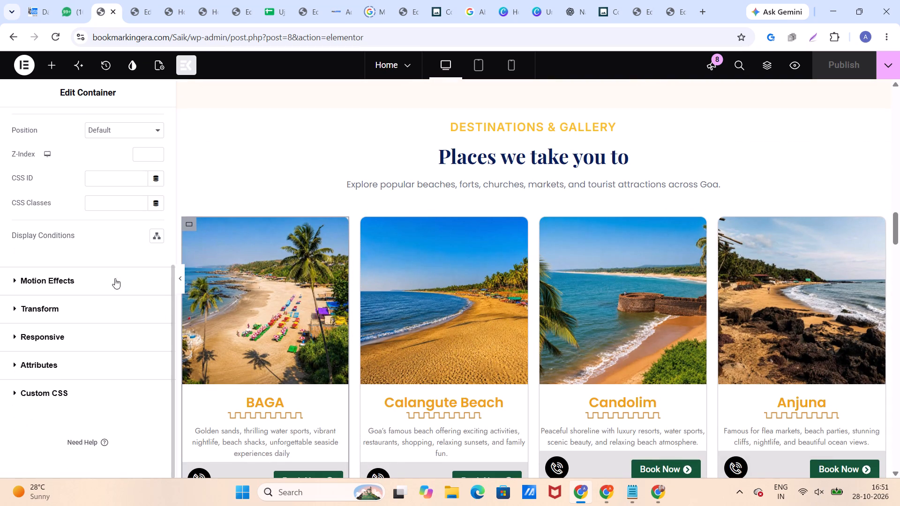
pyautogui.click(60, 390)
pyautogui.click(69, 376)
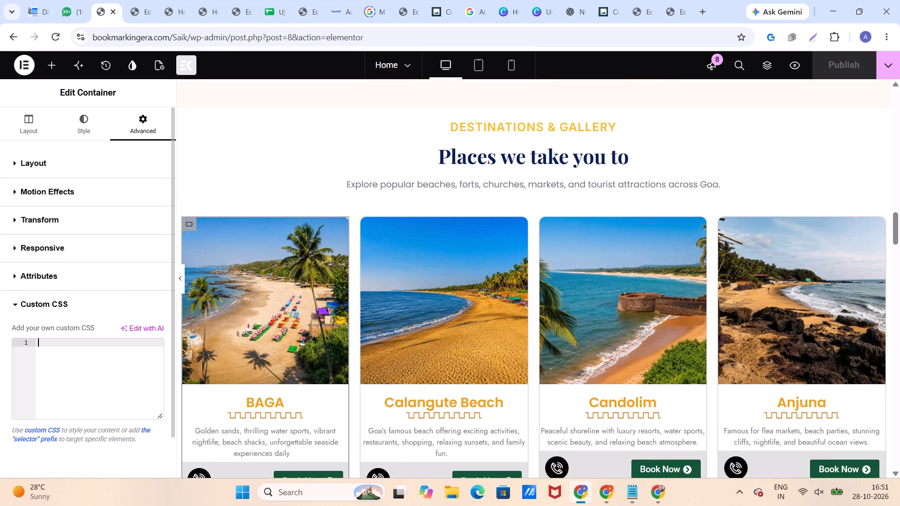
pyautogui.hotkey('ctrl', 'v')
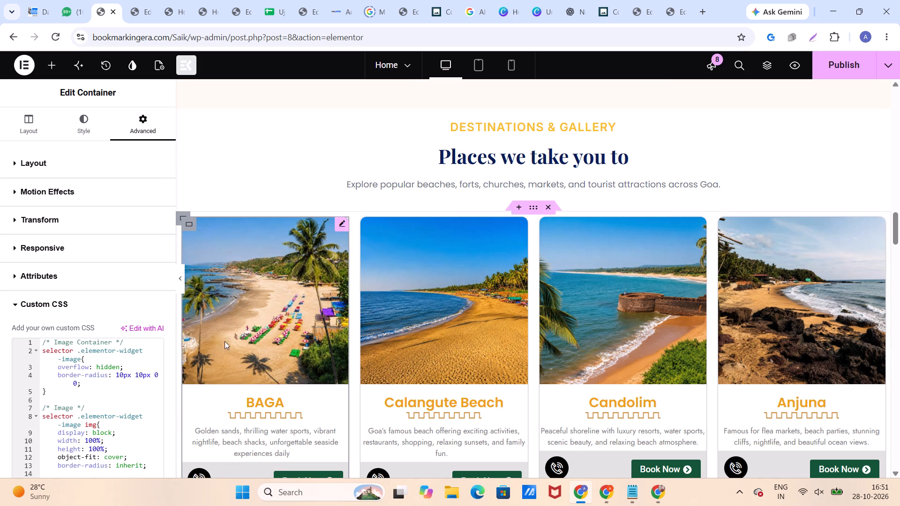
# Paste the copied image-rounding CSS into the custom CSS of the Calangute Beach card's container.
pyautogui.scroll(-2, 299, 353)
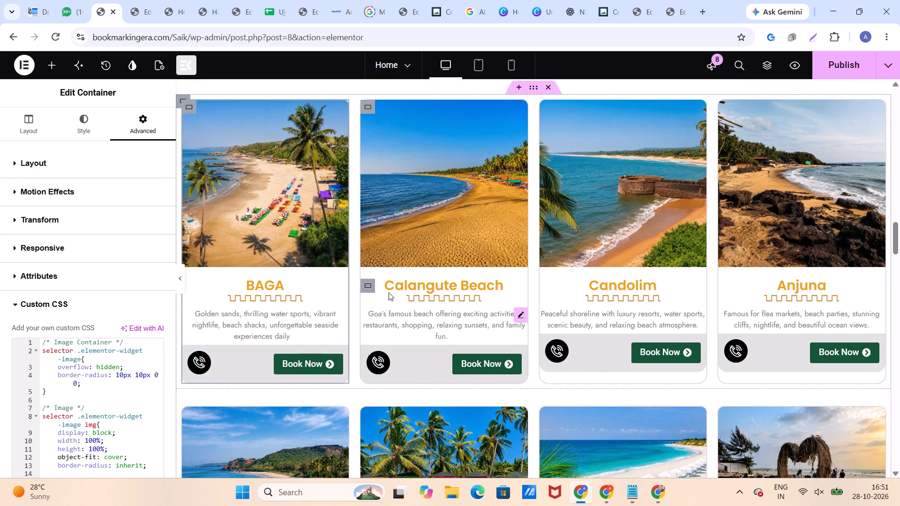
pyautogui.click(371, 104)
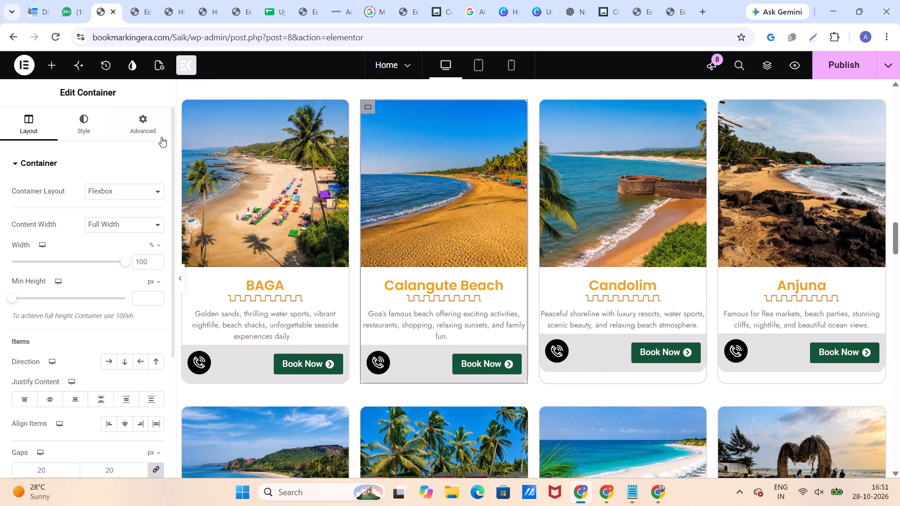
pyautogui.click(154, 125)
pyautogui.scroll(-6, 93, 255)
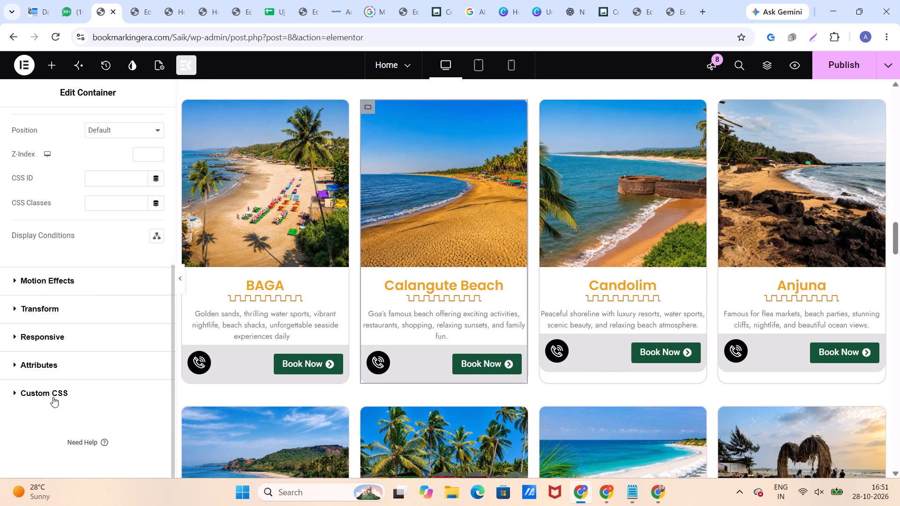
pyautogui.click(53, 397)
pyautogui.click(60, 380)
pyautogui.hotkey('ctrl', 'v')
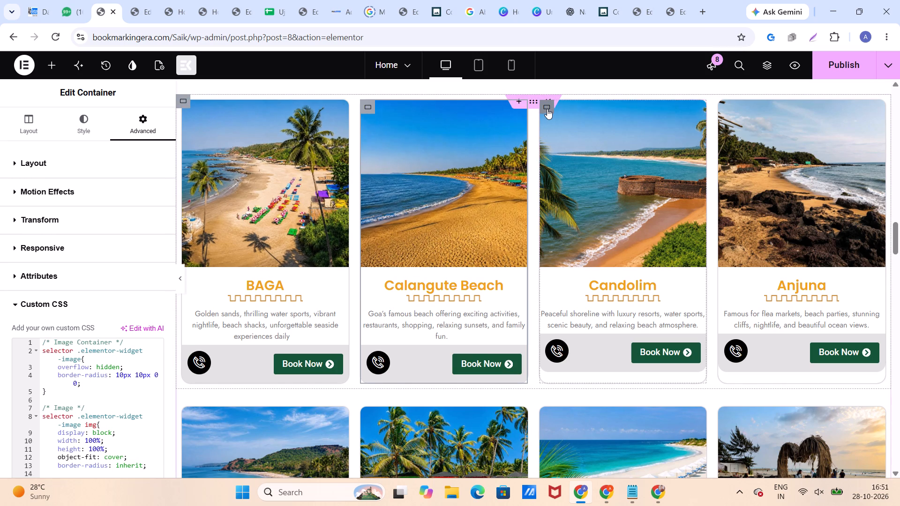
# Paste the same image-rounding CSS into the custom CSS of the Candolim card's container.
pyautogui.click(547, 109)
pyautogui.click(139, 125)
pyautogui.scroll(-3, 126, 214)
pyautogui.scroll(1, 126, 216)
pyautogui.scroll(-1, 126, 220)
pyautogui.scroll(-5, 44, 453)
pyautogui.click(63, 387)
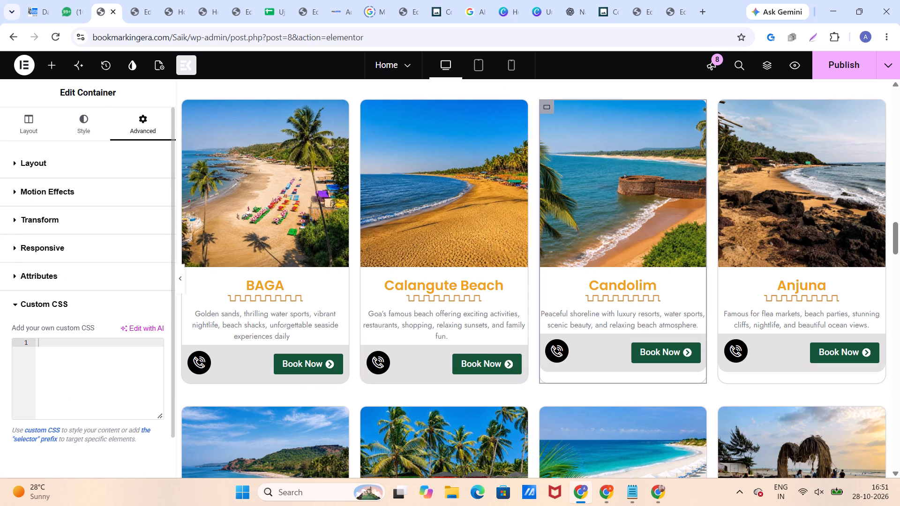
pyautogui.click(82, 342)
pyautogui.hotkey('ctrl', 'v')
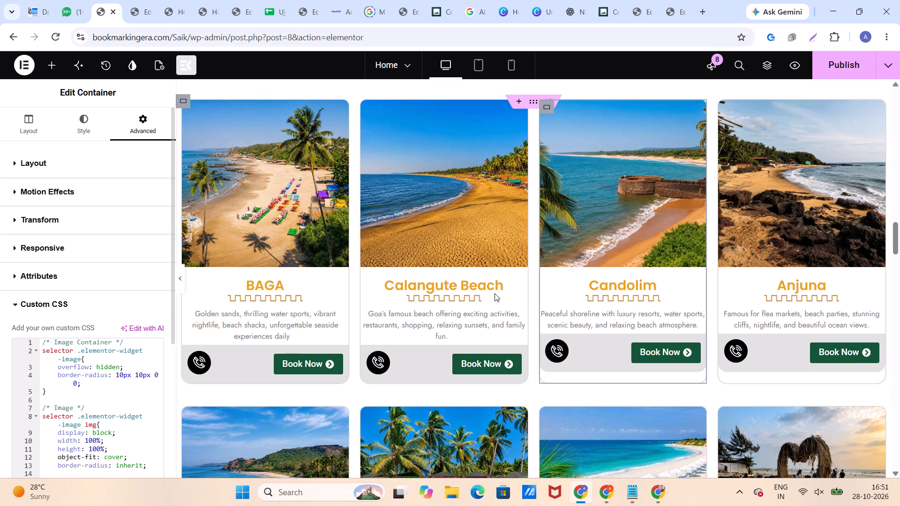
# Paste the image-rounding CSS into the custom CSS of the Anjuna card's container.
pyautogui.click(724, 111)
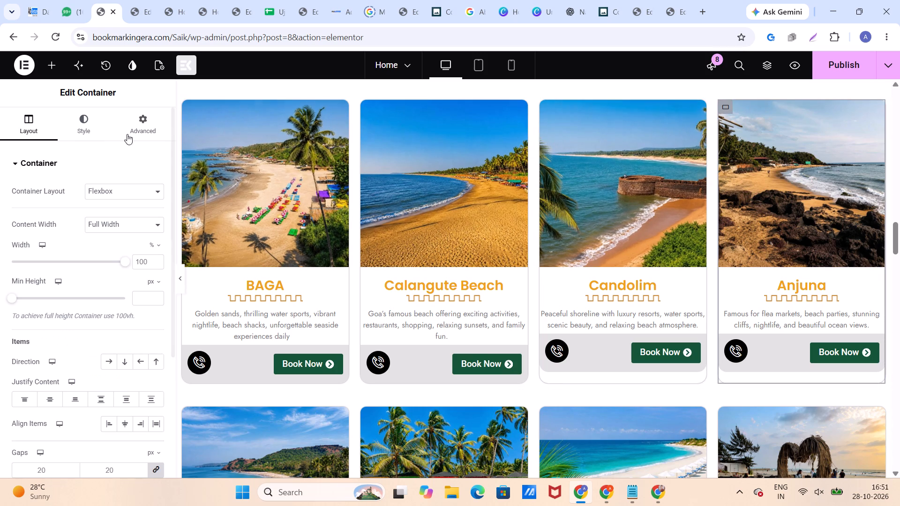
pyautogui.click(143, 125)
pyautogui.scroll(-5, 113, 237)
pyautogui.click(56, 388)
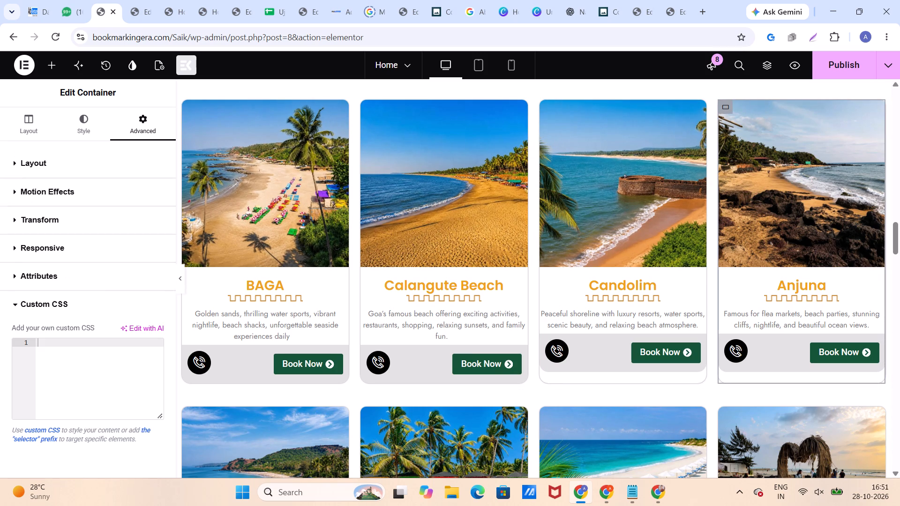
pyautogui.click(60, 364)
pyautogui.hotkey('ctrl', 'v')
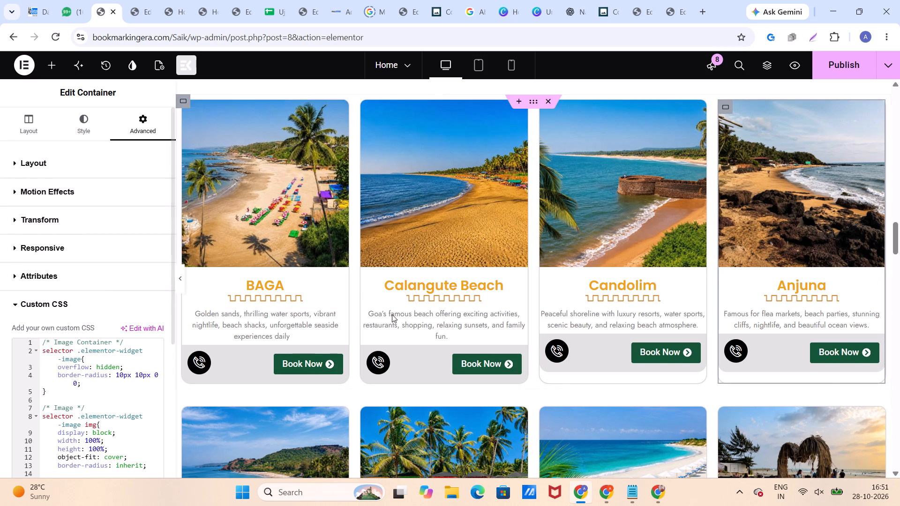
# Paste the image-rounding CSS into the custom CSS of the Vagator card's container in the second row.
pyautogui.scroll(-3, 412, 303)
pyautogui.click(191, 233)
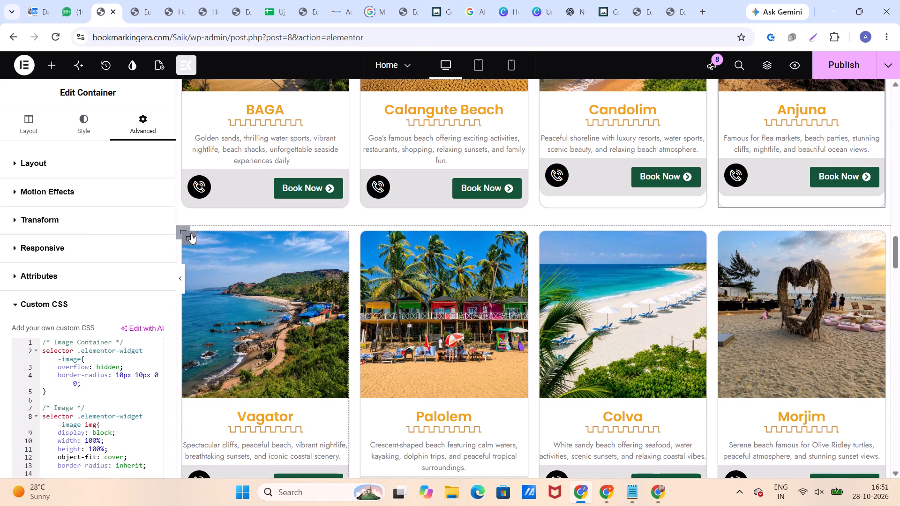
pyautogui.click(152, 127)
pyautogui.scroll(-5, 95, 365)
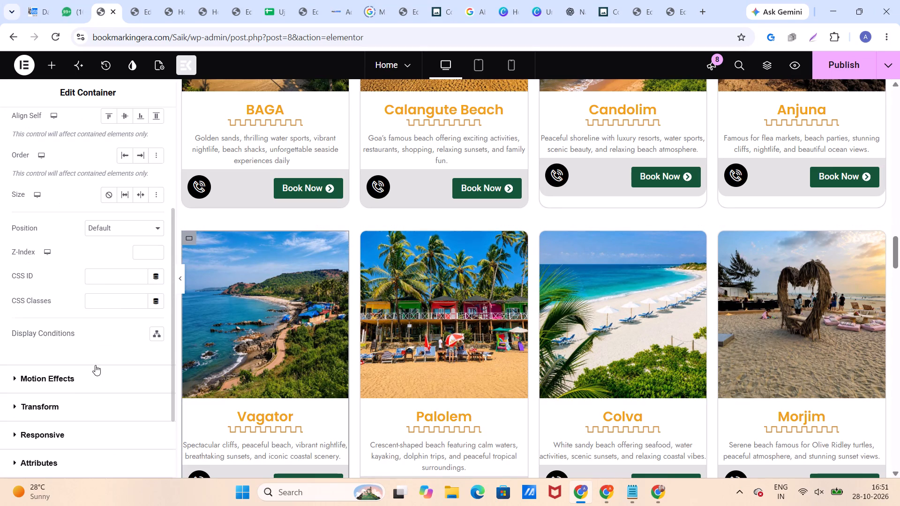
pyautogui.click(57, 396)
pyautogui.click(57, 398)
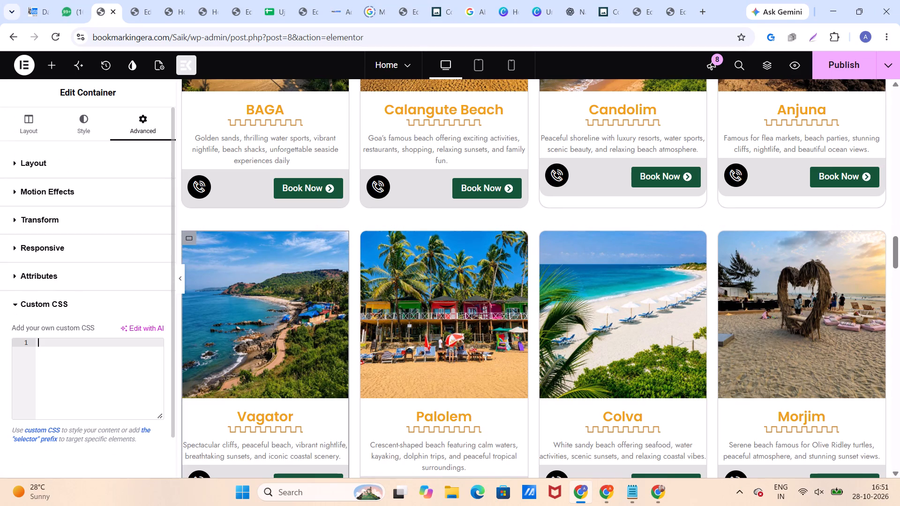
pyautogui.hotkey('ctrl', 'v')
# Paste the image-rounding CSS into the custom CSS of the Palolem card's container.
pyautogui.scroll(-2, 288, 348)
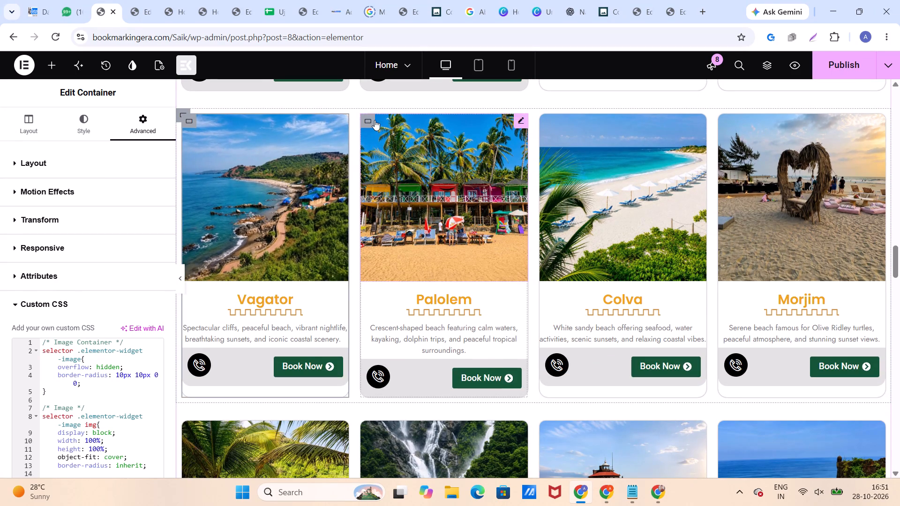
pyautogui.click(373, 119)
pyautogui.click(150, 121)
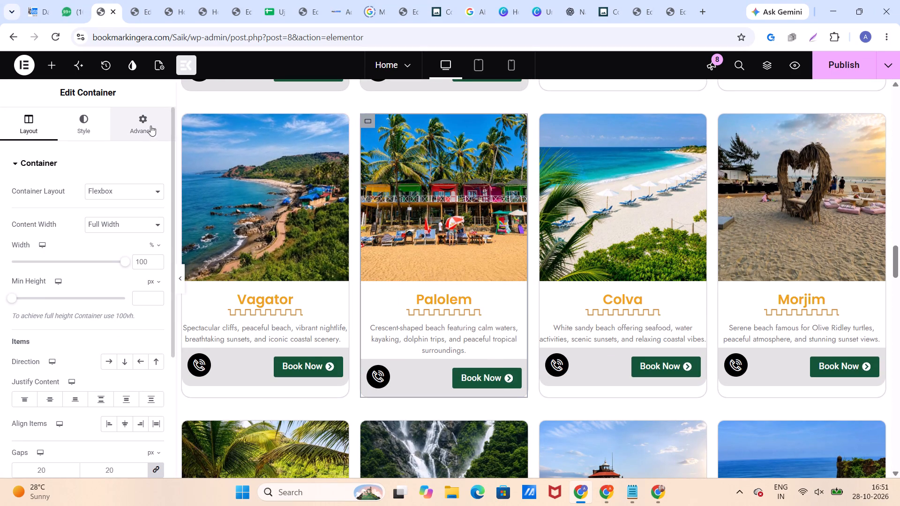
pyautogui.scroll(-5, 129, 233)
pyautogui.click(52, 396)
pyautogui.click(59, 367)
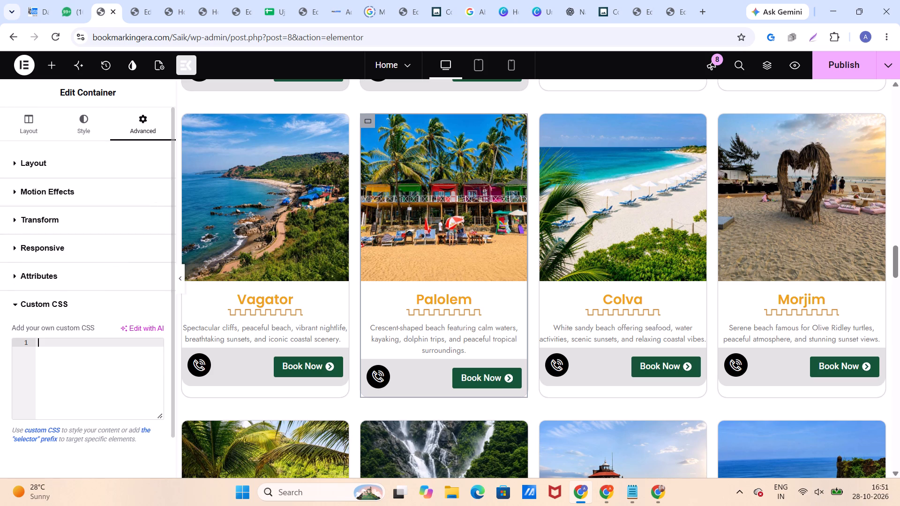
pyautogui.hotkey('ctrl', 'v')
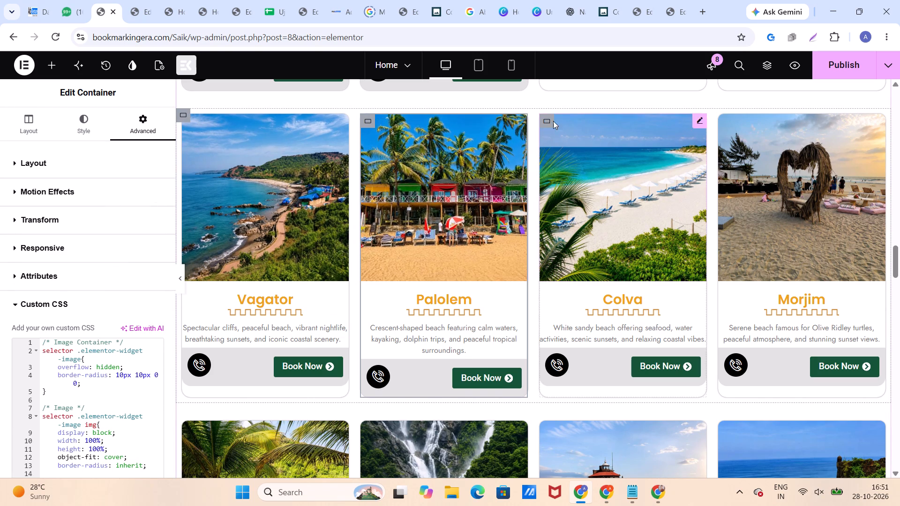
# Paste the image-rounding CSS into the custom CSS of the Colva card's container.
pyautogui.click(550, 119)
pyautogui.click(150, 116)
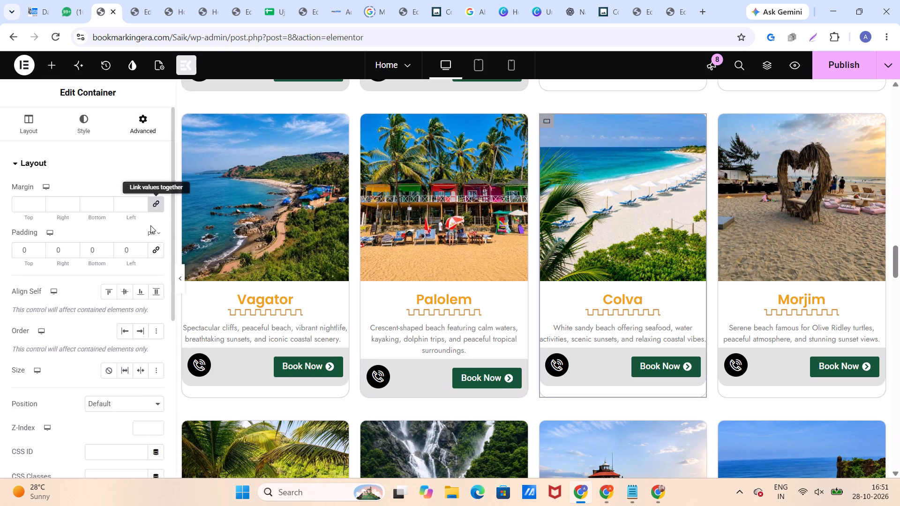
pyautogui.scroll(-4, 150, 225)
pyautogui.click(55, 431)
pyautogui.click(63, 374)
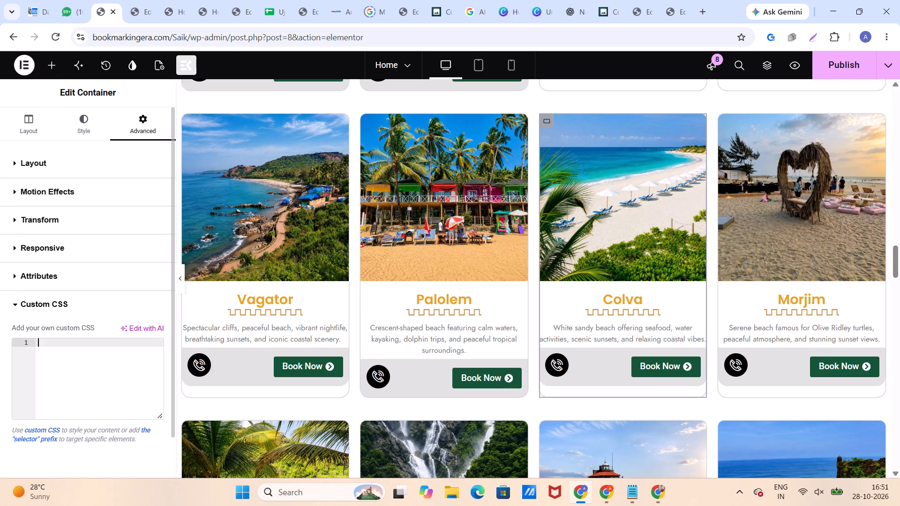
pyautogui.hotkey('ctrl', 'v')
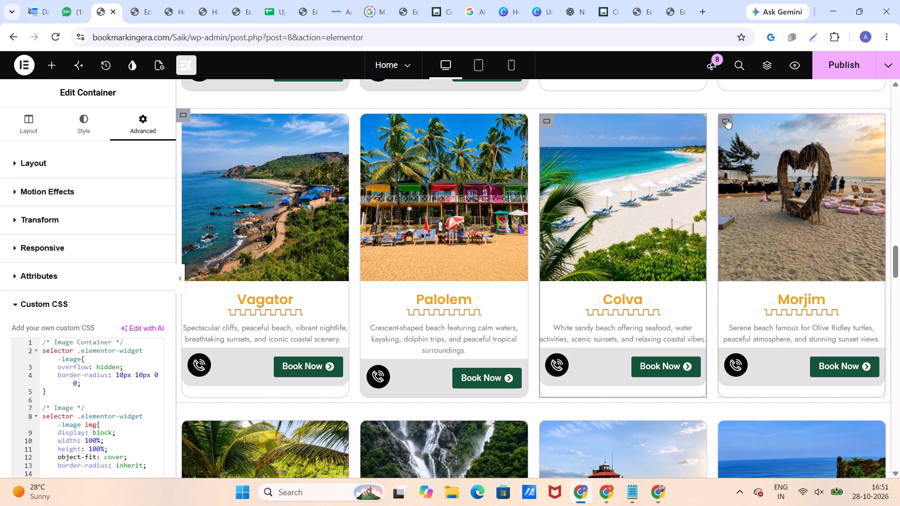
# Paste the image-rounding CSS into the custom CSS of the Morjim card's container.
pyautogui.click(727, 119)
pyautogui.click(148, 128)
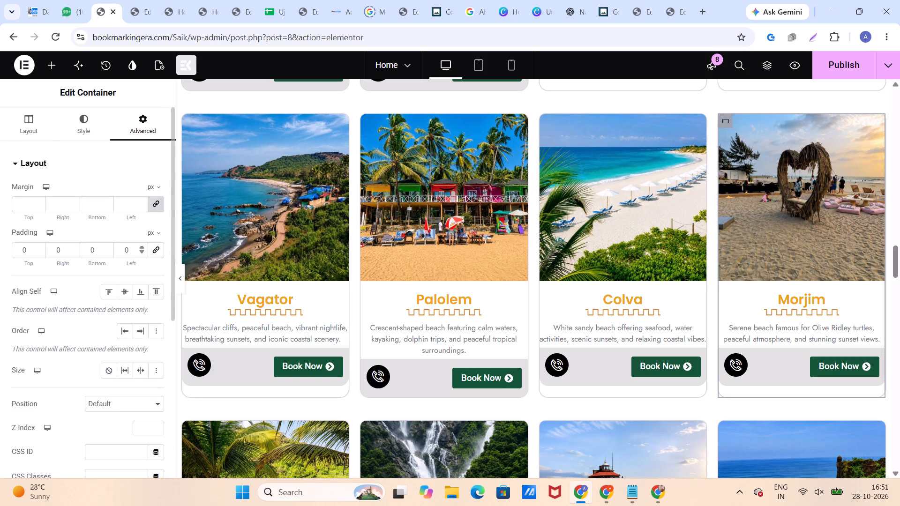
pyautogui.scroll(-5, 131, 254)
pyautogui.scroll(-4, 56, 421)
pyautogui.click(49, 389)
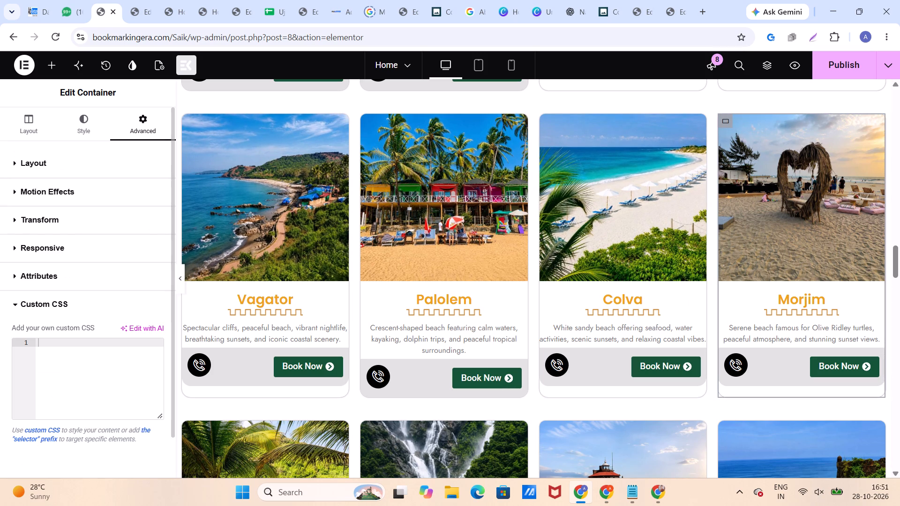
pyautogui.click(64, 378)
pyautogui.hotkey('ctrl', 'v')
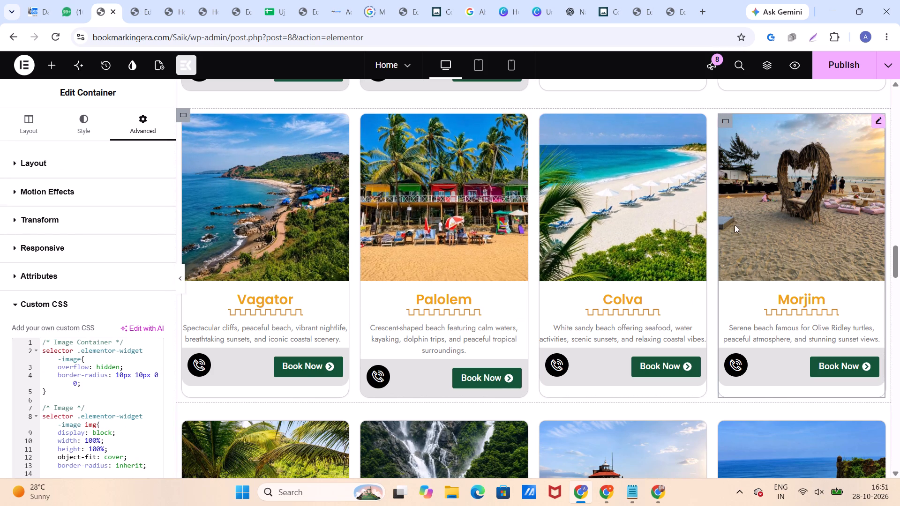
# Paste the image-rounding CSS into the custom CSS of the Arambol card's container in the third row.
pyautogui.scroll(-4, 548, 245)
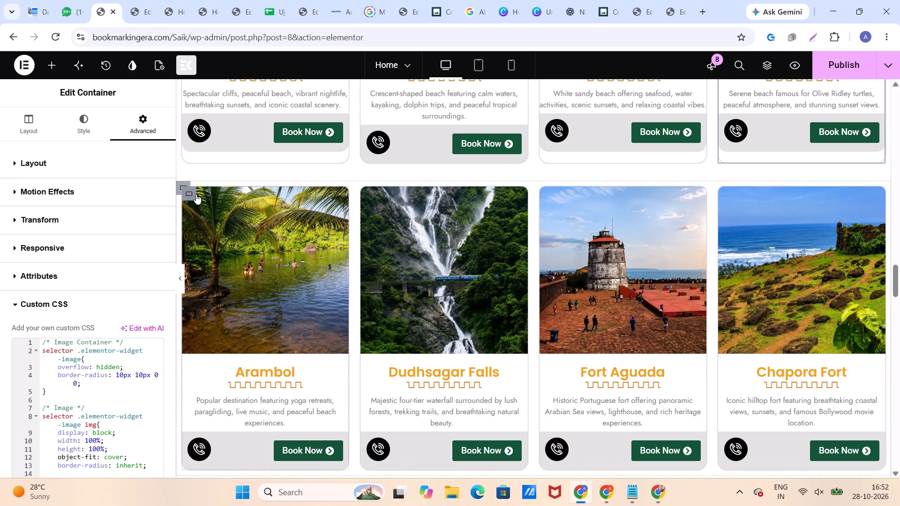
pyautogui.click(193, 193)
pyautogui.click(155, 123)
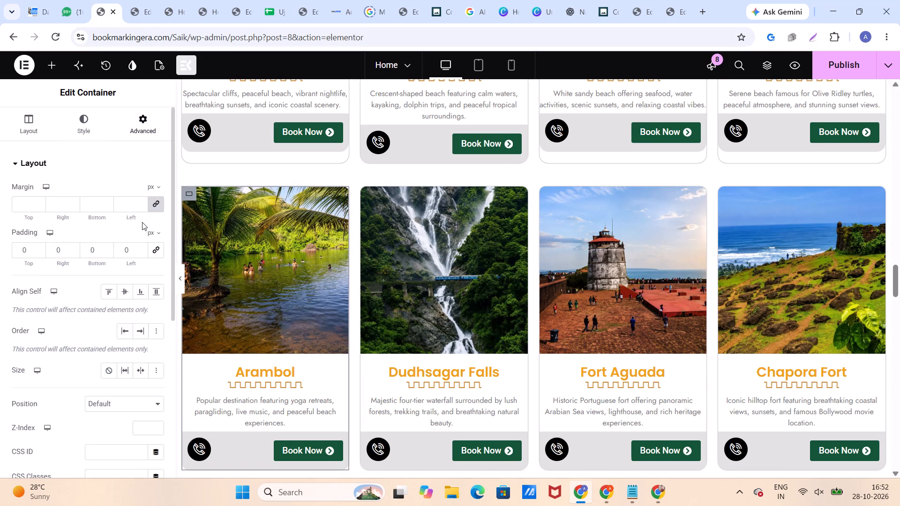
pyautogui.scroll(-4, 142, 222)
pyautogui.click(60, 430)
pyautogui.click(67, 382)
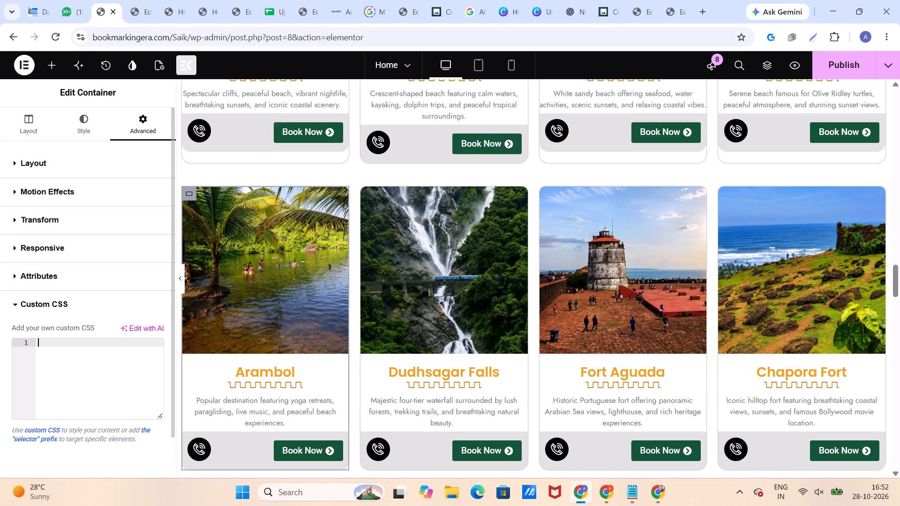
pyautogui.hotkey('ctrl', 'v')
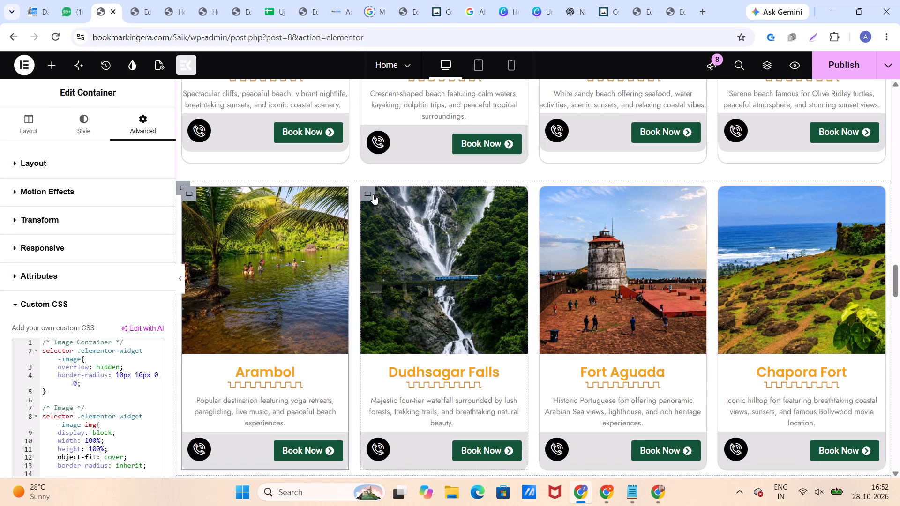
# Paste the image-rounding CSS into the custom CSS of the Dudhsagar Falls card's container.
pyautogui.click(373, 194)
pyautogui.click(161, 125)
pyautogui.scroll(-5, 135, 239)
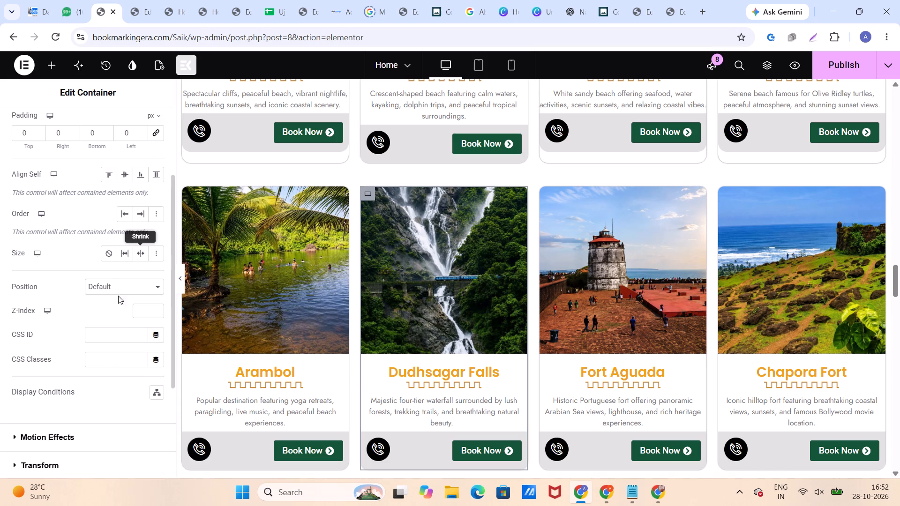
pyautogui.click(67, 431)
pyautogui.click(72, 380)
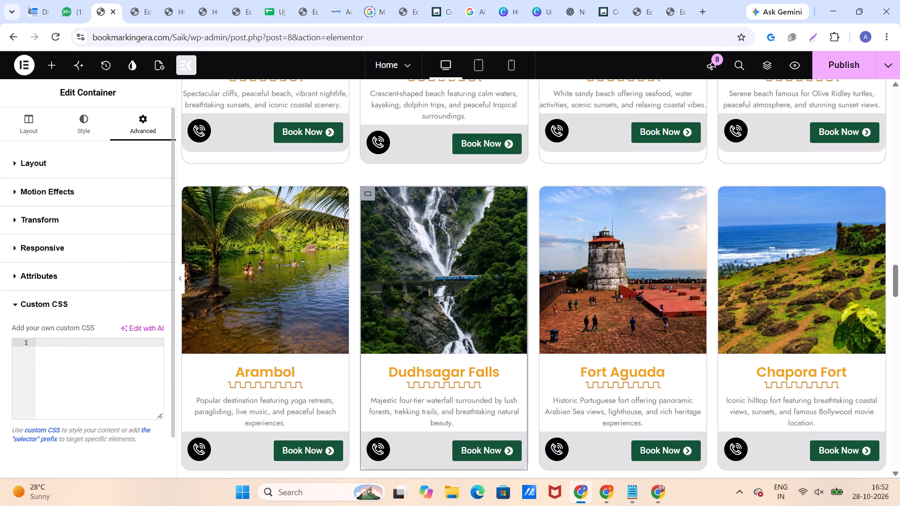
pyautogui.hotkey('ctrl', 'v')
# Paste the image-rounding CSS into the custom CSS of the Fort Aguada card's container.
pyautogui.click(548, 191)
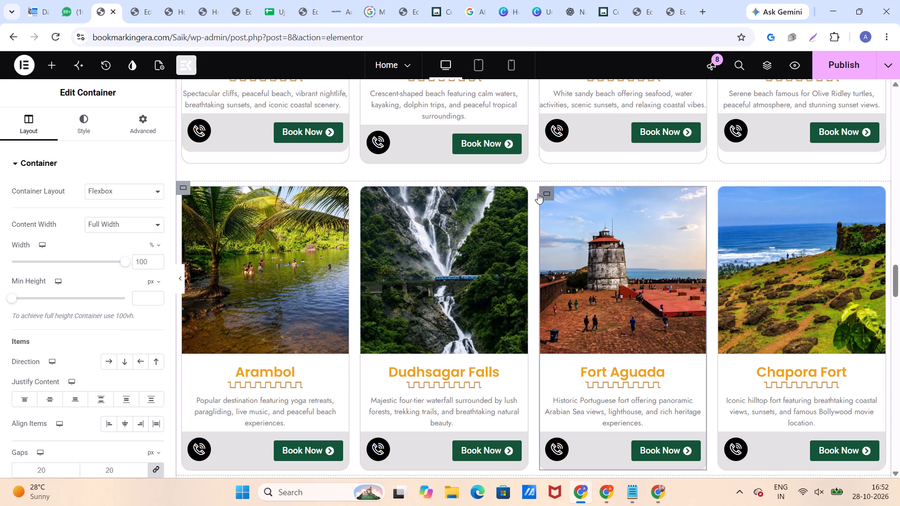
pyautogui.click(144, 114)
pyautogui.scroll(-5, 140, 259)
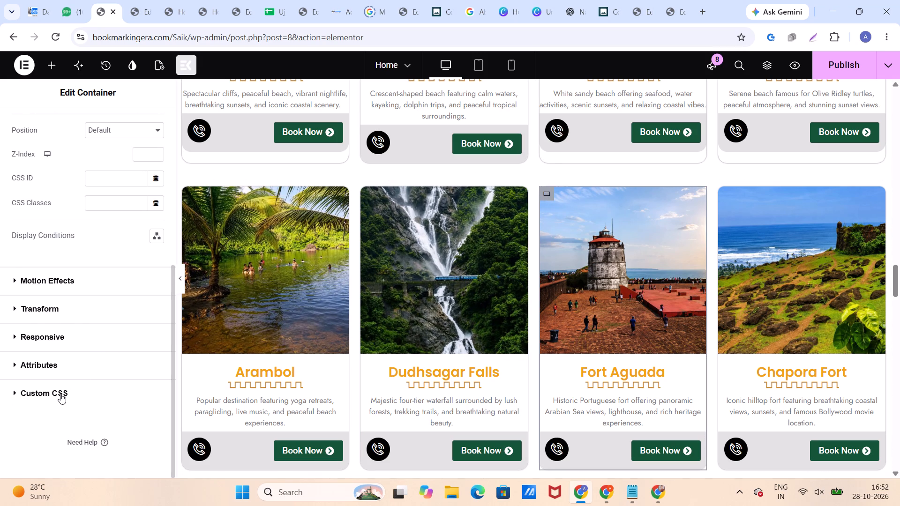
pyautogui.click(60, 390)
pyautogui.click(72, 354)
pyautogui.hotkey('ctrl', 'v')
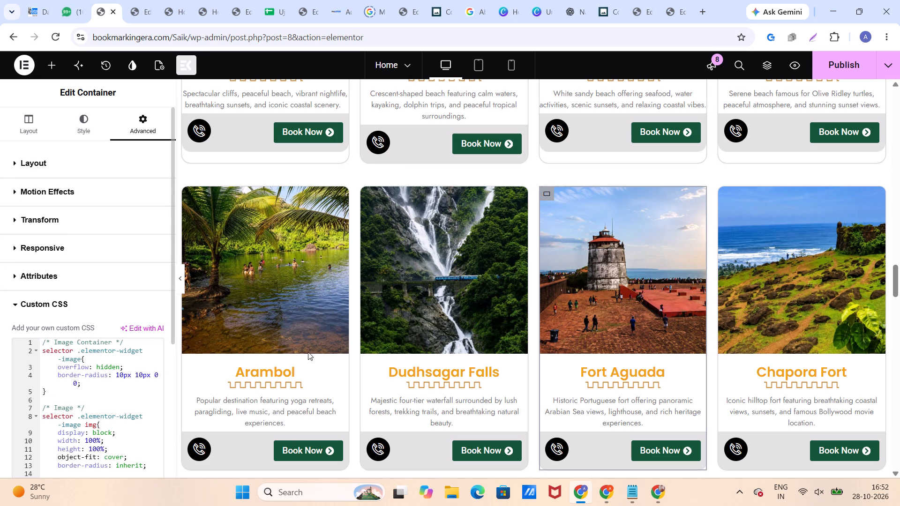
# Paste the image-rounding CSS into the custom CSS of the Chapora Fort card's container.
pyautogui.click(730, 192)
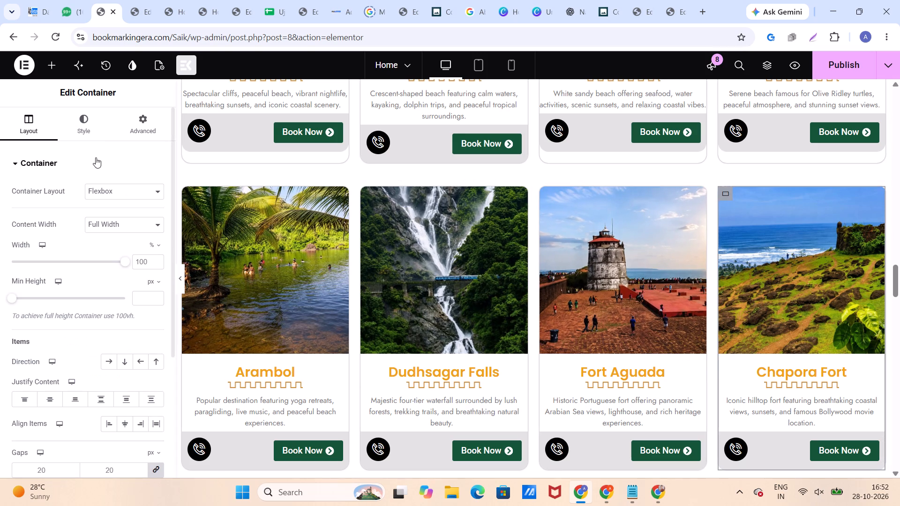
pyautogui.click(139, 126)
pyautogui.scroll(-4, 127, 247)
pyautogui.click(62, 434)
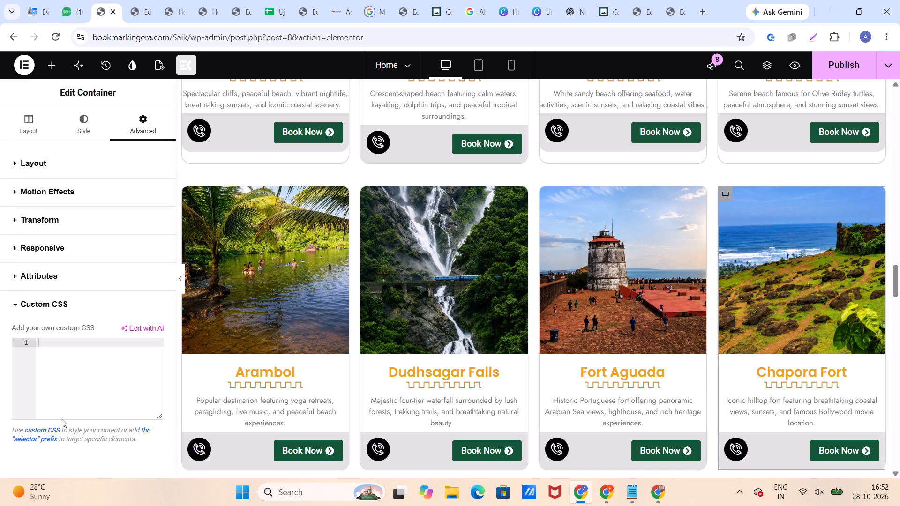
pyautogui.click(61, 393)
pyautogui.hotkey('ctrl', 'v')
# Paste the image-rounding CSS into the custom CSS of the Basilica of Bom Jesus card's container.
pyautogui.scroll(-1, 410, 311)
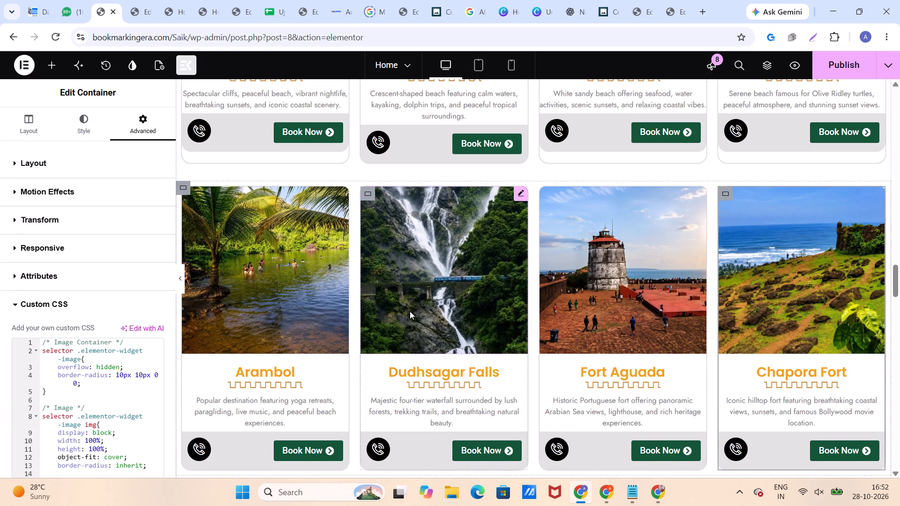
pyautogui.scroll(-4, 410, 311)
pyautogui.click(195, 205)
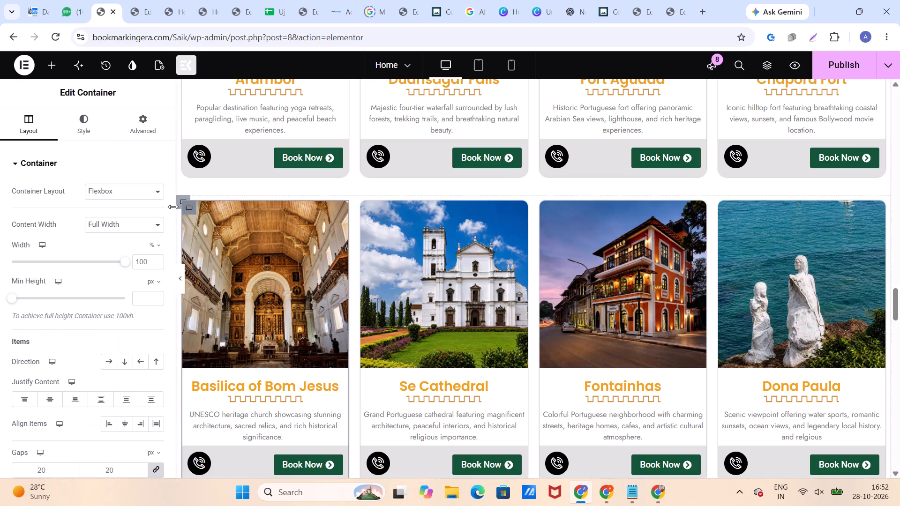
pyautogui.click(143, 122)
pyautogui.scroll(-5, 106, 265)
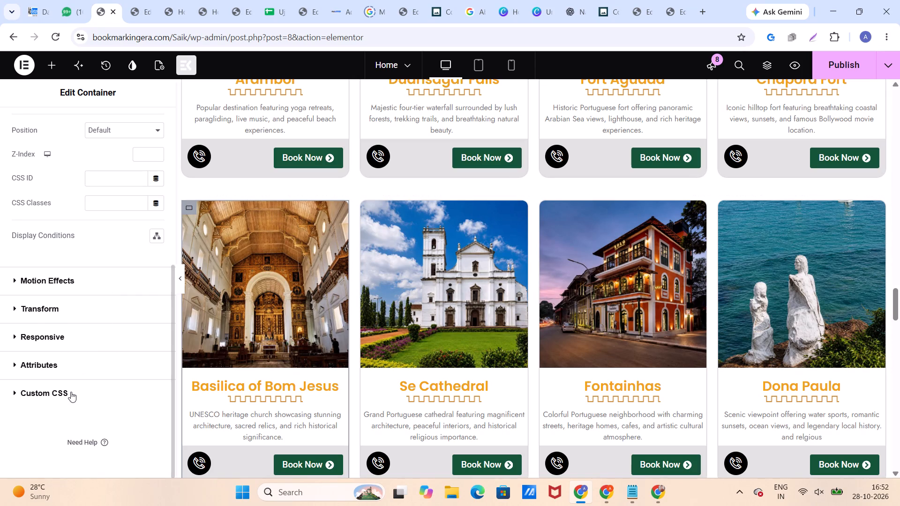
pyautogui.click(71, 392)
pyautogui.click(72, 351)
pyautogui.hotkey('ctrl', 'v')
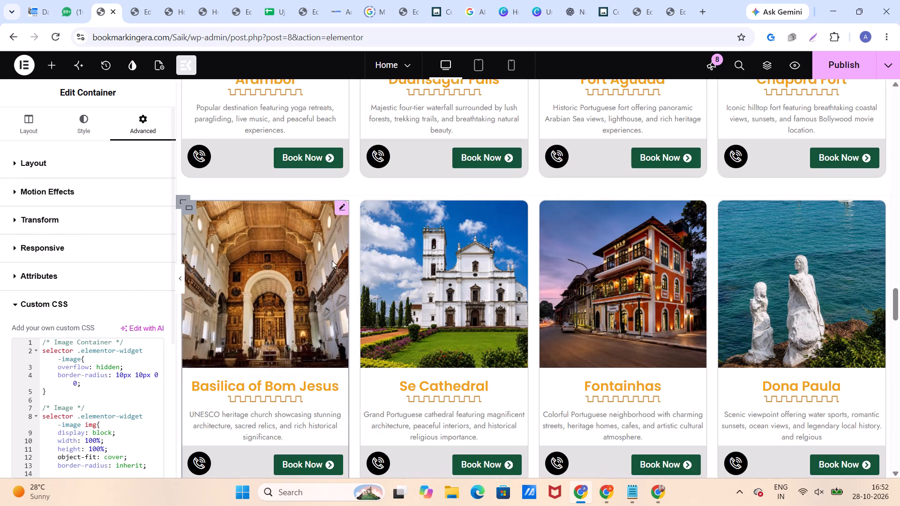
# Paste the image-rounding CSS into the custom CSS of the Se Cathedral card's container.
pyautogui.click(368, 206)
pyautogui.click(134, 135)
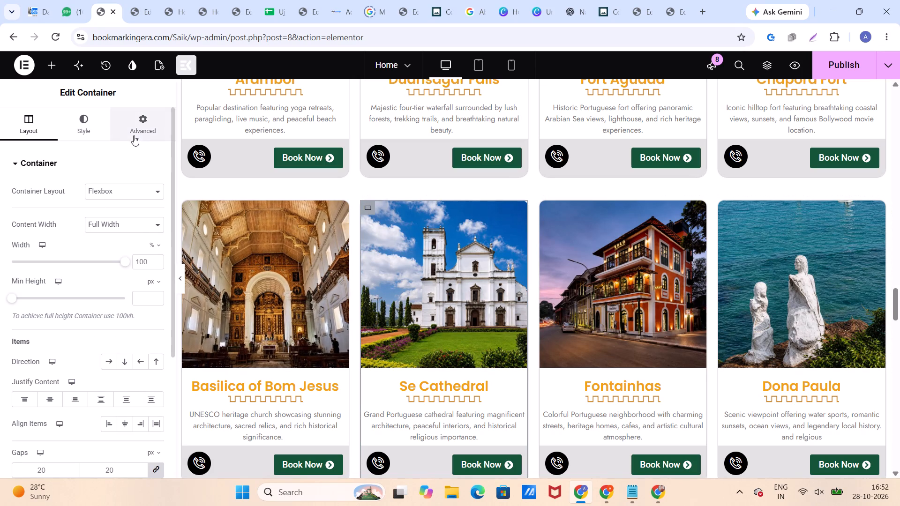
pyautogui.scroll(-4, 120, 264)
pyautogui.scroll(-4, 53, 435)
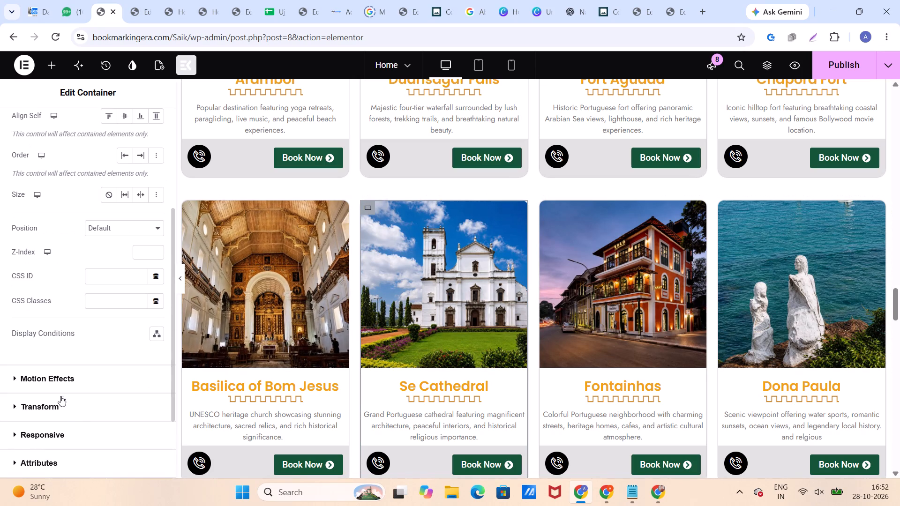
pyautogui.click(60, 393)
pyautogui.click(71, 347)
pyautogui.hotkey('ctrl', 'v')
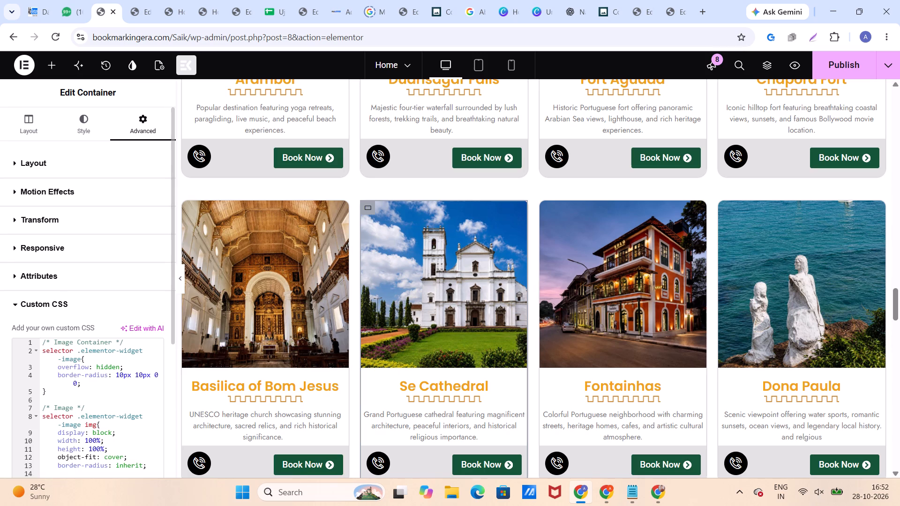
# Paste the image-rounding CSS into the custom CSS of the Fontainhas card's container.
pyautogui.click(543, 208)
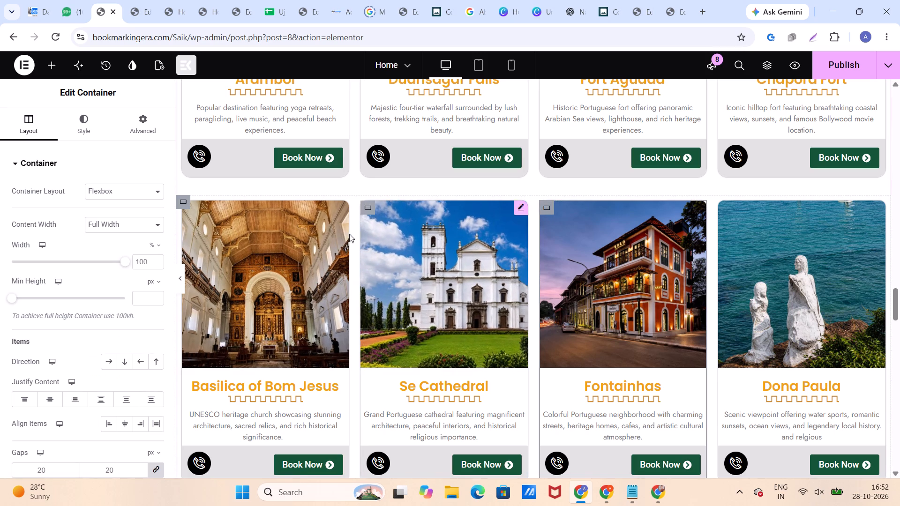
pyautogui.click(149, 127)
pyautogui.scroll(-6, 99, 244)
pyautogui.click(58, 397)
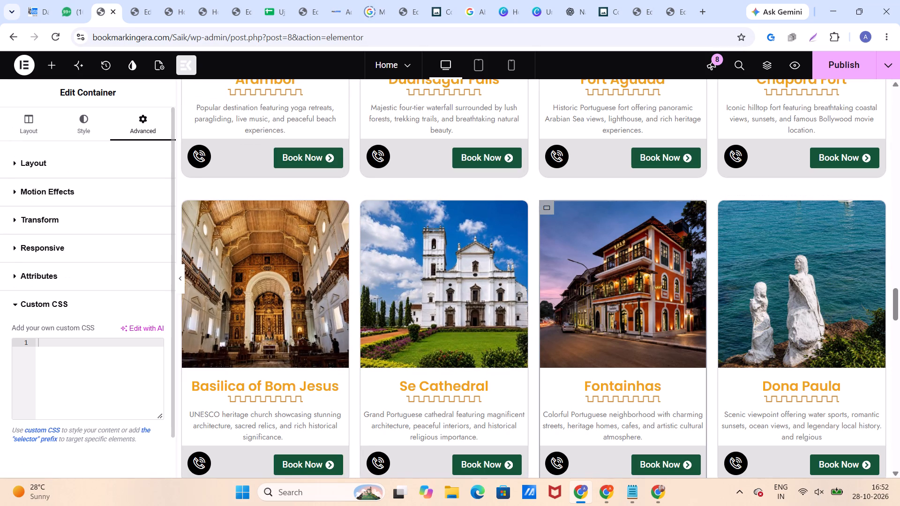
pyautogui.click(67, 387)
pyautogui.hotkey('ctrl', 'v')
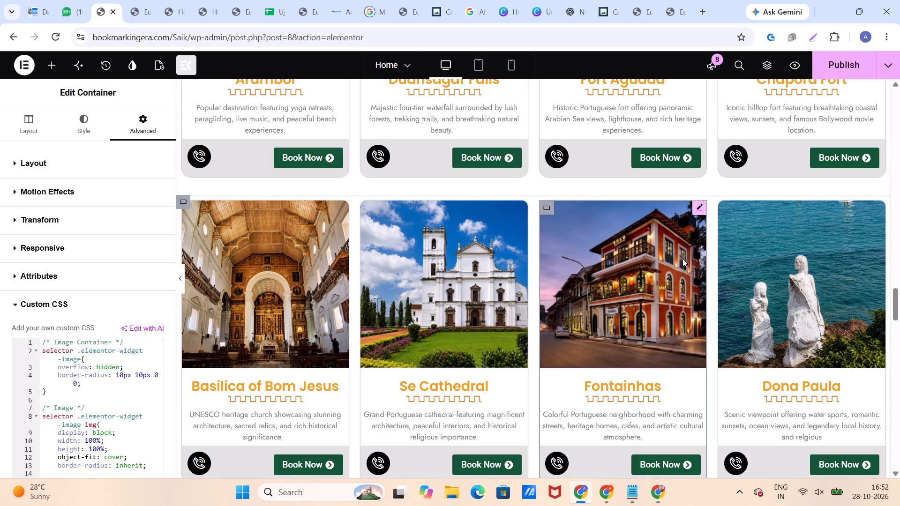
# Paste the image-rounding CSS into the custom CSS of the Dona Paula card's container.
pyautogui.click(729, 207)
pyautogui.click(144, 128)
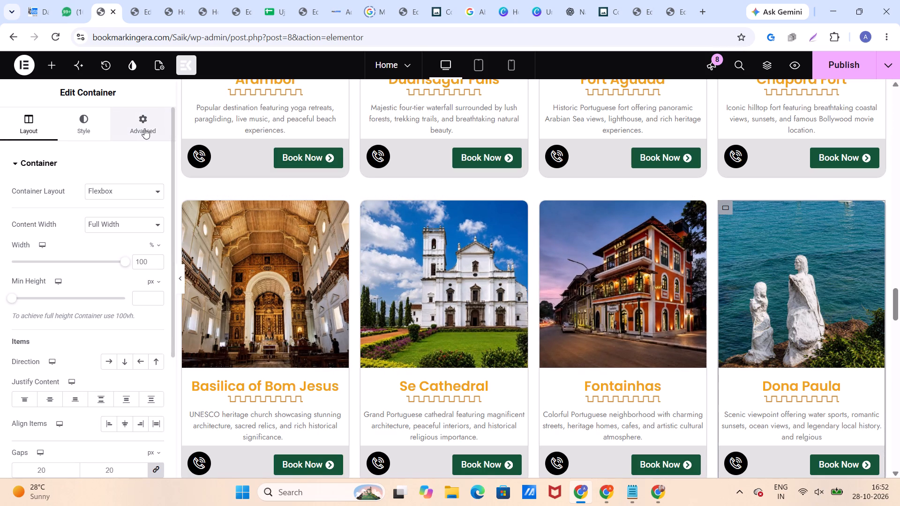
pyautogui.scroll(-6, 137, 224)
pyautogui.click(67, 395)
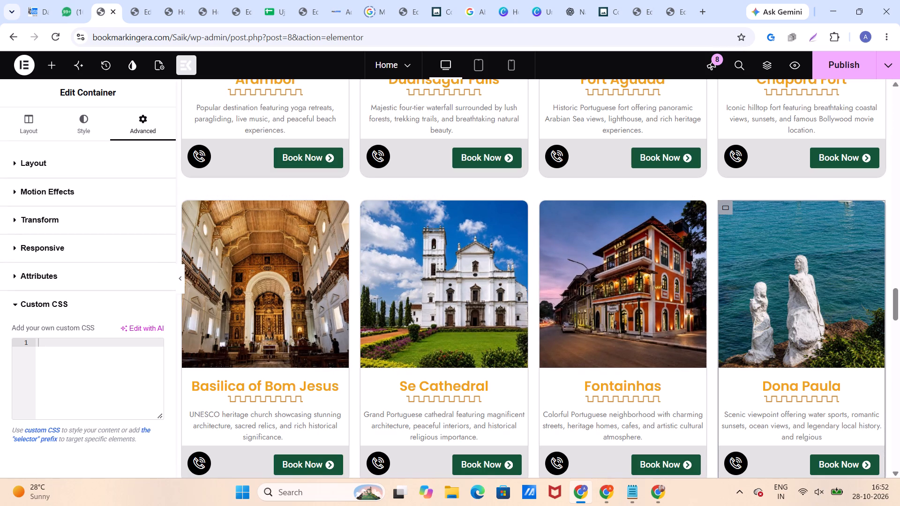
pyautogui.click(69, 382)
pyautogui.hotkey('ctrl', 'v')
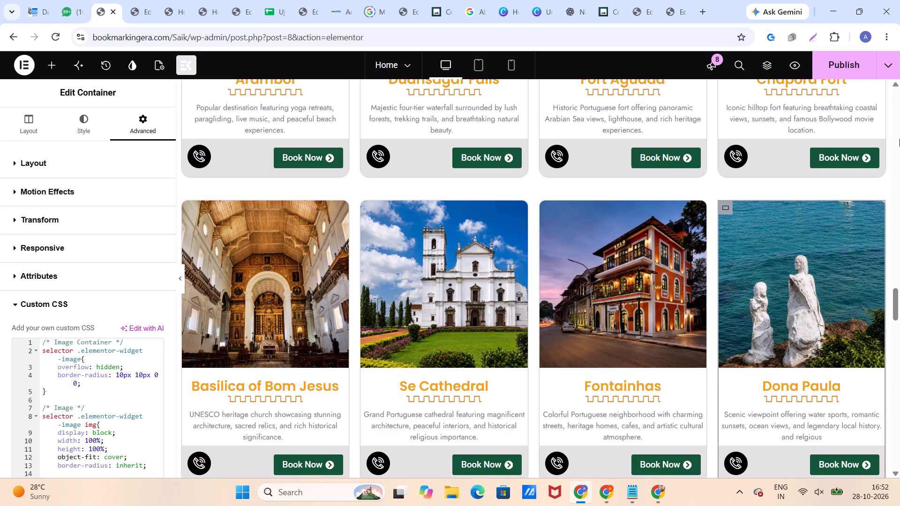
# Publish the Home page with the updated destination cards.
pyautogui.click(851, 65)
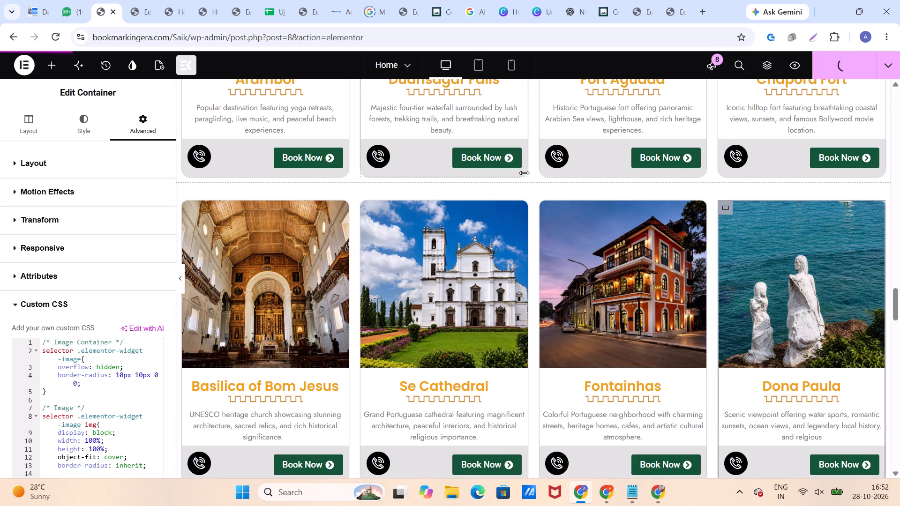
# Examine the Why Choose Us section and its numbered cards in the mobile preview of the Home page.
pyautogui.scroll(-7, 524, 173)
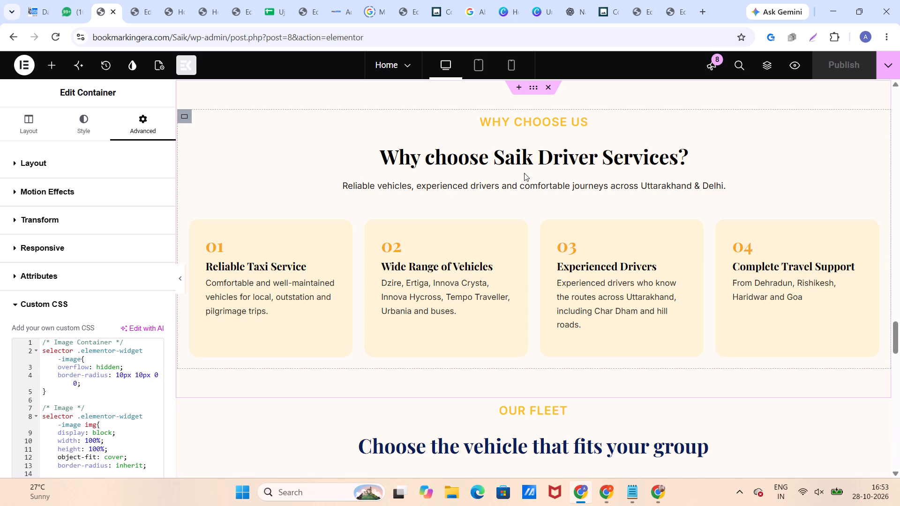
pyautogui.click(509, 65)
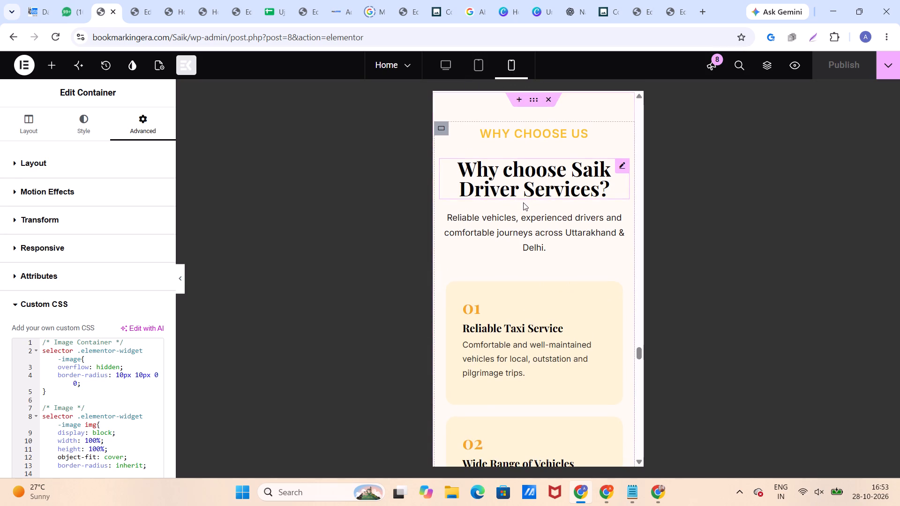
pyautogui.scroll(-13, 523, 203)
pyautogui.scroll(1, 523, 204)
pyautogui.scroll(-4, 523, 204)
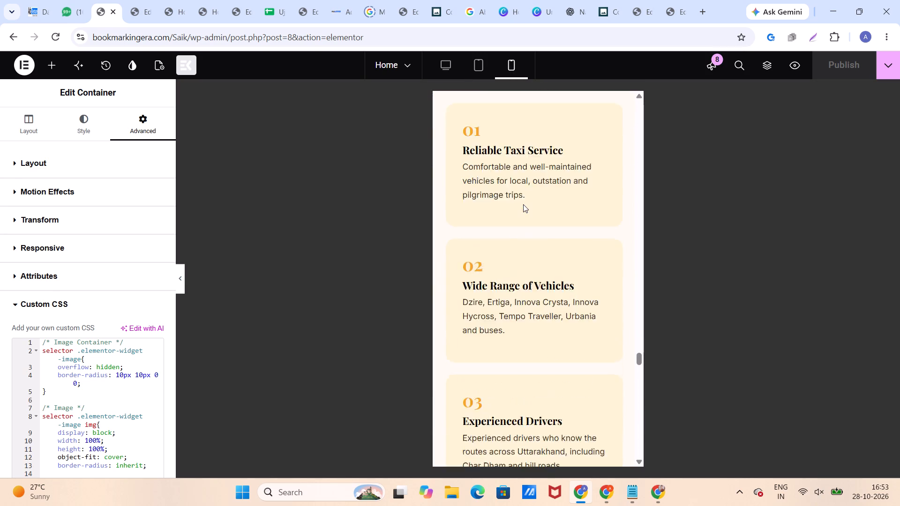
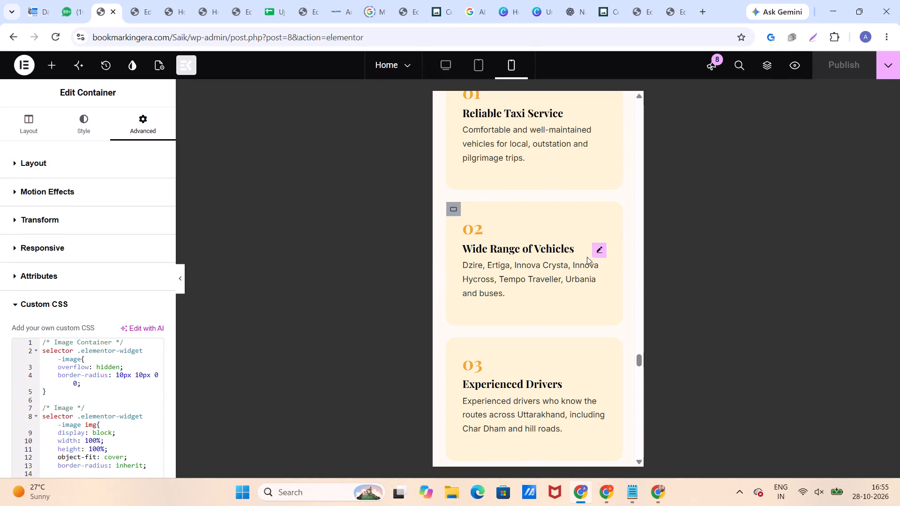
# Examine the numbered cards and Our Fleet section in mobile preview, and the destination cards in desktop preview of the Home page.
pyautogui.scroll(-3, 581, 265)
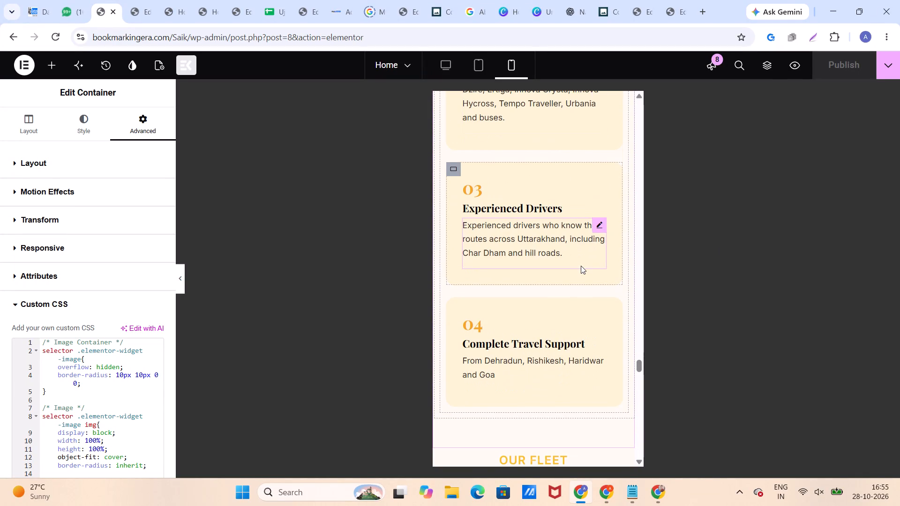
pyautogui.scroll(-7, 580, 285)
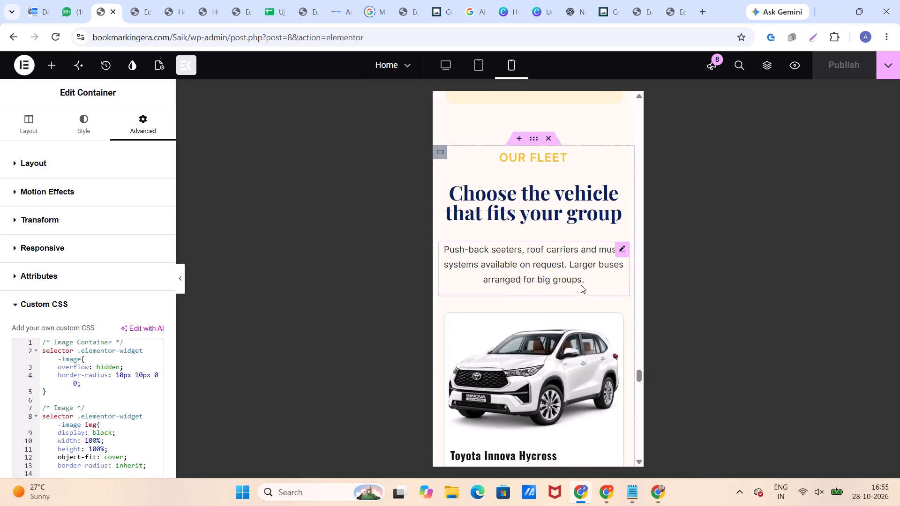
pyautogui.scroll(-3, 581, 285)
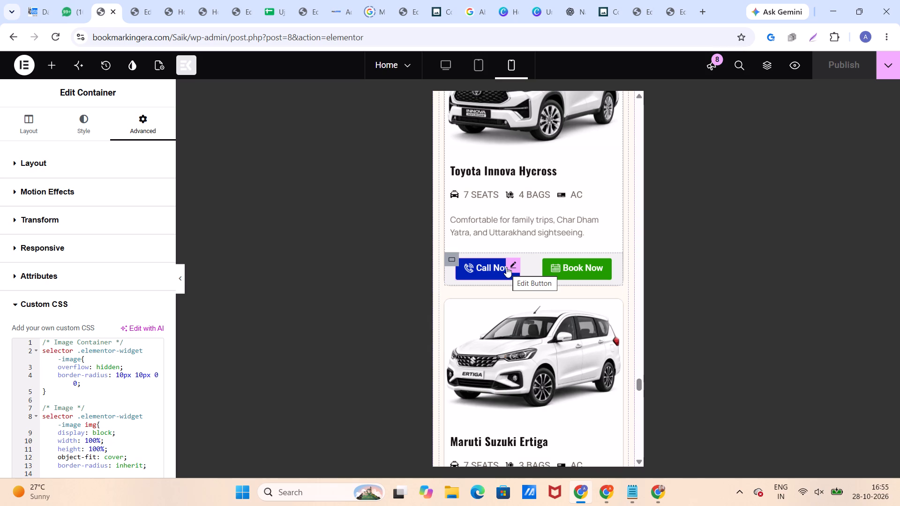
pyautogui.click(446, 61)
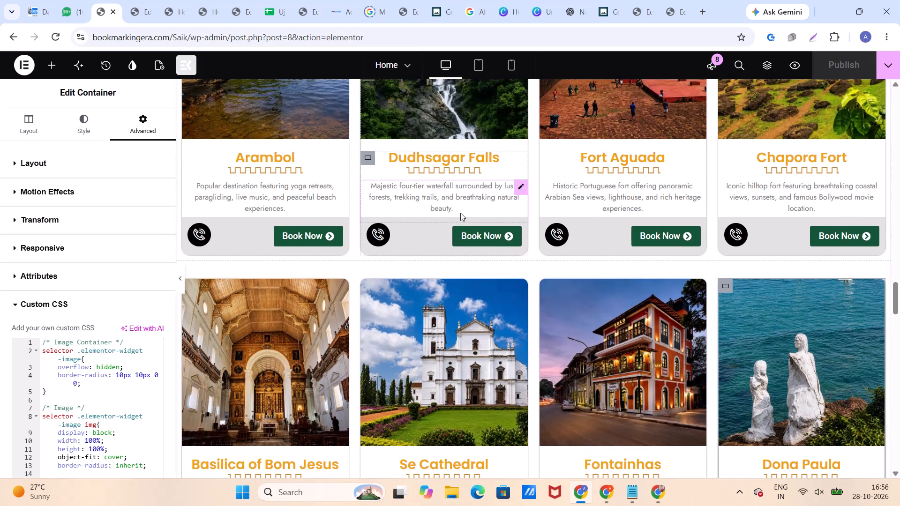
pyautogui.scroll(-2, 460, 213)
pyautogui.scroll(2, 460, 213)
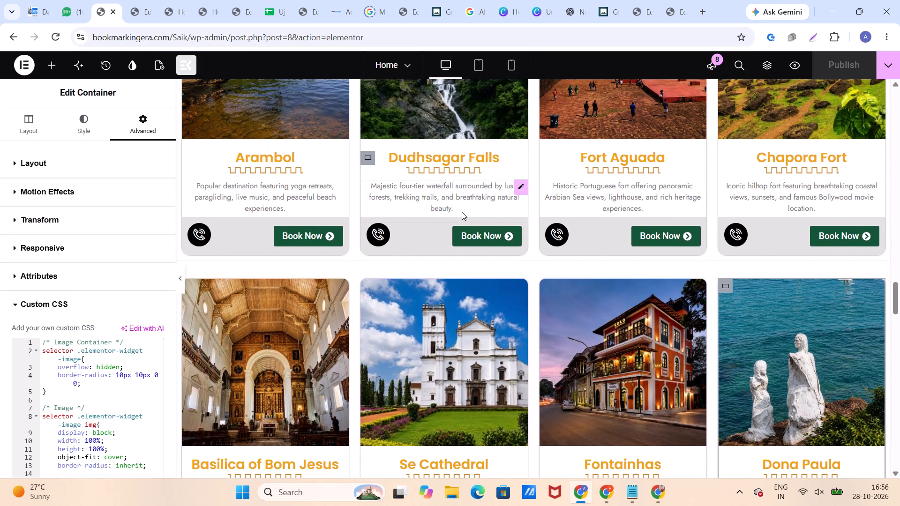
pyautogui.scroll(3, 464, 198)
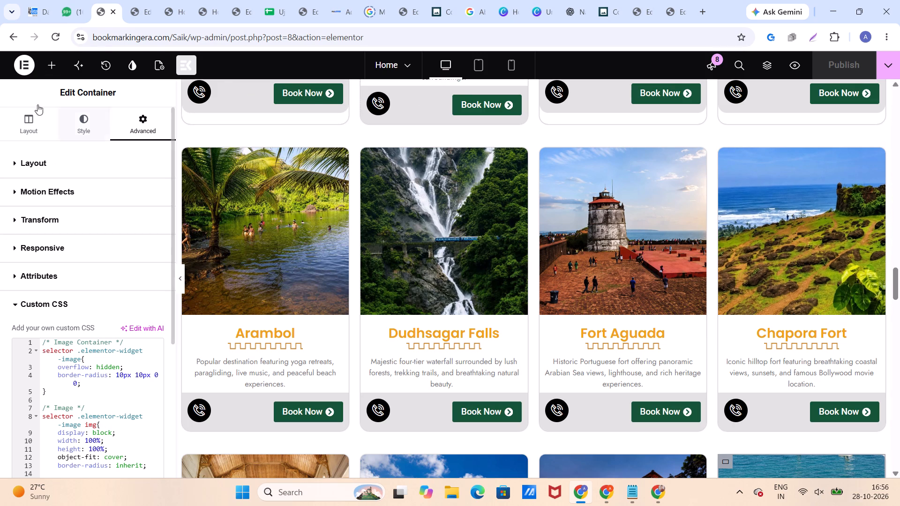
# Exit the Home page's Elementor editor to WordPress and start a new page on the Saik site.
pyautogui.click(17, 62)
pyautogui.click(31, 232)
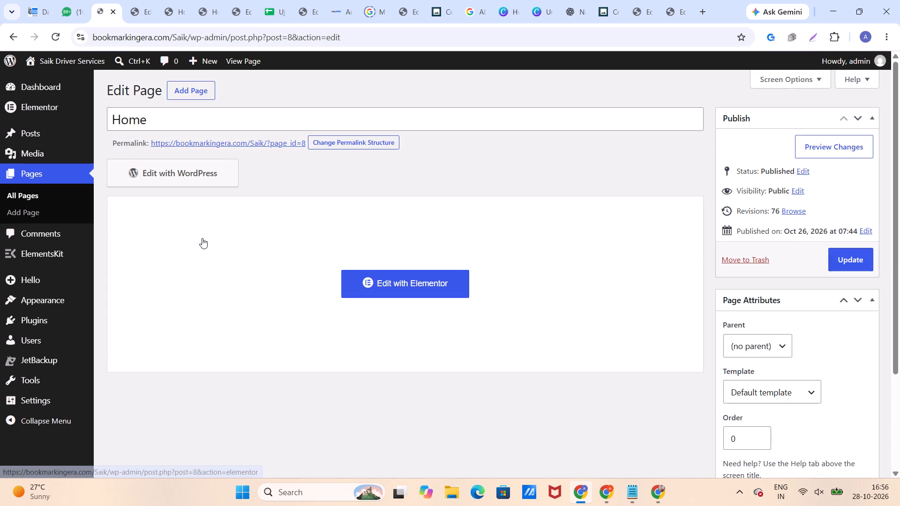
pyautogui.scroll(-2, 202, 238)
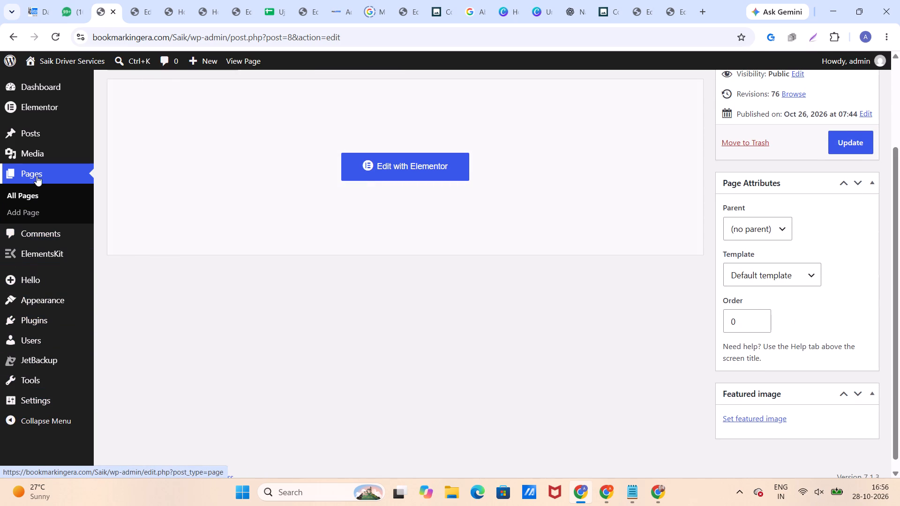
pyautogui.click(34, 196)
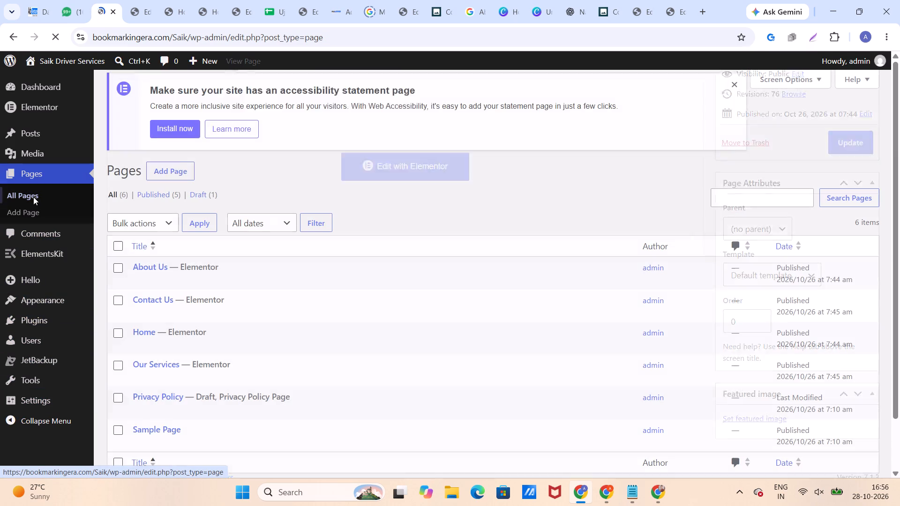
pyautogui.scroll(-2, 278, 263)
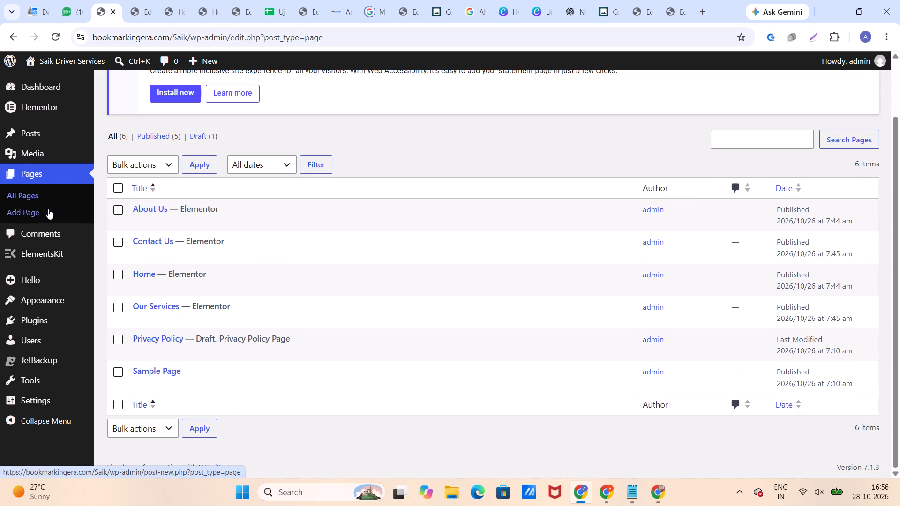
pyautogui.scroll(3, 167, 161)
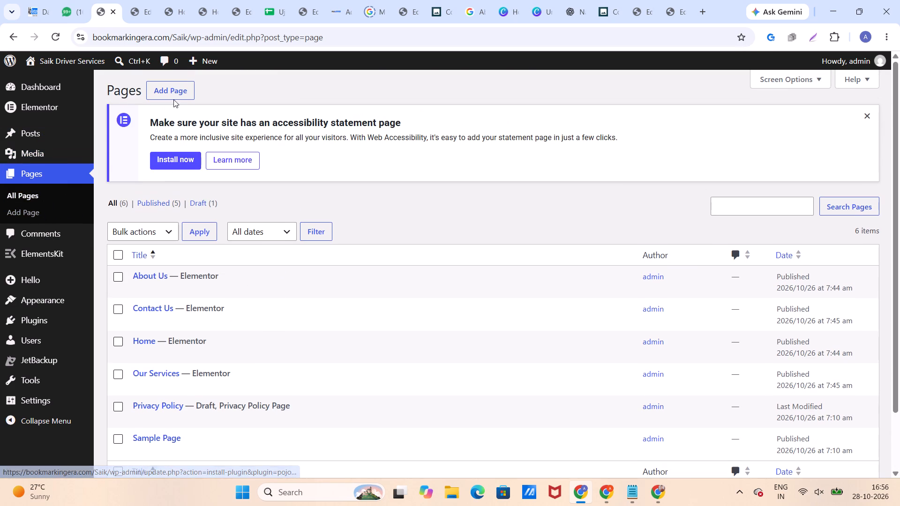
pyautogui.click(171, 93)
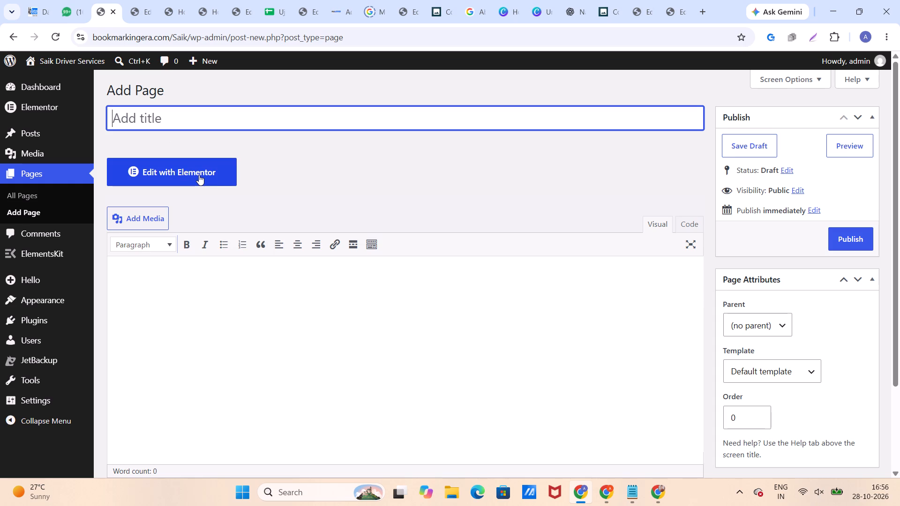
pyautogui.click(172, 120)
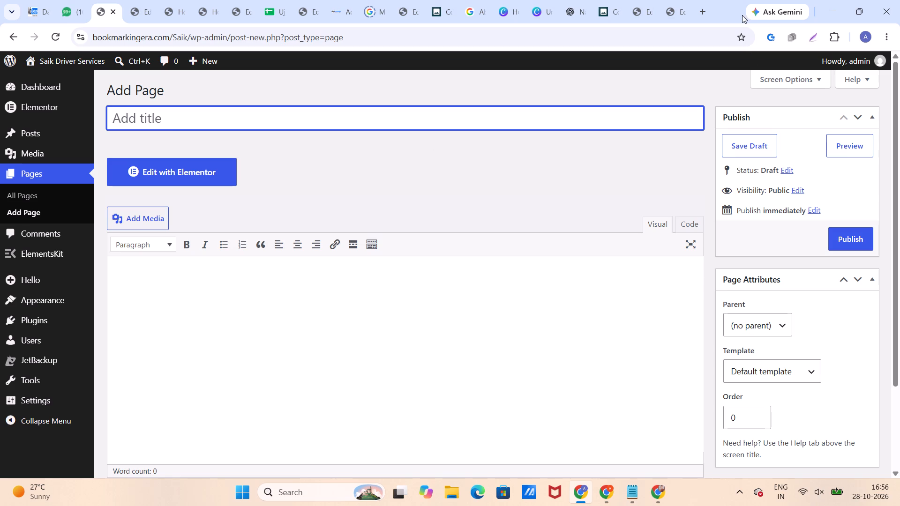
# Check the page list of the Tropical Taxi Goa site in its WordPress admin as a reference for the new page.
pyautogui.click(681, 14)
pyautogui.click(29, 60)
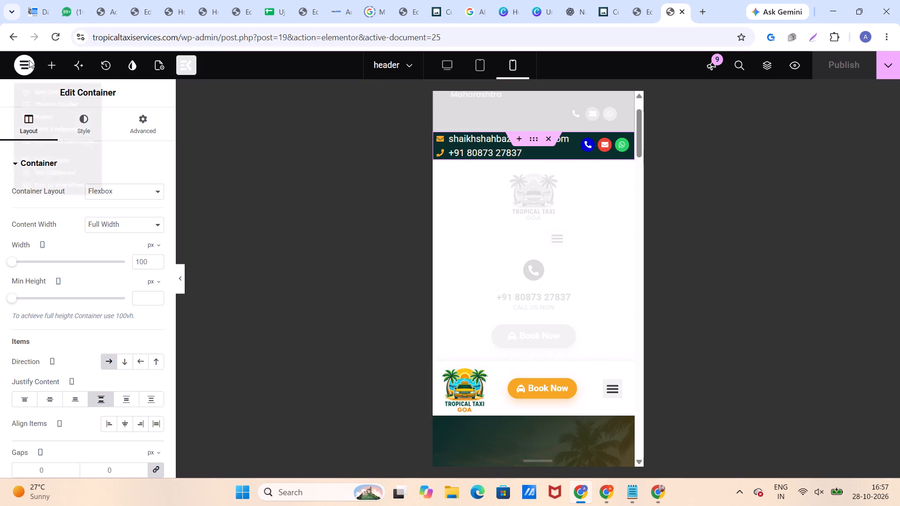
pyautogui.click(49, 237)
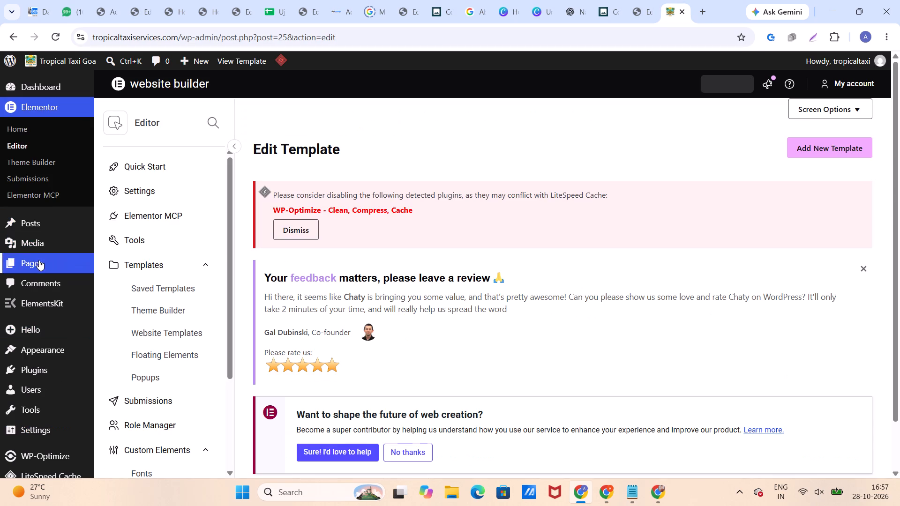
pyautogui.click(39, 260)
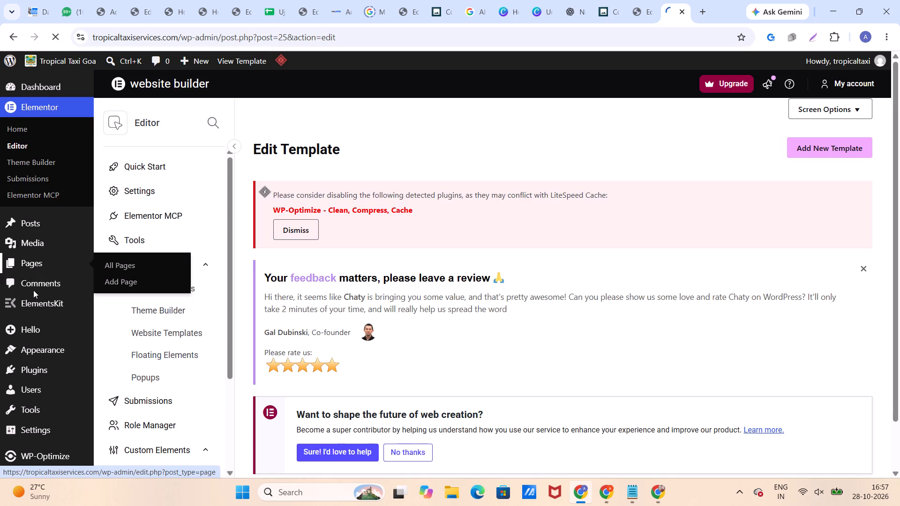
pyautogui.scroll(-5, 191, 271)
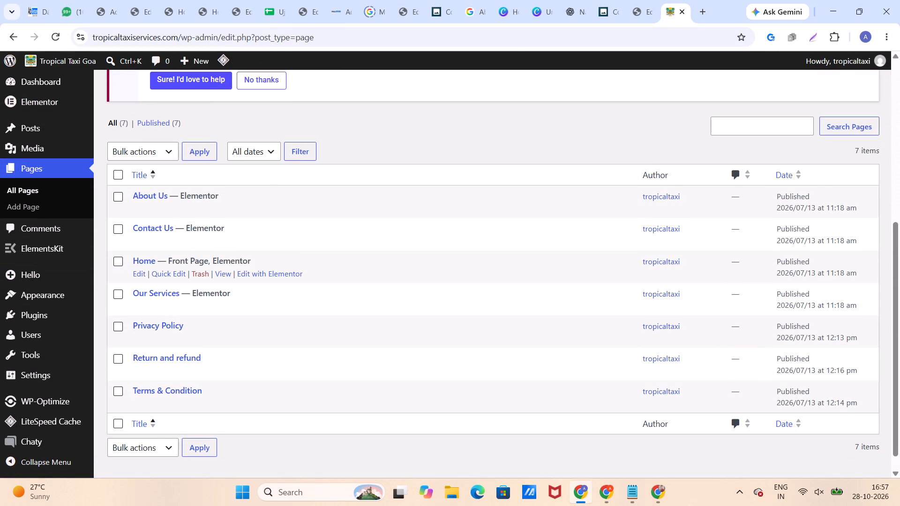
pyautogui.click(112, 15)
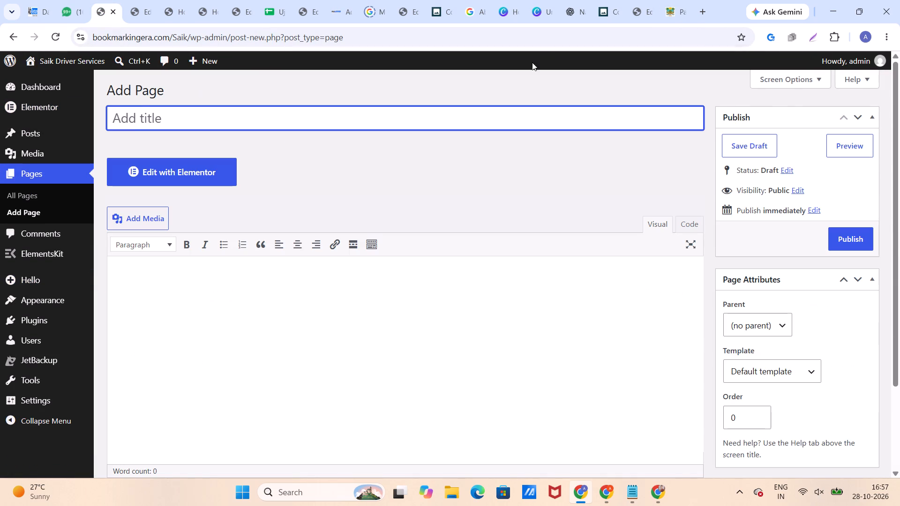
pyautogui.click(669, 11)
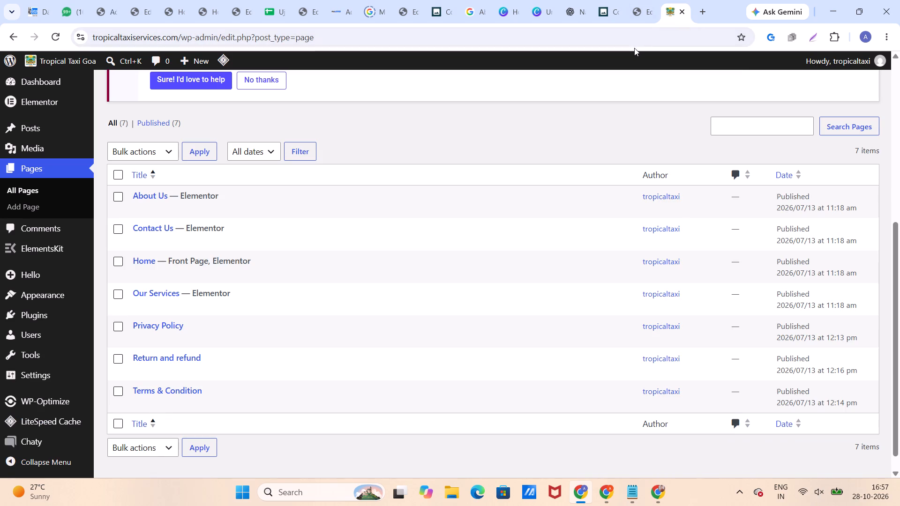
pyautogui.click(108, 9)
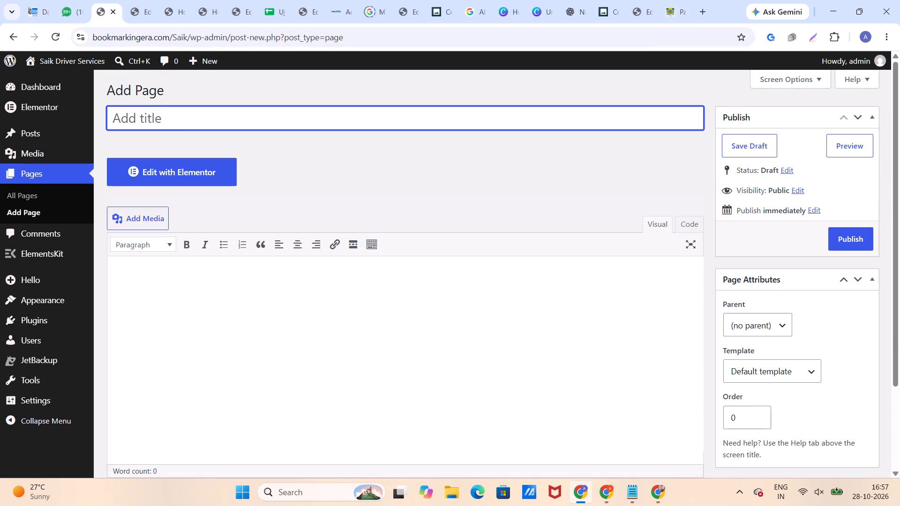
# Title the new Saik page "Privacy policy" and publish it.
pyautogui.click(178, 123)
pyautogui.hotkey('shift', 'p')
pyautogui.write('rivacy')
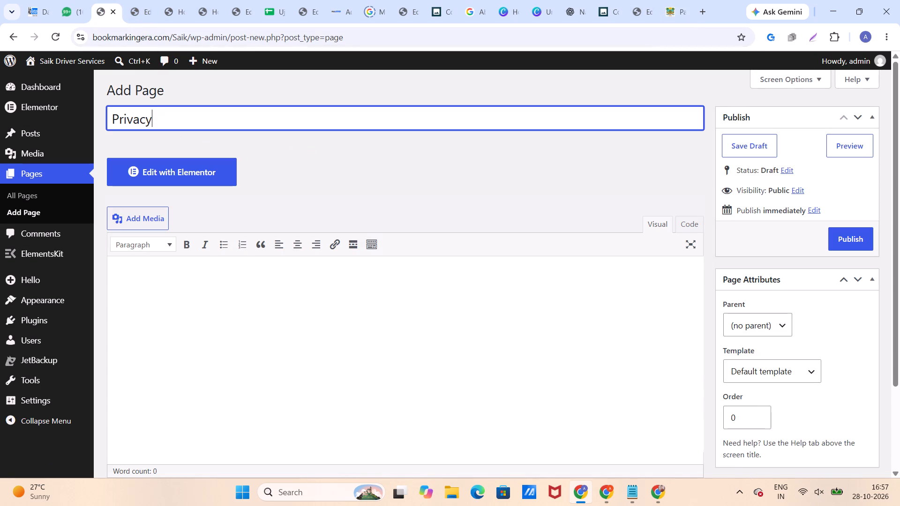
pyautogui.press('space')
pyautogui.write('policy')
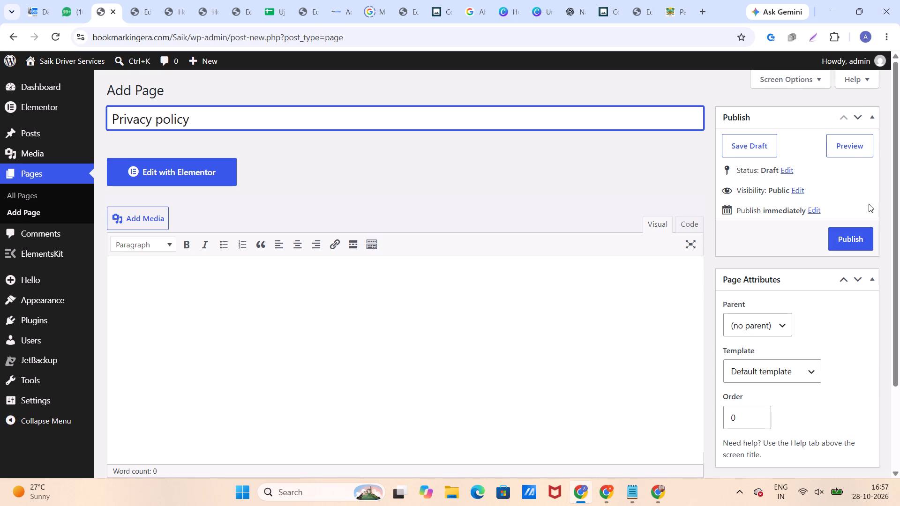
pyautogui.click(852, 231)
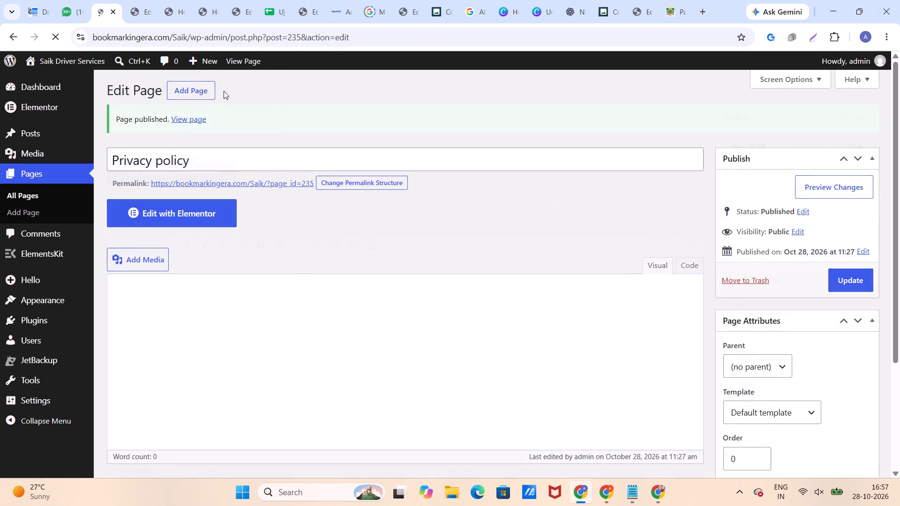
# Open the new Privacy policy page for editing with Elementor.
pyautogui.click(211, 216)
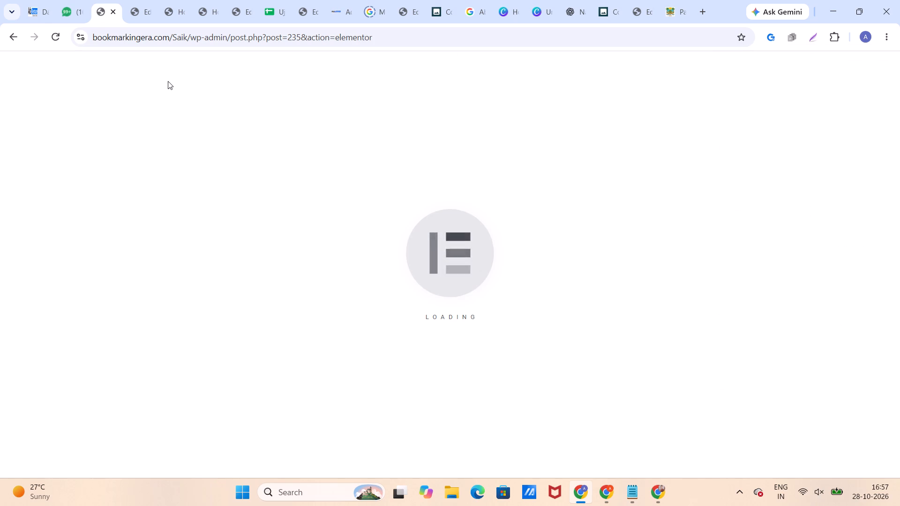
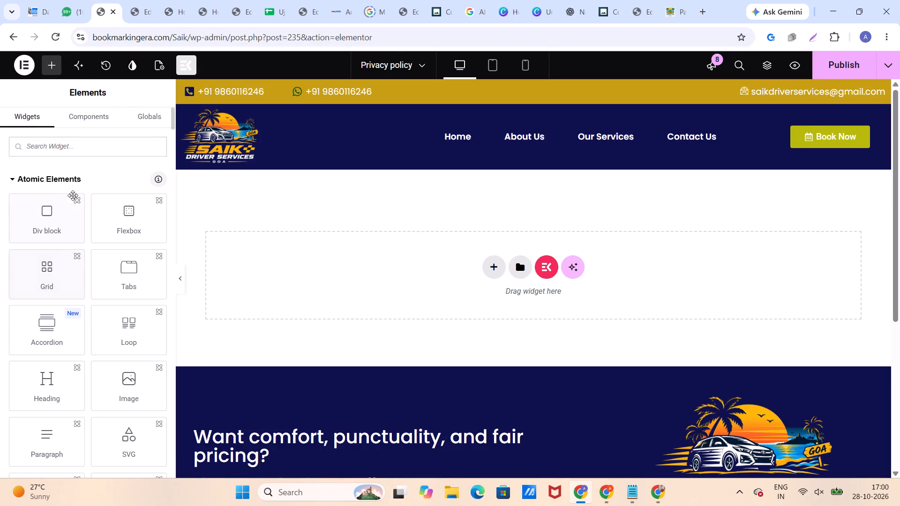
pyautogui.click(64, 177)
pyautogui.click(58, 204)
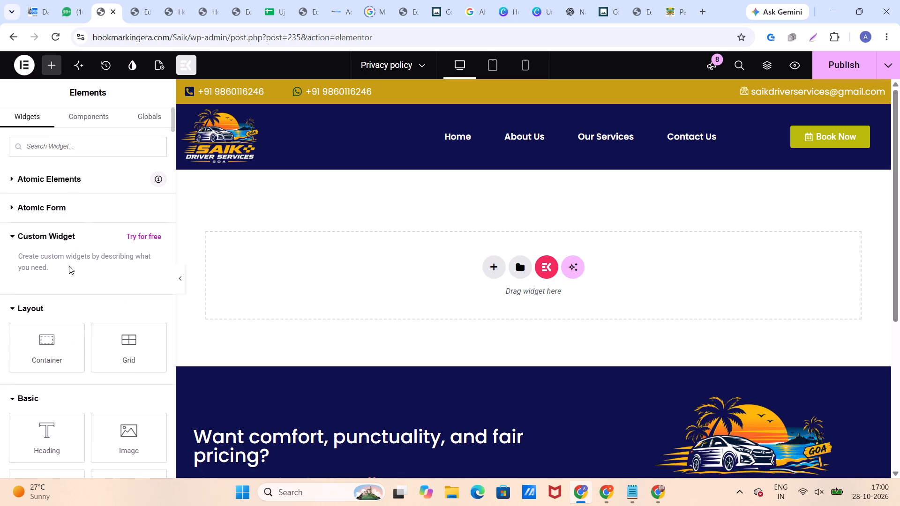
pyautogui.moveTo(52, 360); pyautogui.dragTo(288, 298)
pyautogui.click(100, 223)
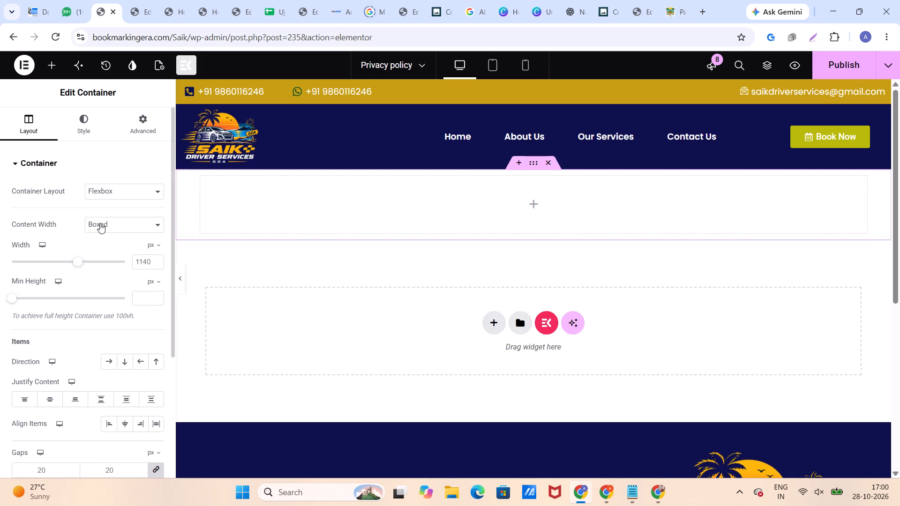
pyautogui.click(109, 254)
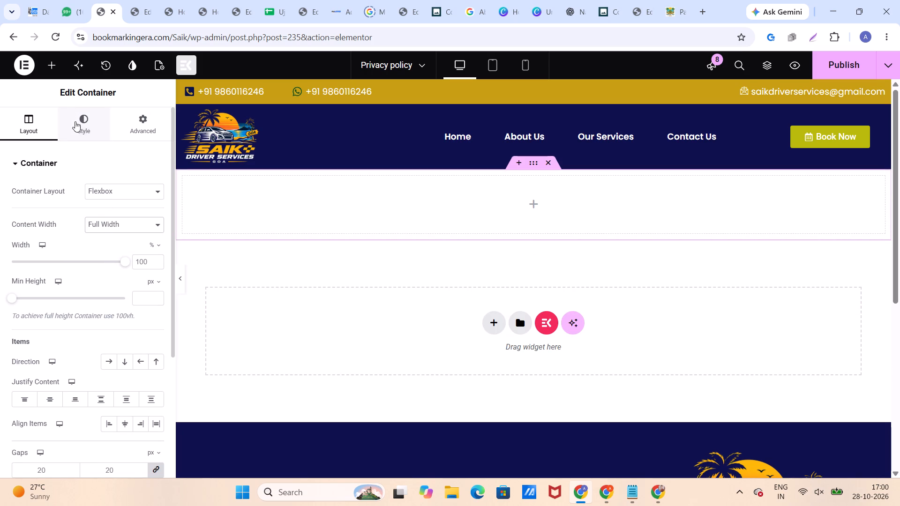
# Add a Text Editor widget inside the container and replace its placeholder text with the copied privacy policy.
pyautogui.click(56, 64)
pyautogui.scroll(-1, 72, 353)
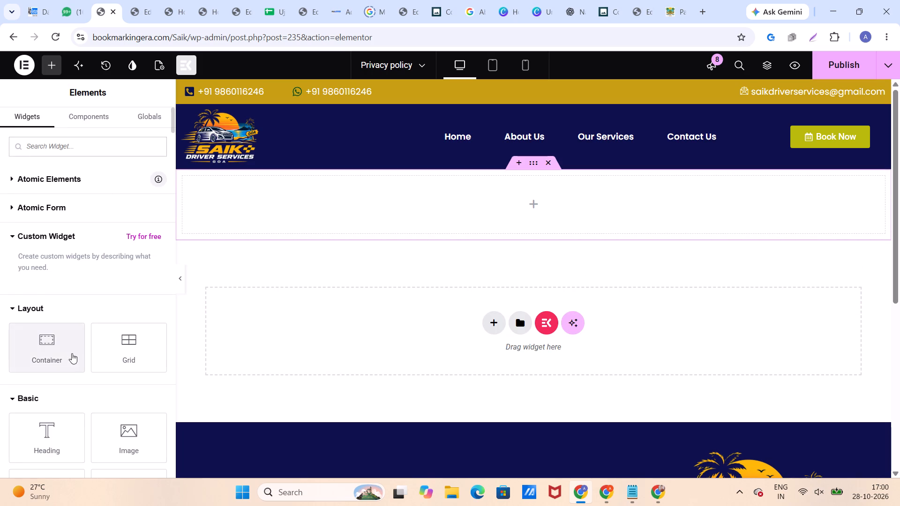
pyautogui.scroll(-1, 72, 353)
pyautogui.moveTo(61, 378); pyautogui.dragTo(310, 218)
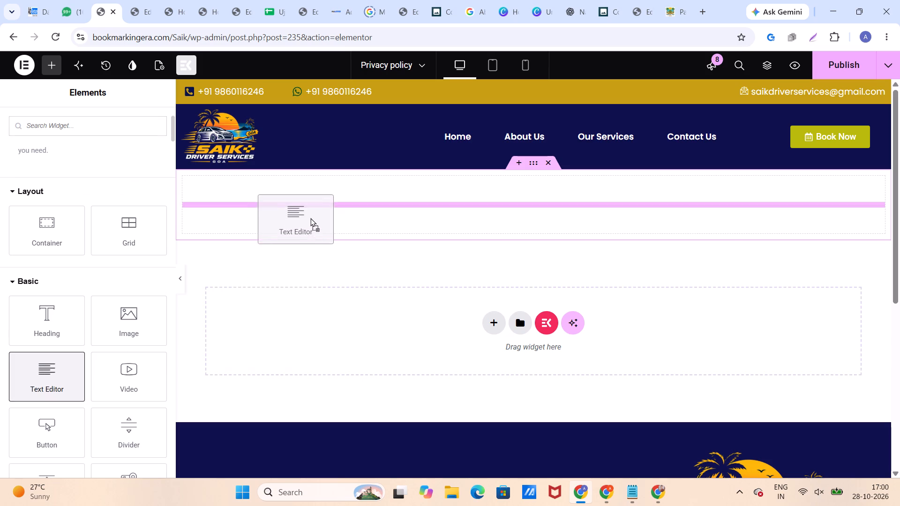
pyautogui.moveTo(310, 218); pyautogui.dragTo(310, 217)
pyautogui.moveTo(139, 314); pyautogui.dragTo(6, 263)
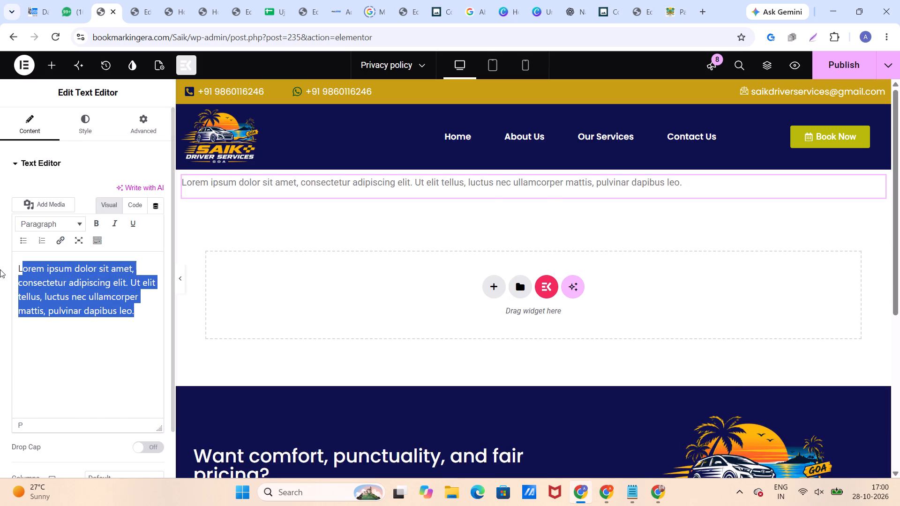
pyautogui.hotkey('ctrl', 'v')
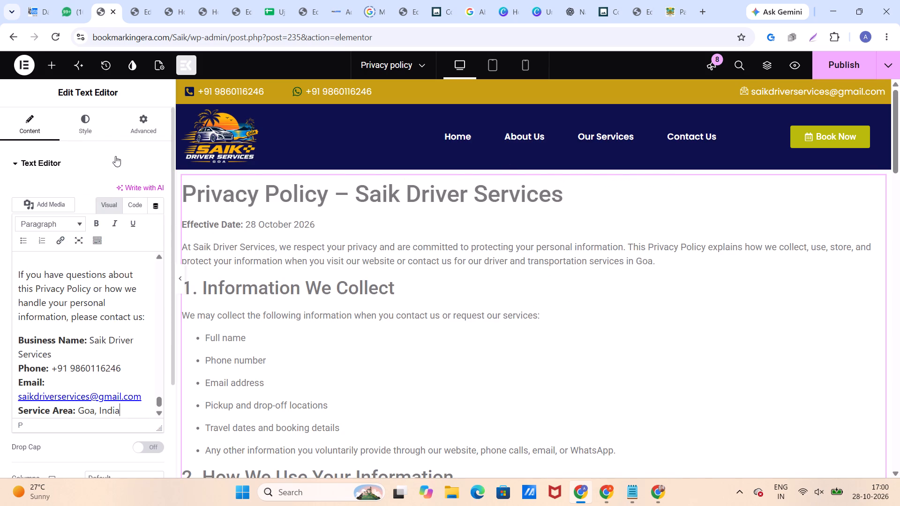
# Set the font family of the privacy policy text to Poppins.
pyautogui.click(90, 131)
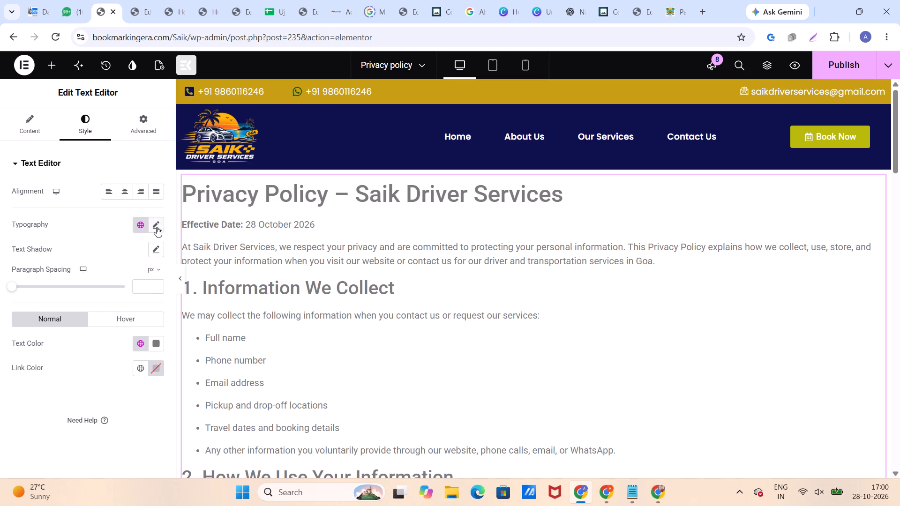
pyautogui.click(157, 227)
pyautogui.click(134, 279)
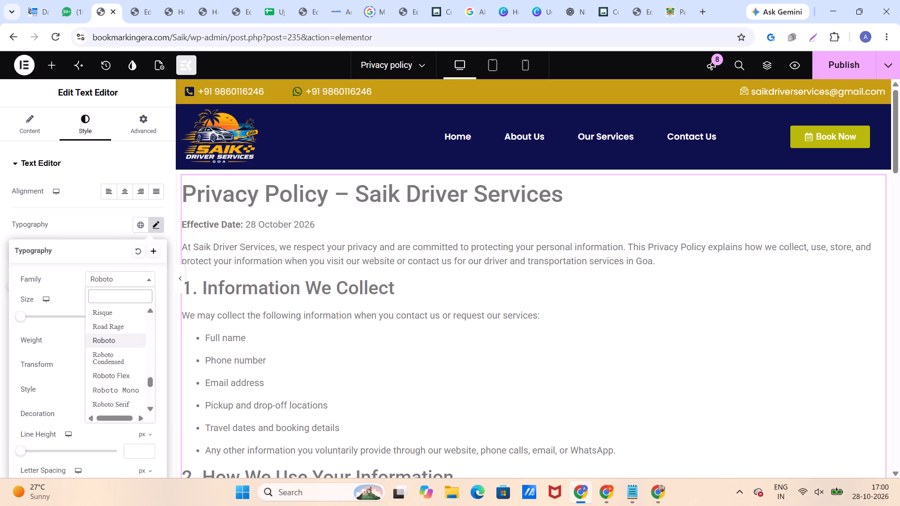
pyautogui.write('popp')
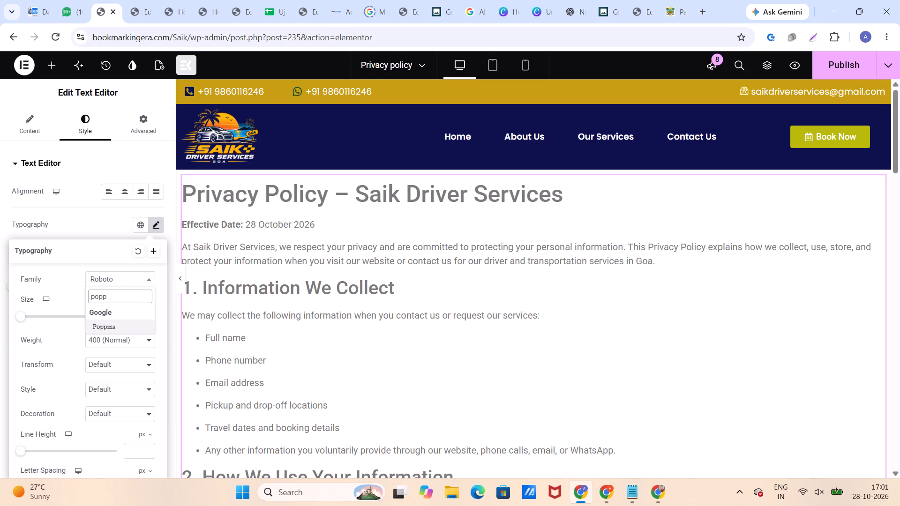
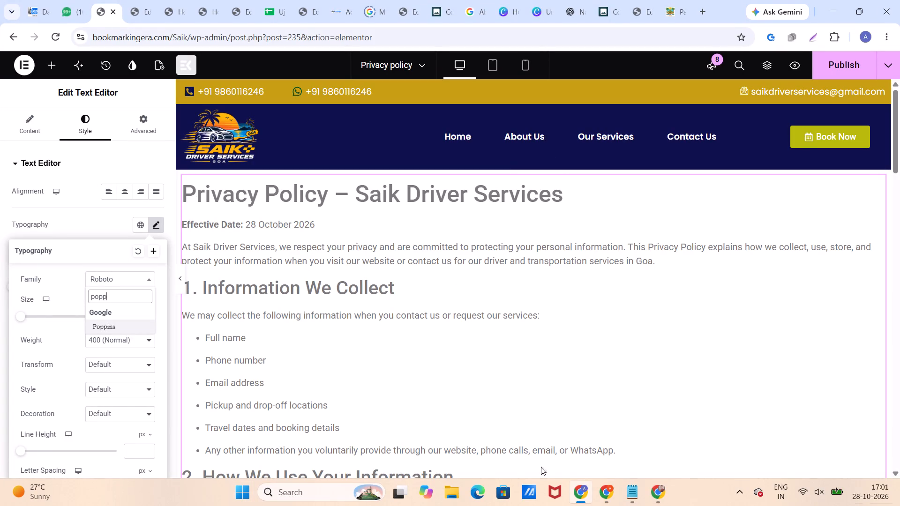
# Set the privacy policy text's typography to the Poppins family at a size of 16 px.
pyautogui.click(109, 320)
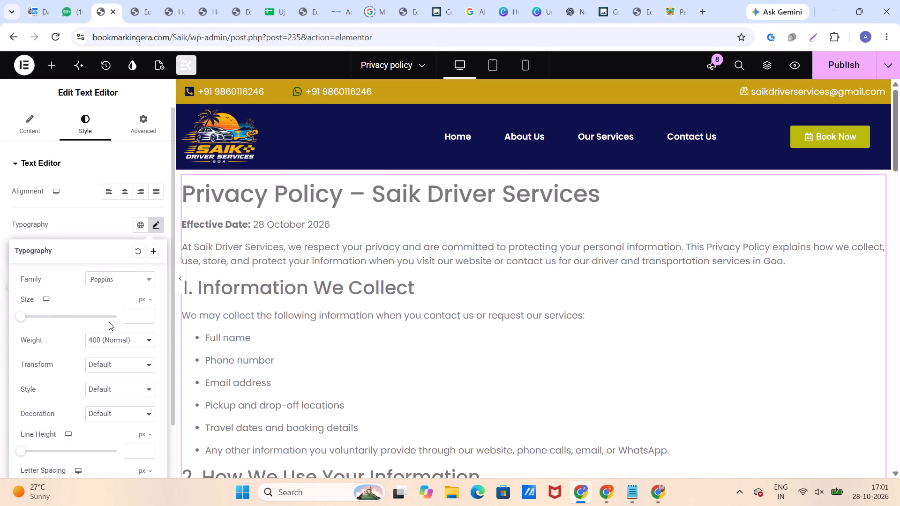
pyautogui.click(148, 314)
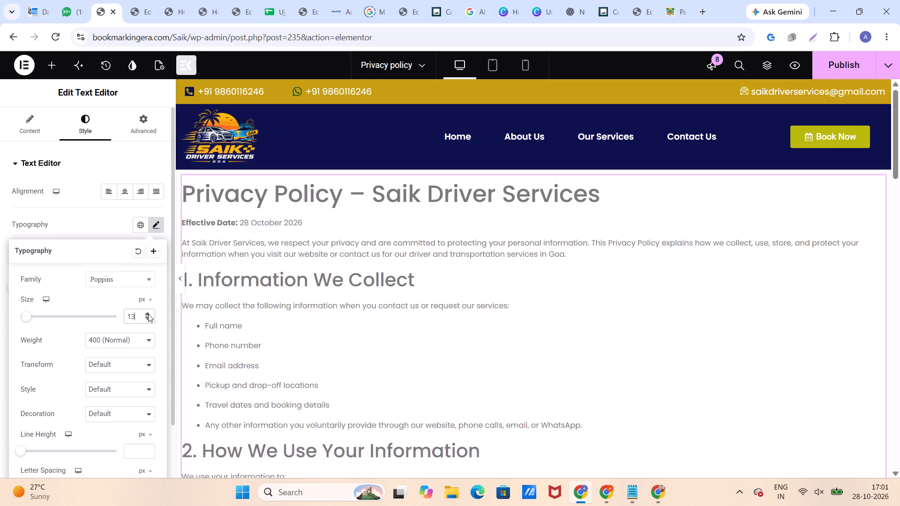
pyautogui.doubleClick(148, 314)
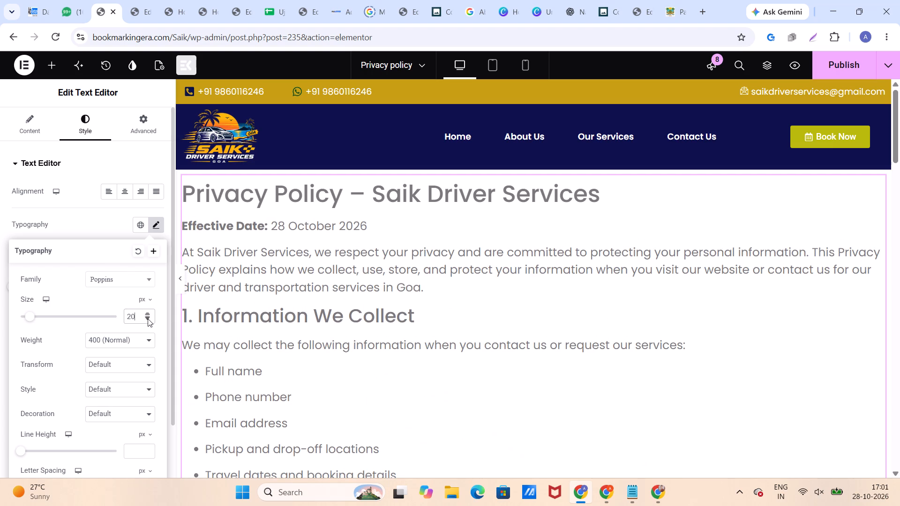
pyautogui.tripleClick(148, 319)
pyautogui.click(147, 319)
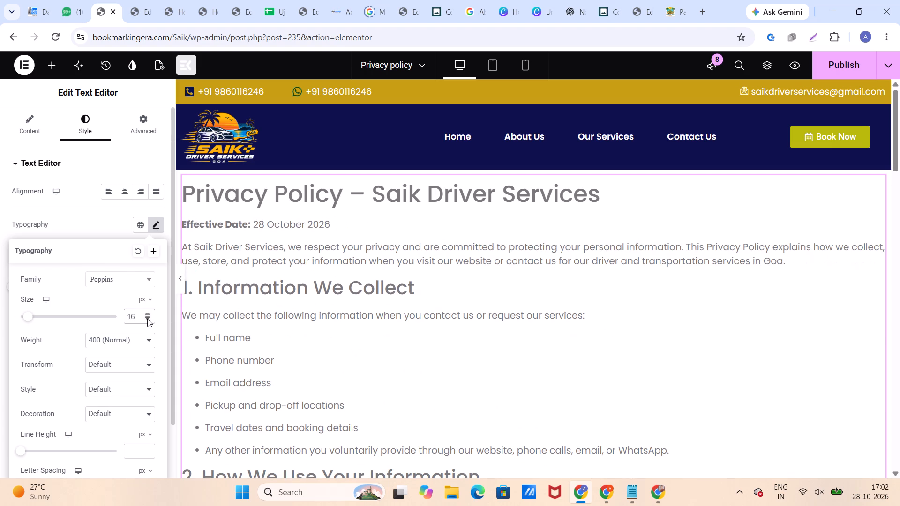
pyautogui.click(75, 214)
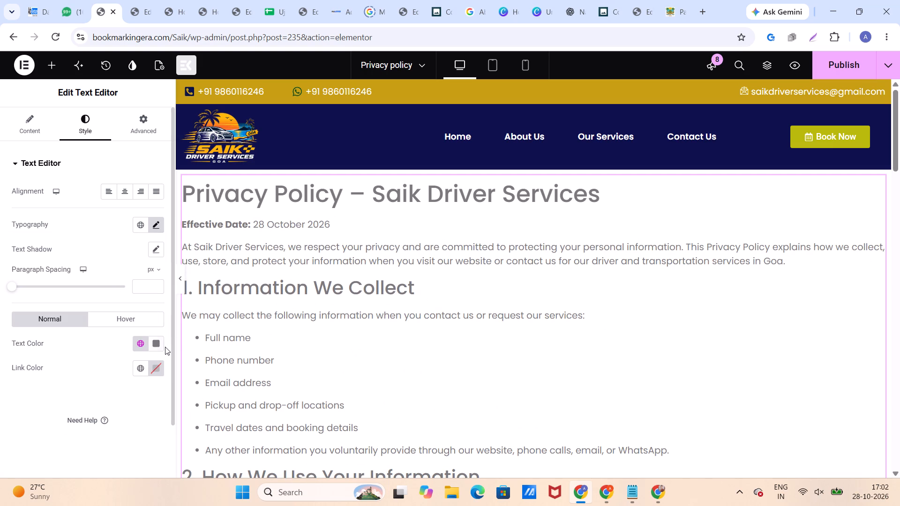
# Set the privacy policy text color to the near-black shade #242222.
pyautogui.click(159, 345)
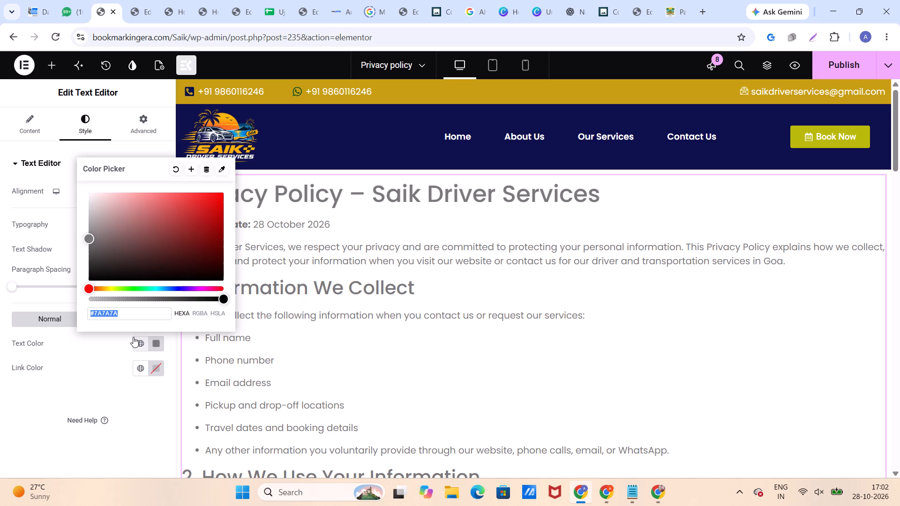
pyautogui.hotkey('ctrl', 'v')
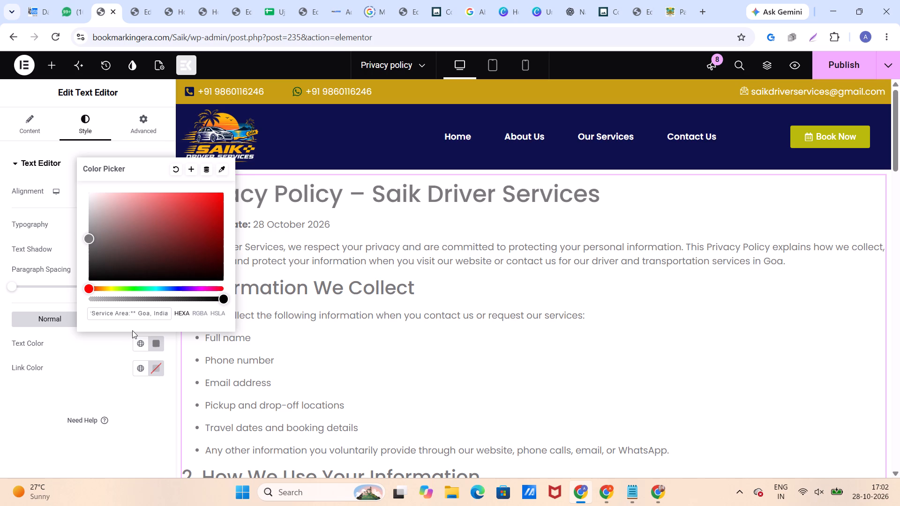
pyautogui.hotkey('ctrl', 'a')
pyautogui.press('BackSpace')
pyautogui.moveTo(144, 262); pyautogui.dragTo(94, 268)
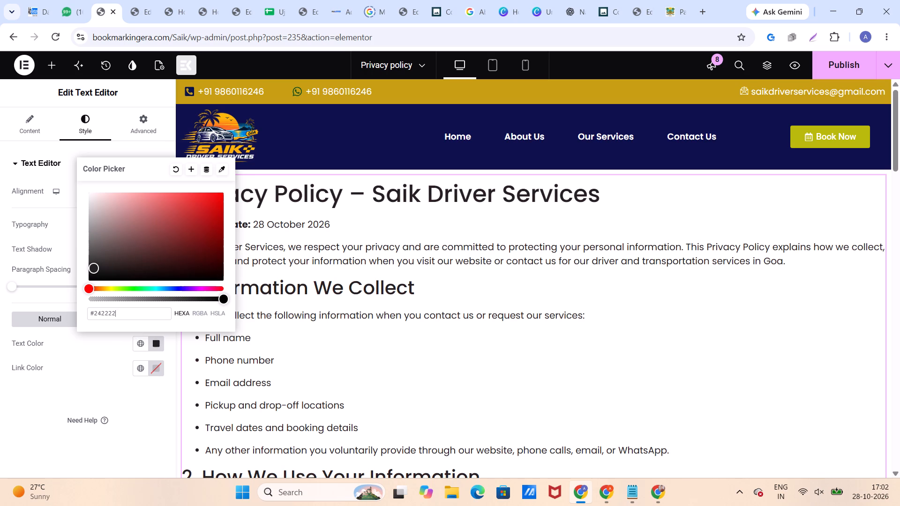
pyautogui.moveTo(94, 268); pyautogui.dragTo(93, 268)
pyautogui.click(88, 352)
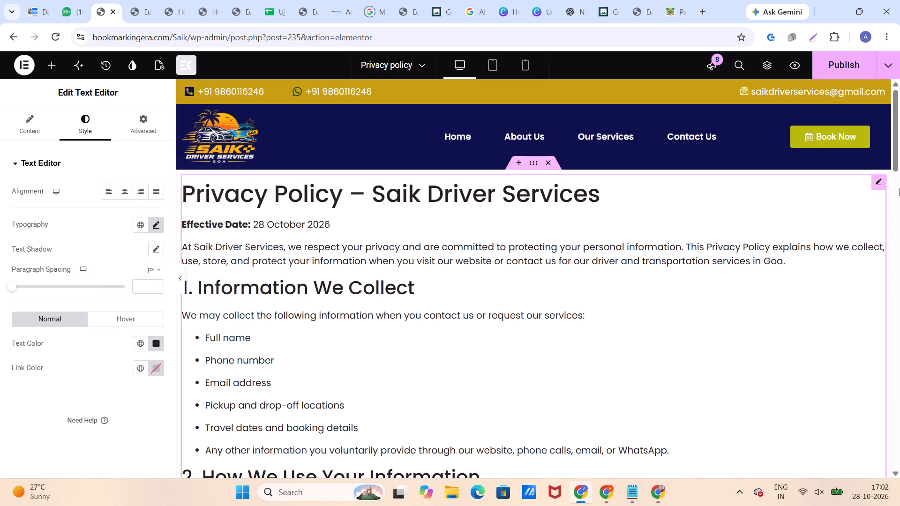
# Publish the Privacy policy page with its styled text and look through the page content.
pyautogui.click(847, 69)
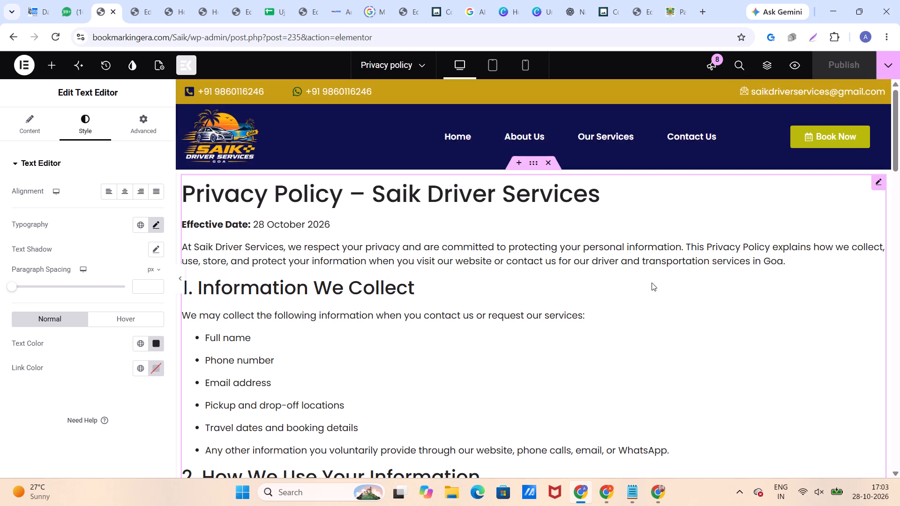
pyautogui.scroll(-17, 635, 297)
pyautogui.scroll(1, 632, 292)
pyautogui.scroll(-6, 632, 292)
pyautogui.scroll(5, 631, 286)
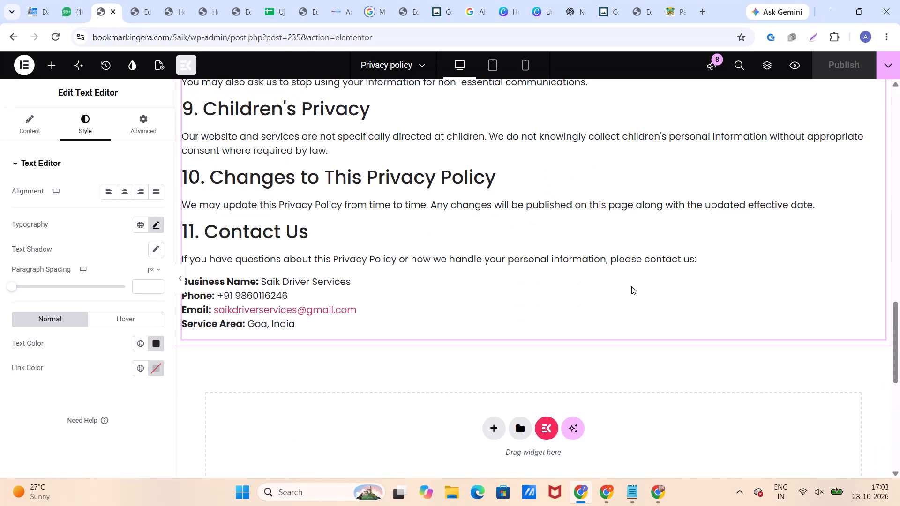
pyautogui.scroll(7, 631, 286)
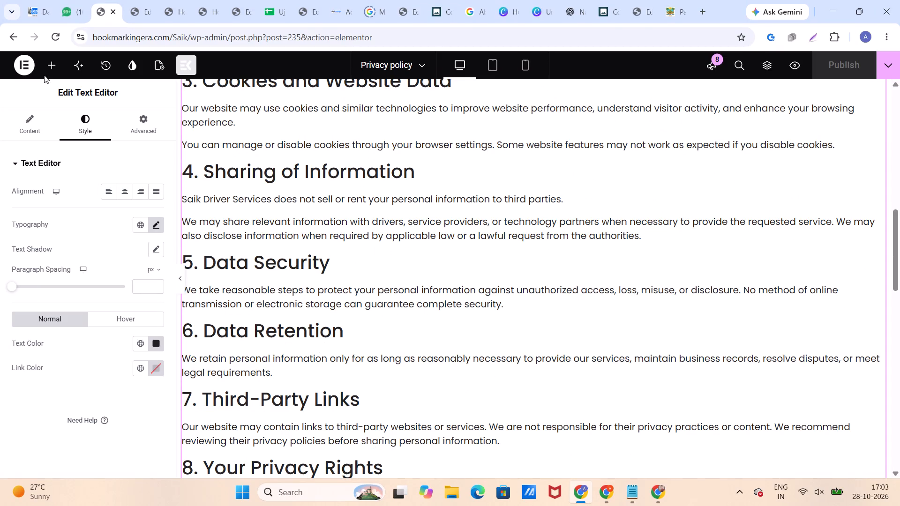
pyautogui.click(22, 67)
pyautogui.click(65, 237)
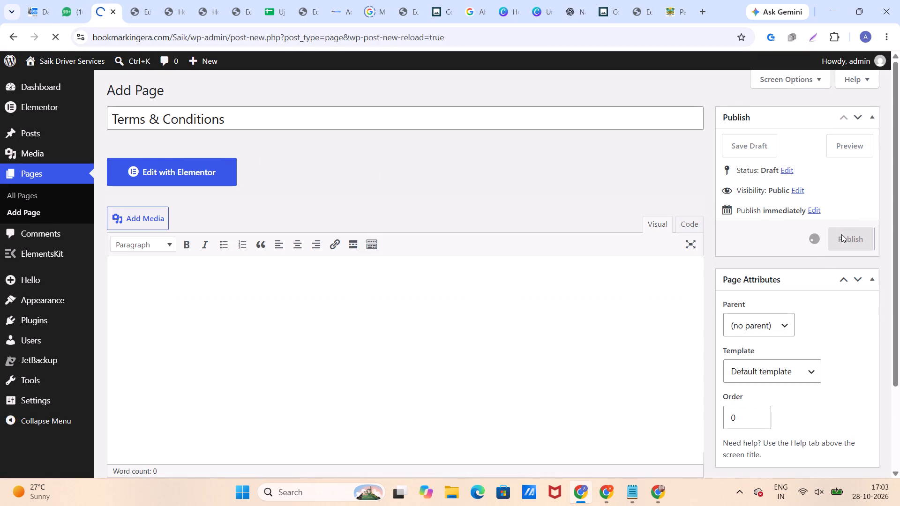
pyautogui.click(848, 274)
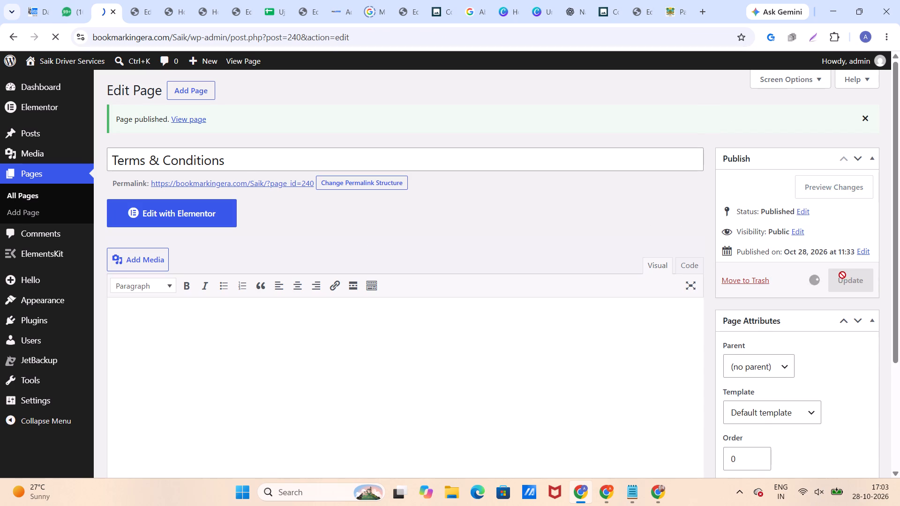
pyautogui.click(203, 211)
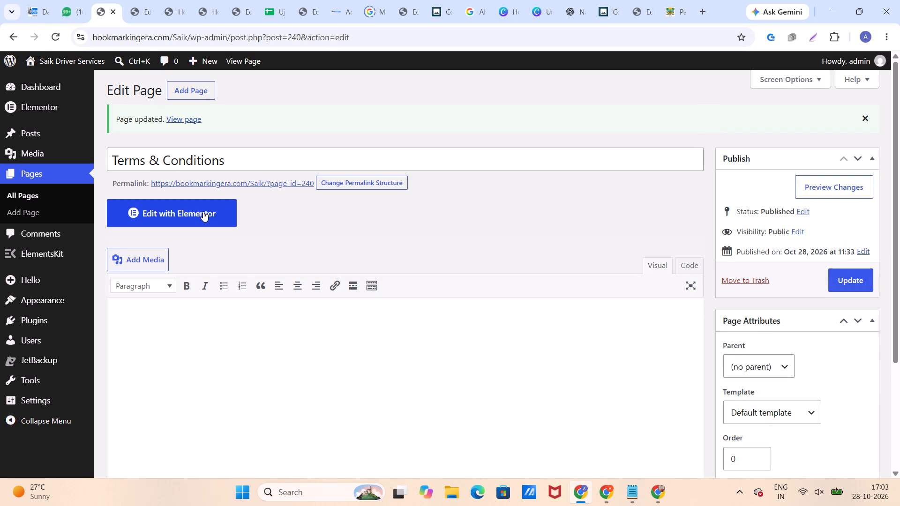
pyautogui.click(203, 211)
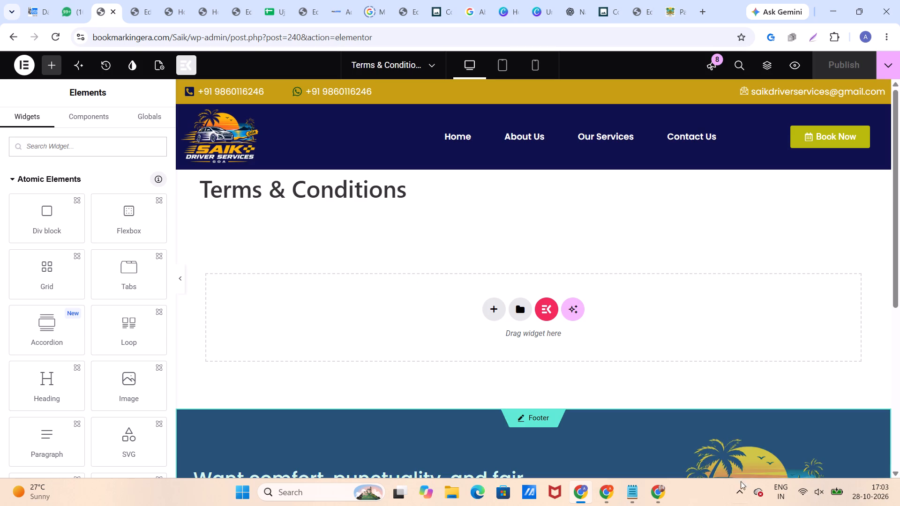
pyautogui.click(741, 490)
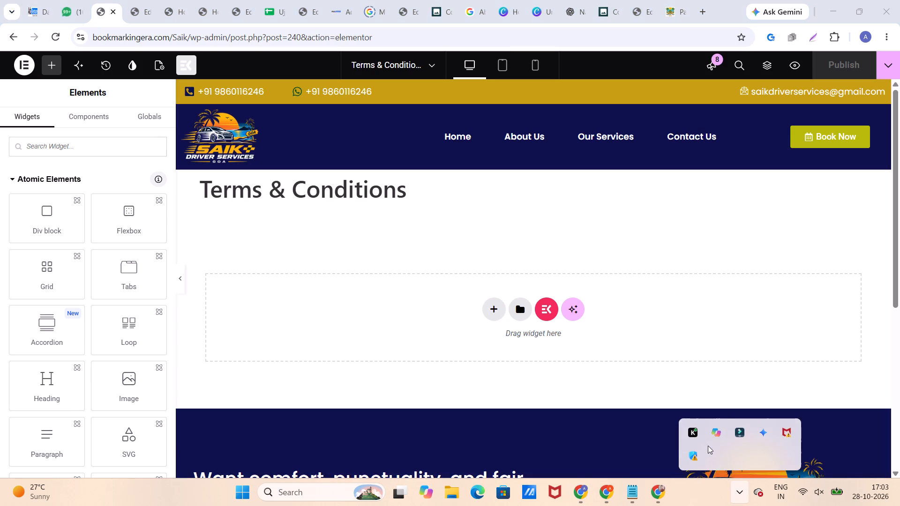
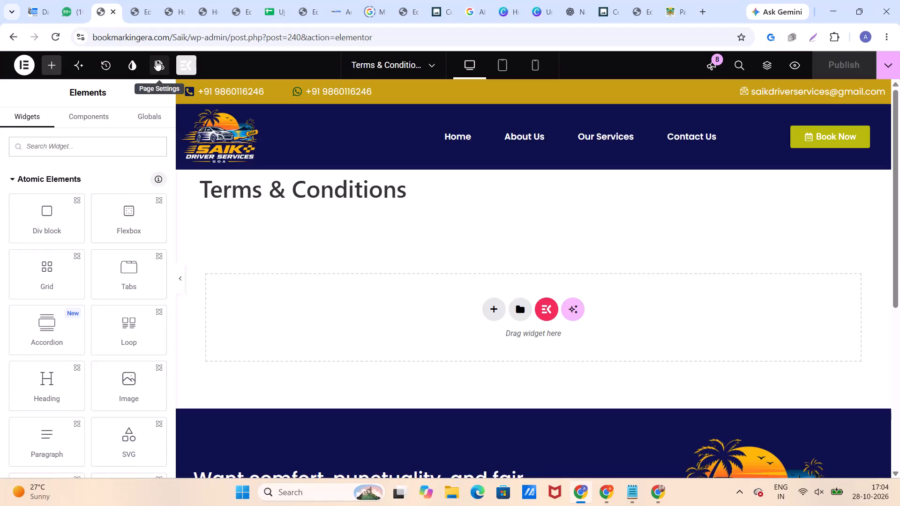
# Hide the page title in the Terms & Conditions page settings and publish the change.
pyautogui.scroll(-5, 108, 205)
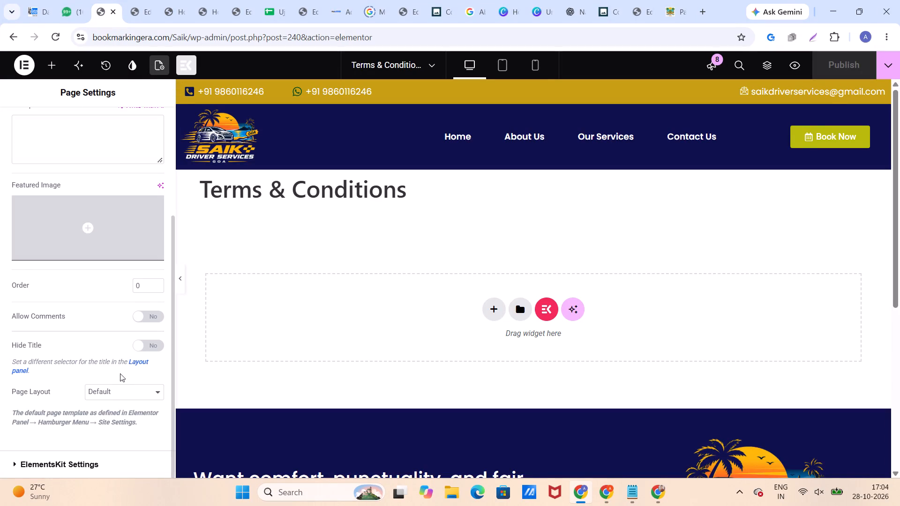
pyautogui.click(120, 390)
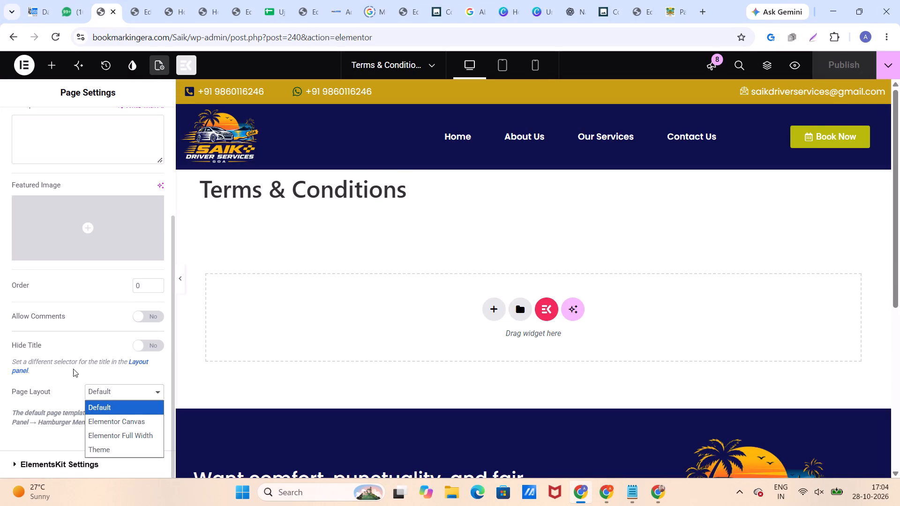
pyautogui.click(72, 372)
pyautogui.scroll(-3, 99, 365)
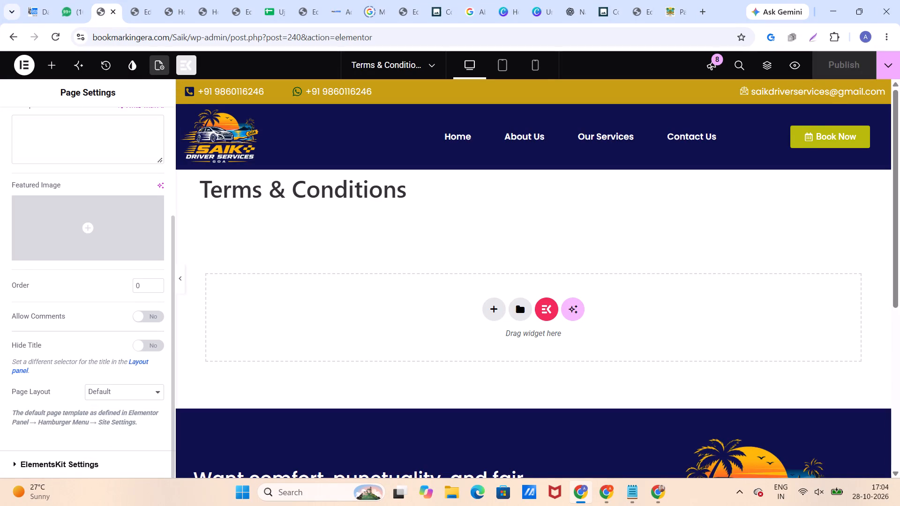
pyautogui.click(137, 346)
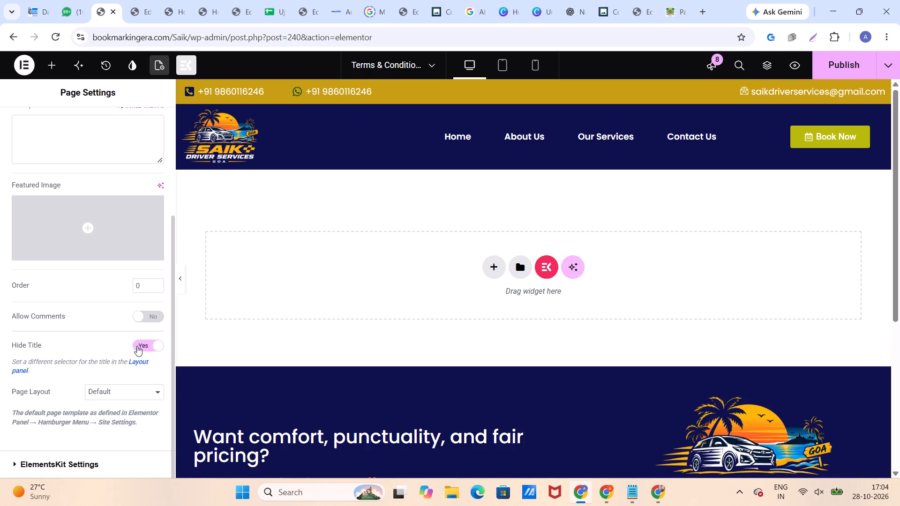
pyautogui.click(841, 72)
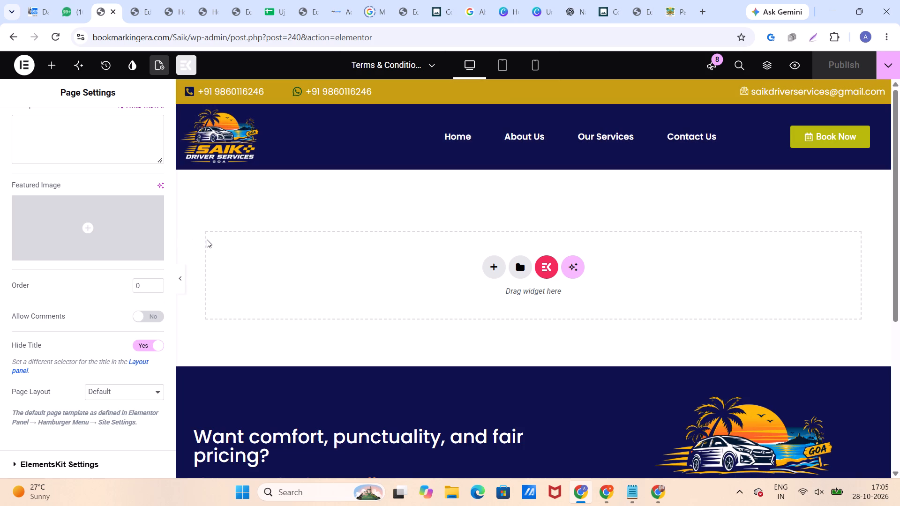
# Add a container to the empty page and set its content width to Full Width.
pyautogui.click(54, 63)
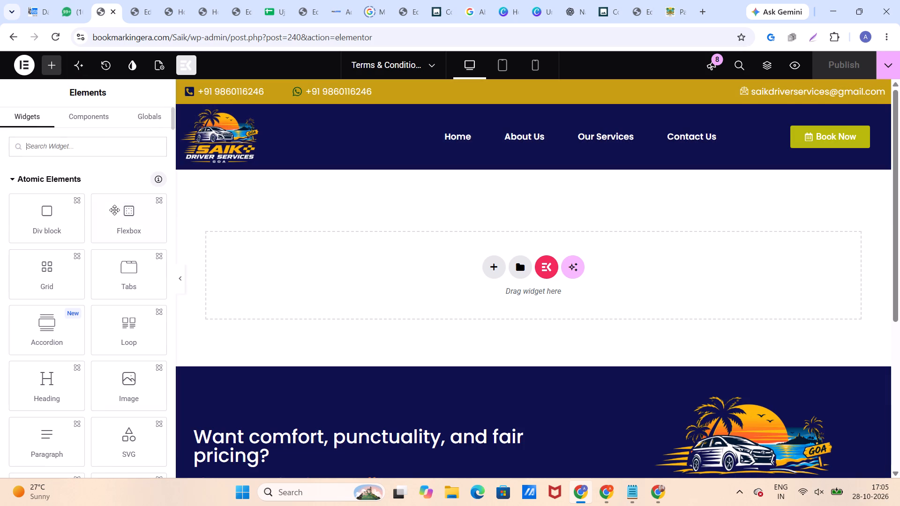
pyautogui.click(69, 180)
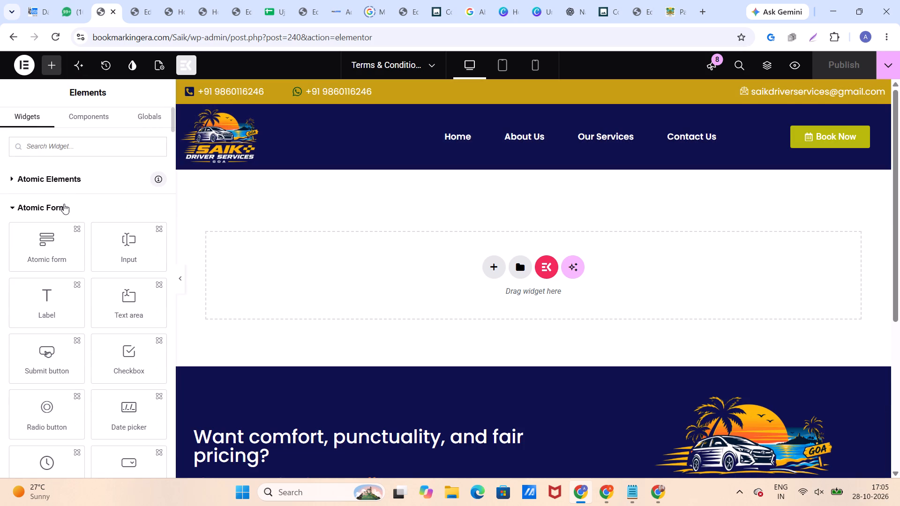
pyautogui.click(64, 204)
pyautogui.scroll(-3, 72, 211)
pyautogui.moveTo(48, 179); pyautogui.dragTo(286, 277)
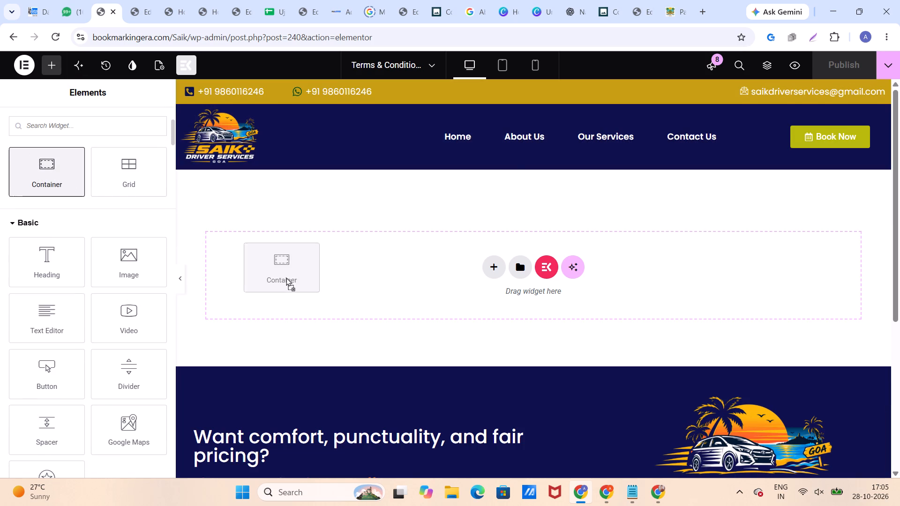
pyautogui.moveTo(286, 277); pyautogui.dragTo(299, 286)
pyautogui.click(123, 226)
pyautogui.click(120, 253)
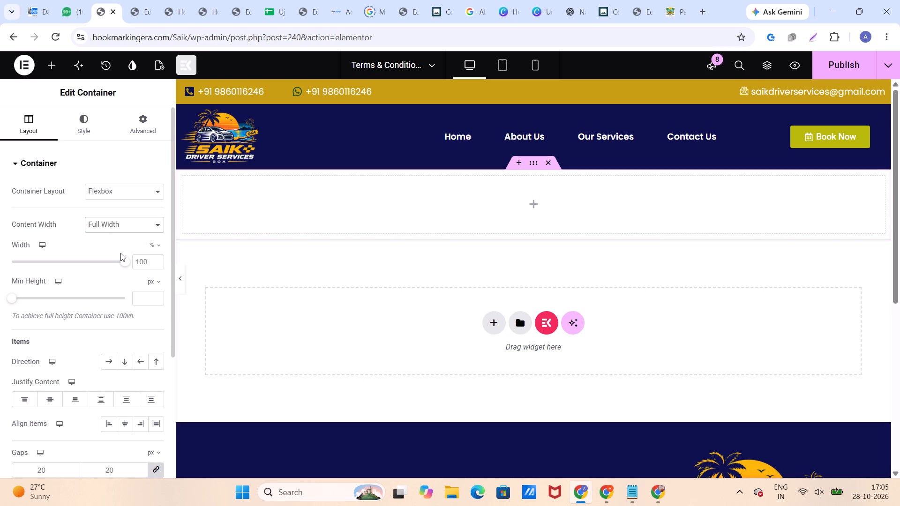
pyautogui.click(55, 69)
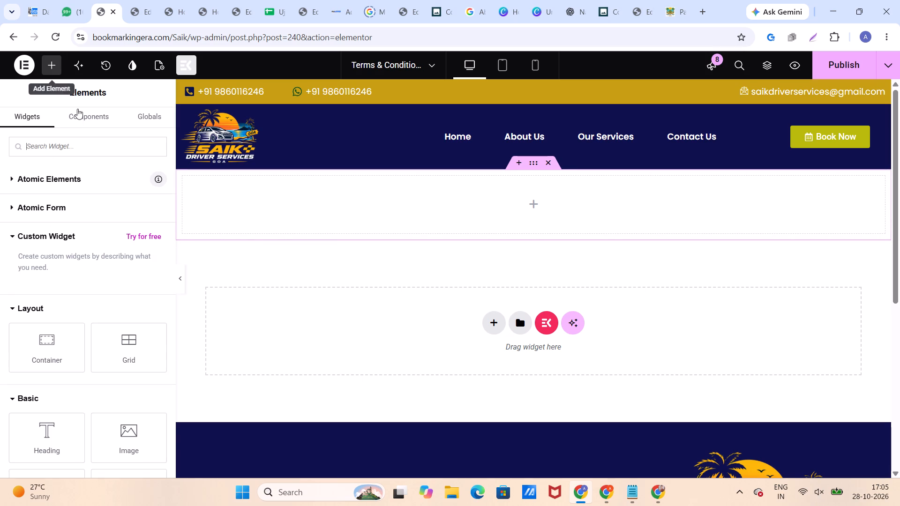
pyautogui.scroll(-4, 103, 263)
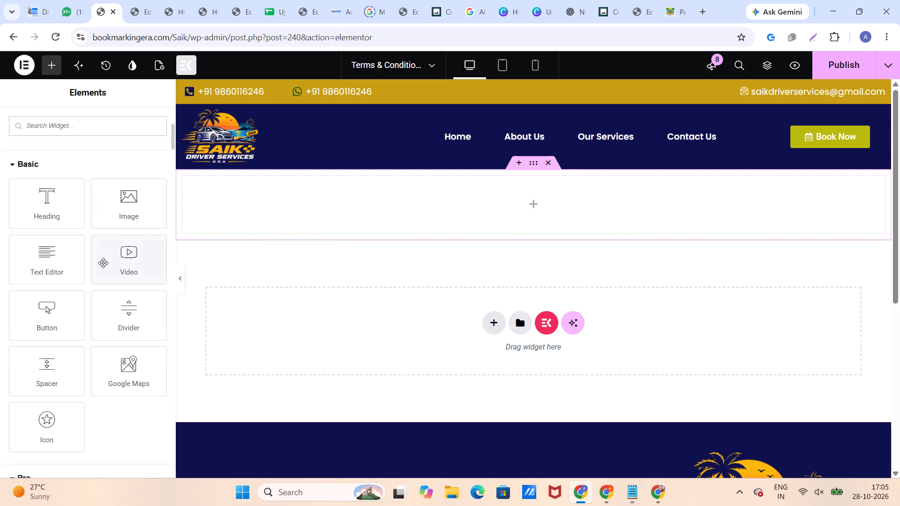
pyautogui.moveTo(52, 268); pyautogui.dragTo(231, 224)
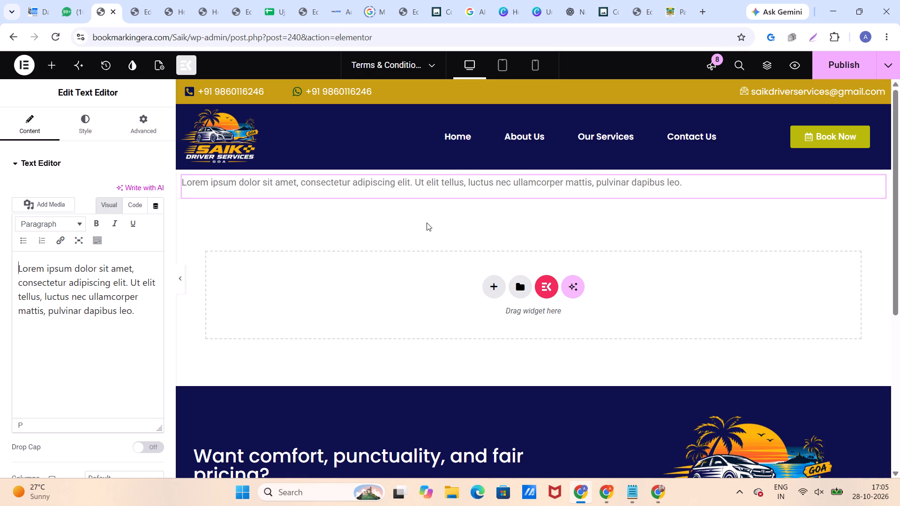
pyautogui.moveTo(146, 307); pyautogui.dragTo(9, 261)
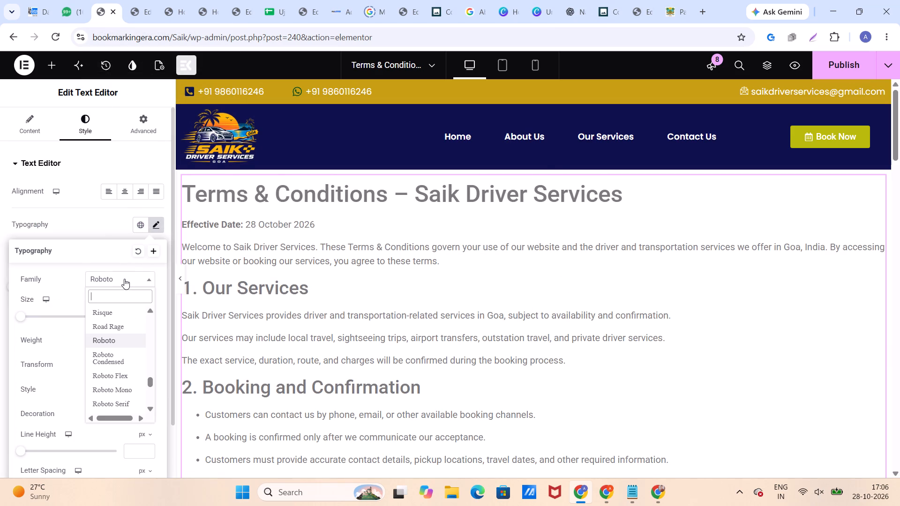
pyautogui.write('popp')
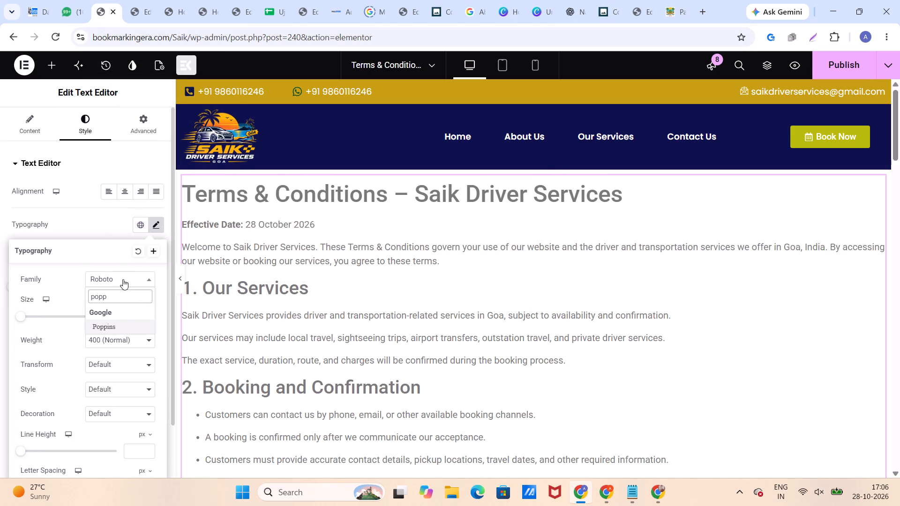
pyautogui.click(107, 320)
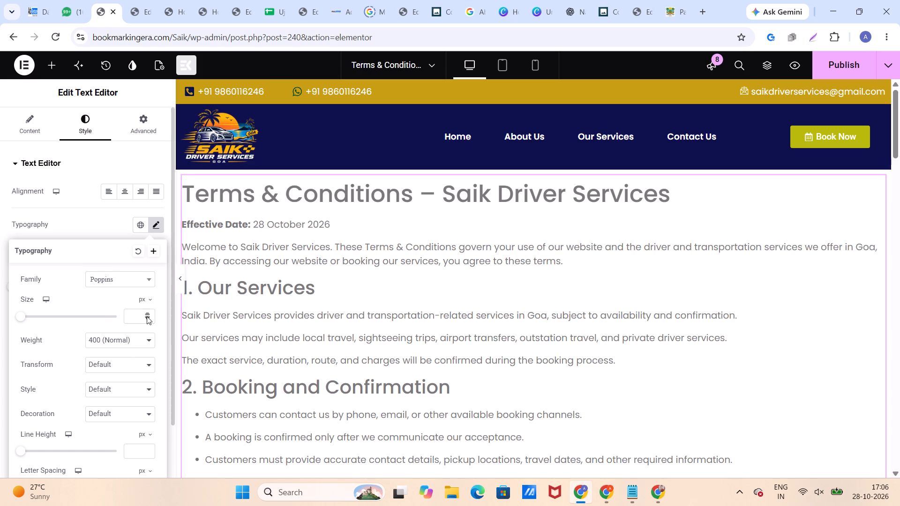
pyautogui.click(147, 314)
pyautogui.click(147, 314)
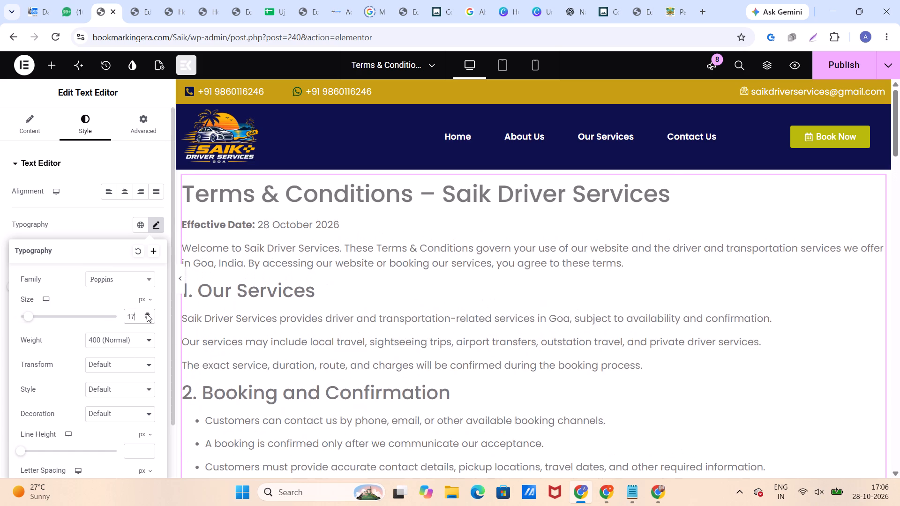
pyautogui.click(147, 314)
pyautogui.click(148, 319)
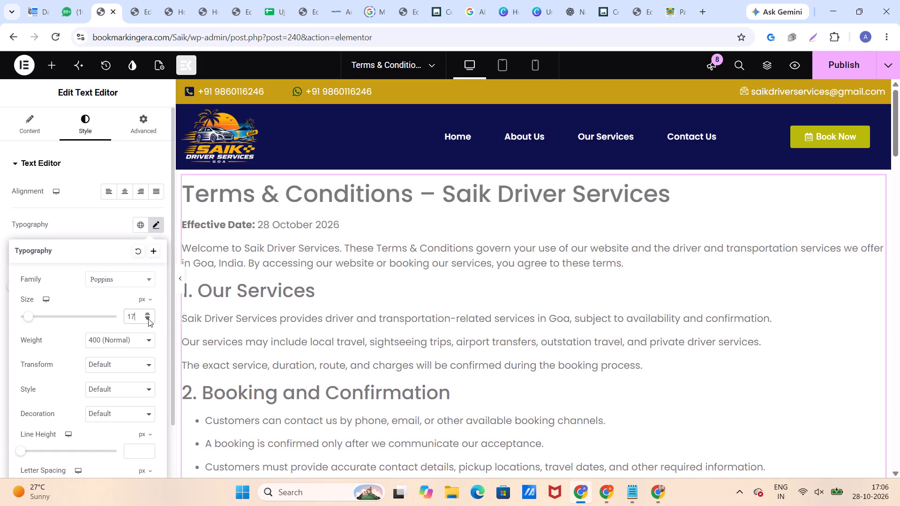
pyautogui.click(87, 217)
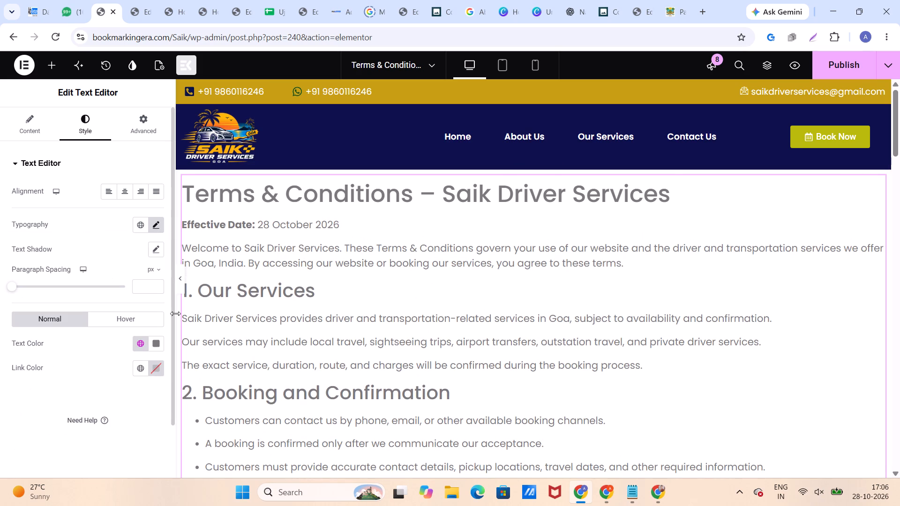
# Change the Terms & Conditions text colour to a dark grey near #3B3B3B and publish the page.
pyautogui.click(157, 343)
pyautogui.moveTo(128, 264); pyautogui.dragTo(80, 261)
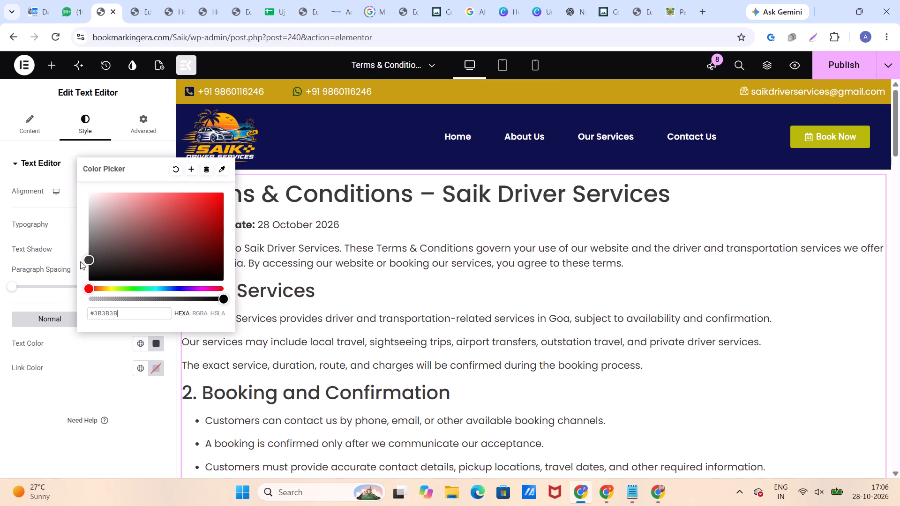
pyautogui.moveTo(80, 261); pyautogui.dragTo(81, 262)
pyautogui.click(847, 66)
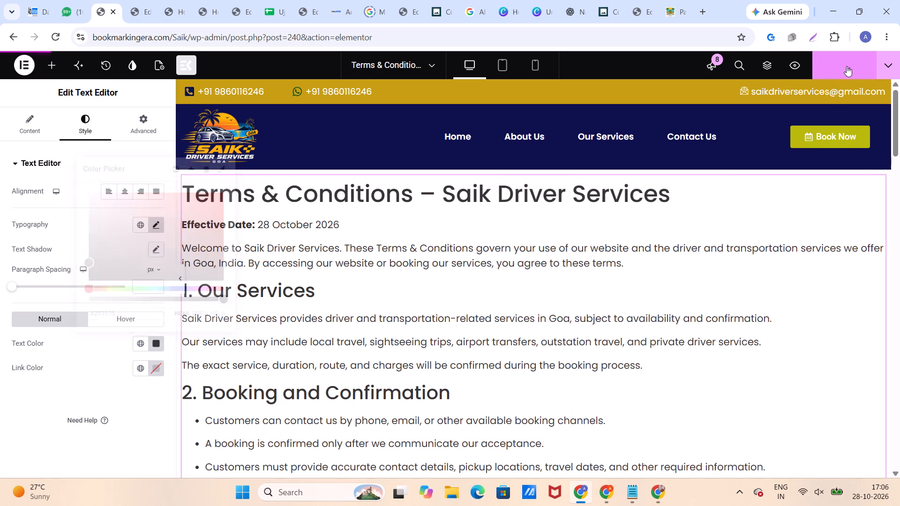
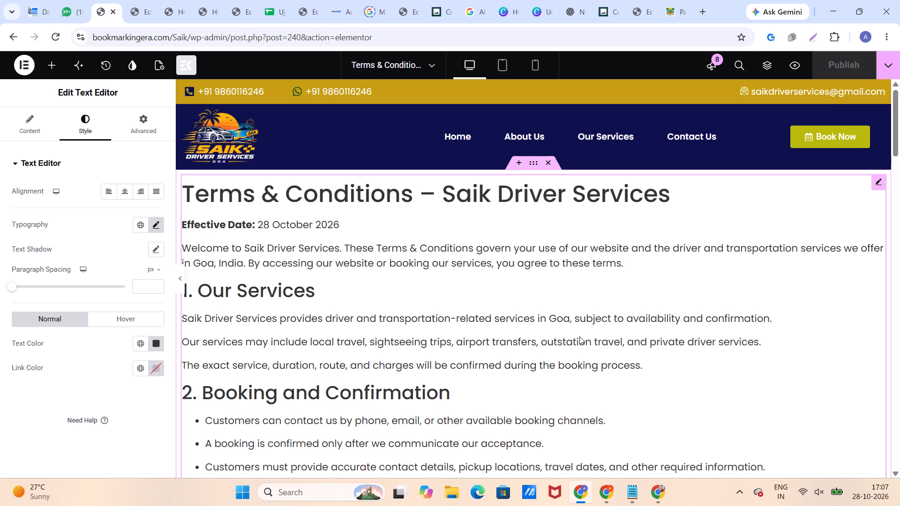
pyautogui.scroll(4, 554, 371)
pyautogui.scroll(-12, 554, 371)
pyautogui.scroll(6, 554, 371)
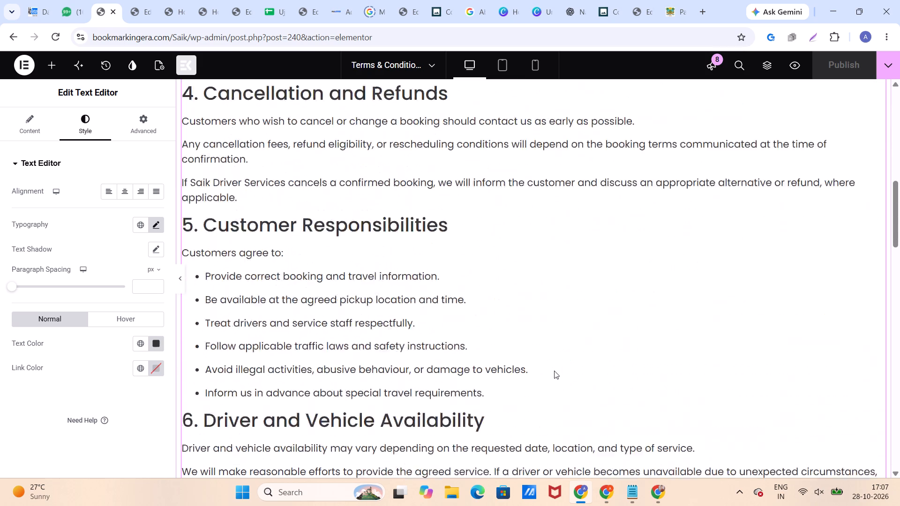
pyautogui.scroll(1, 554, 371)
pyautogui.click(30, 65)
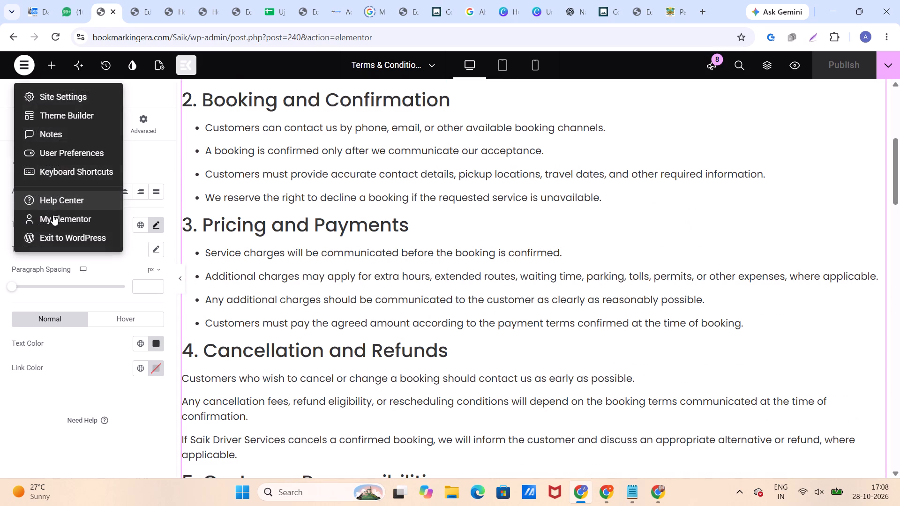
pyautogui.click(54, 236)
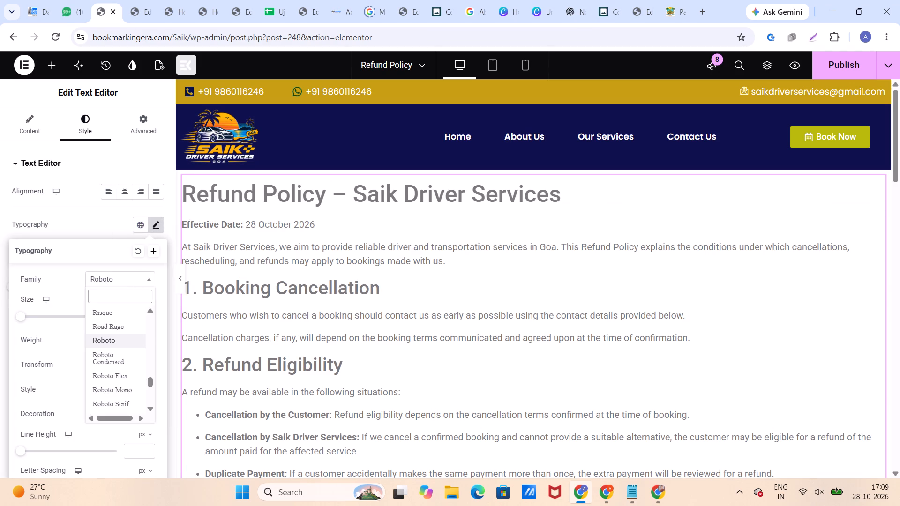
pyautogui.write('popp')
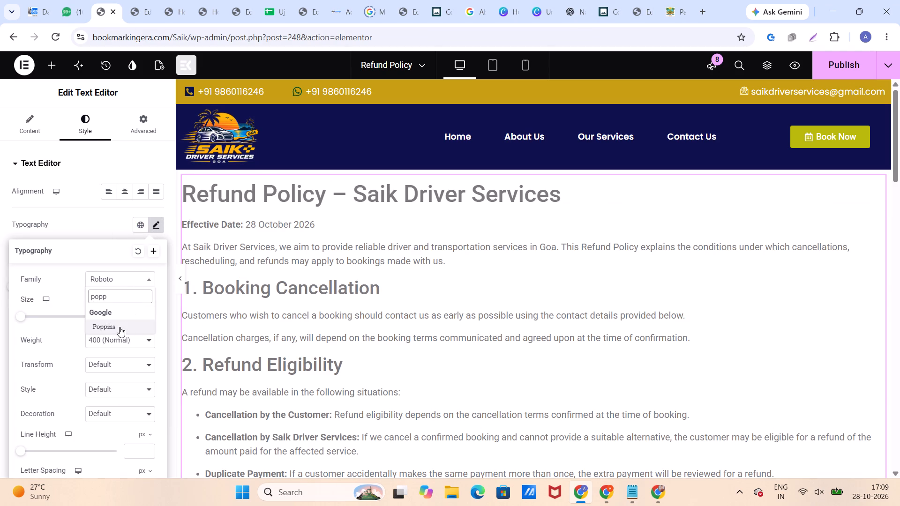
pyautogui.click(118, 326)
pyautogui.click(146, 315)
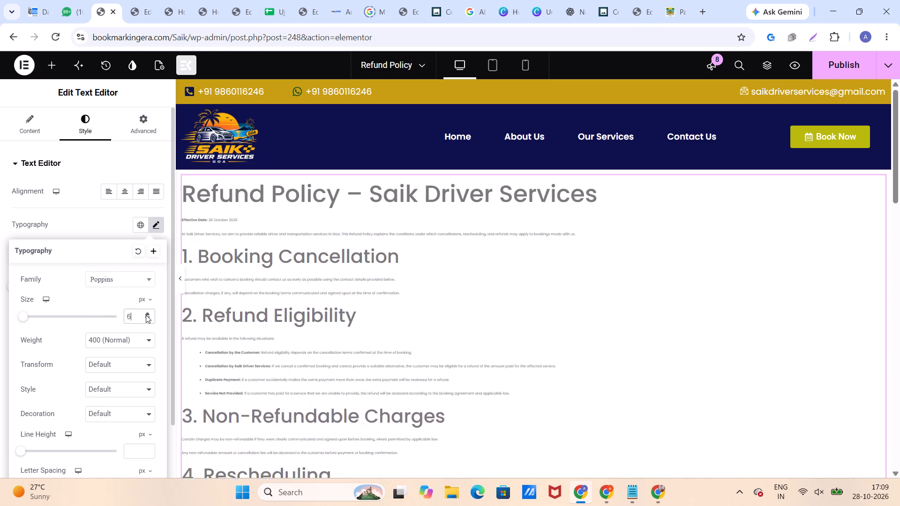
pyautogui.doubleClick(146, 315)
pyautogui.click(146, 315)
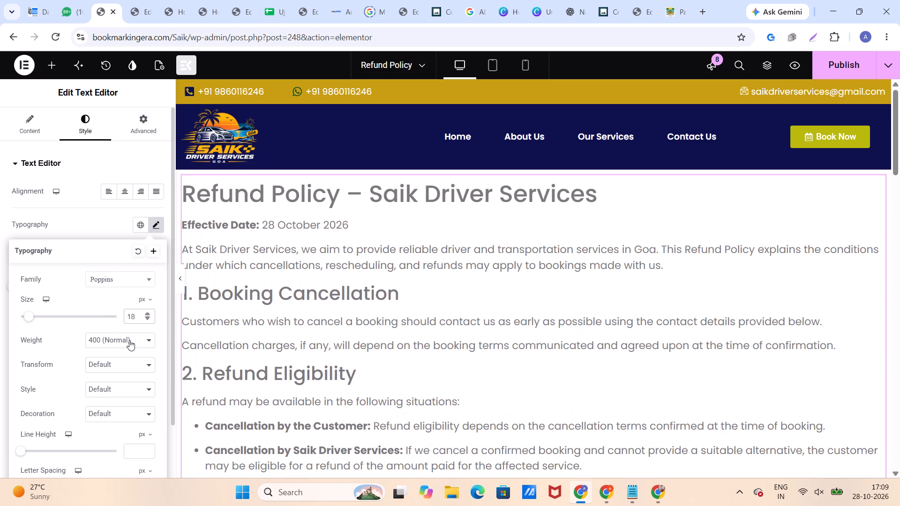
pyautogui.click(98, 295)
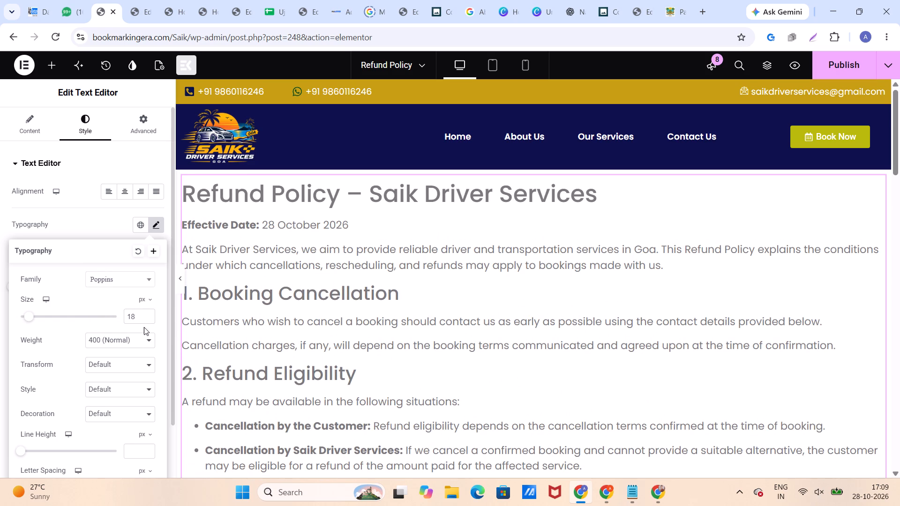
pyautogui.doubleClick(148, 319)
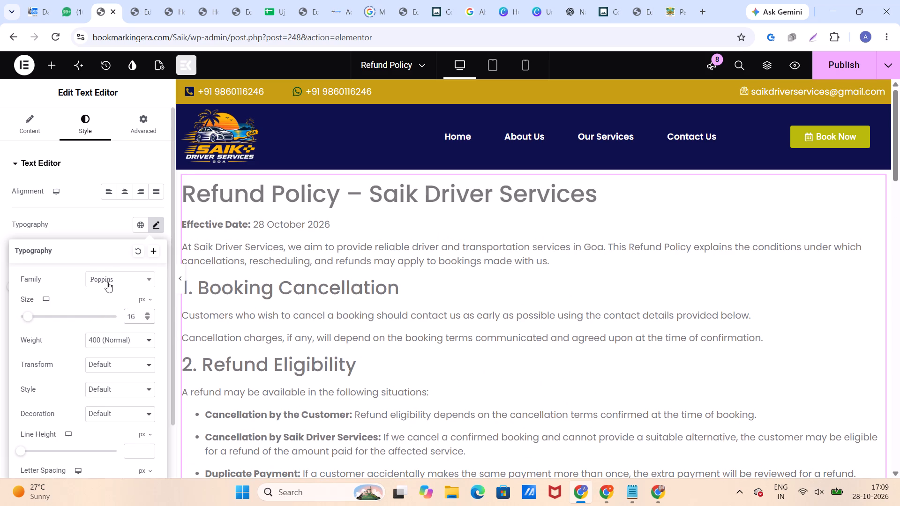
pyautogui.click(90, 222)
# Darken the Refund Policy text color to near-black and publish the page.
pyautogui.click(153, 340)
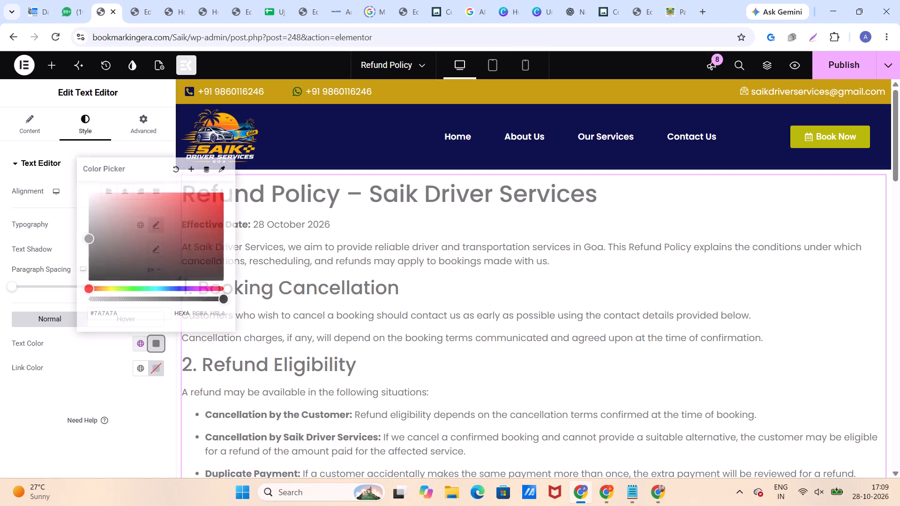
pyautogui.moveTo(129, 249); pyautogui.dragTo(86, 267)
pyautogui.click(82, 354)
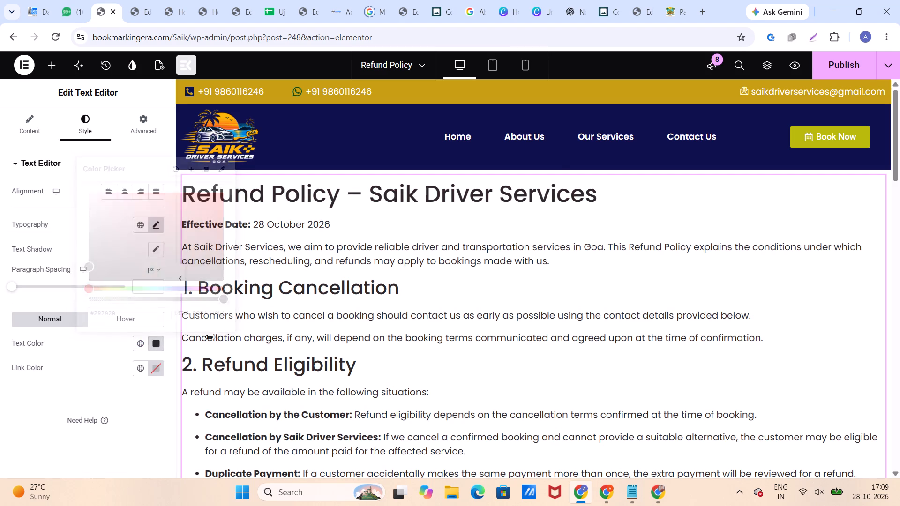
pyautogui.click(843, 64)
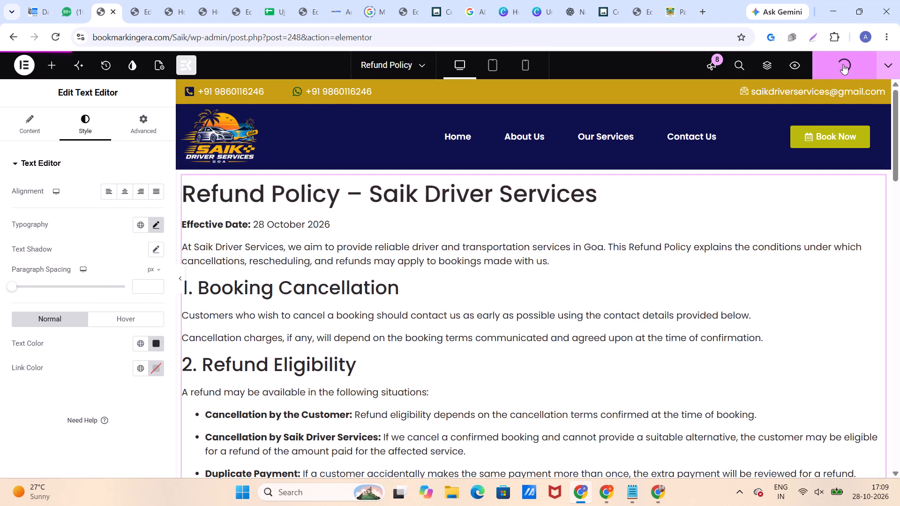
# Exit to WordPress and save the site's permalink structure as Post name.
pyautogui.click(26, 60)
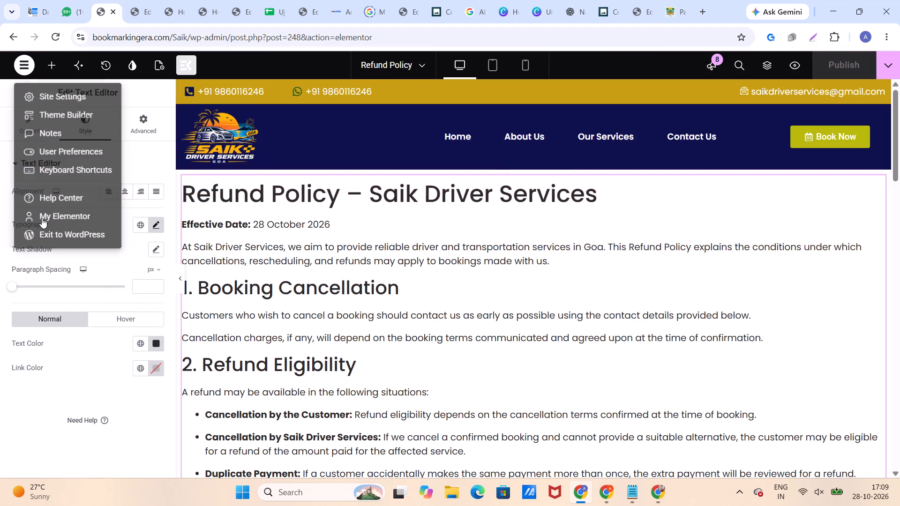
pyautogui.click(55, 241)
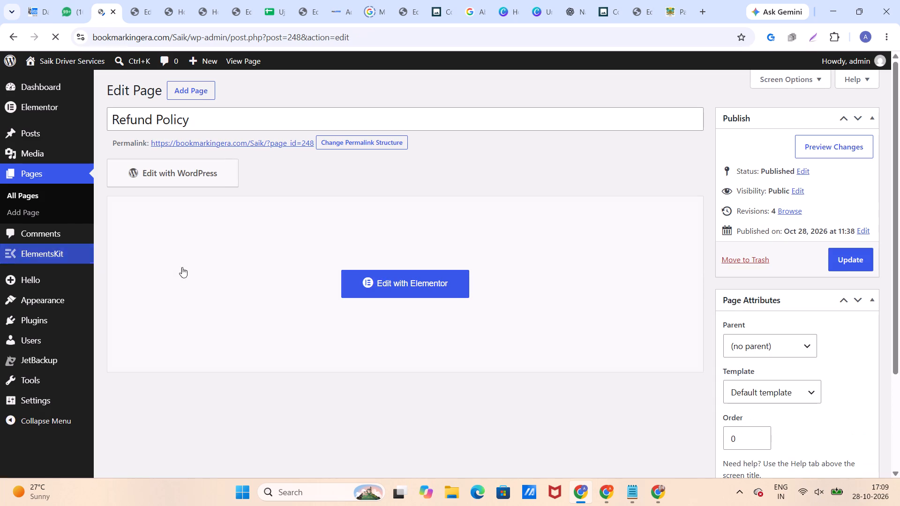
pyautogui.click(349, 146)
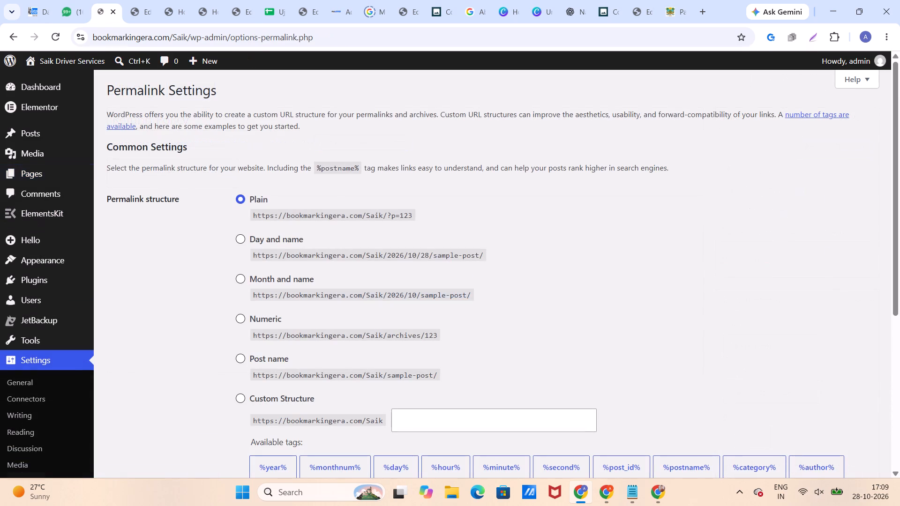
pyautogui.click(244, 359)
pyautogui.scroll(-4, 347, 356)
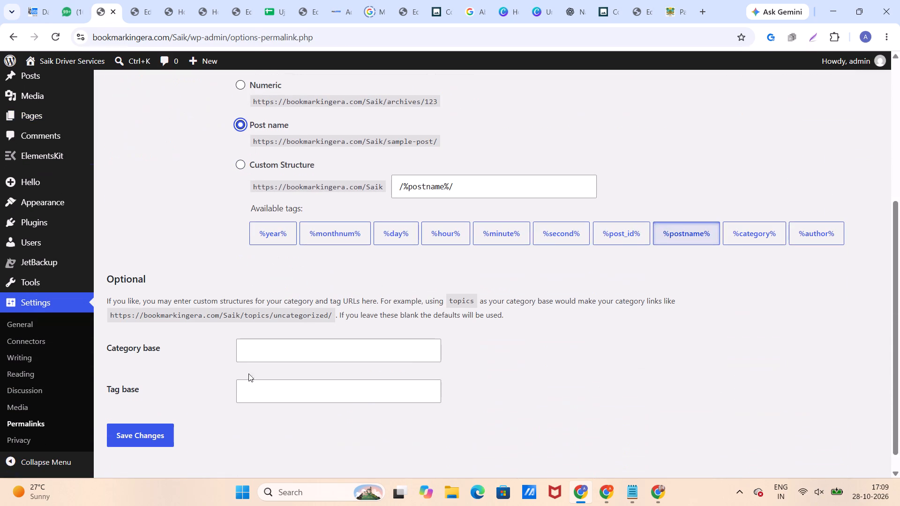
pyautogui.click(144, 428)
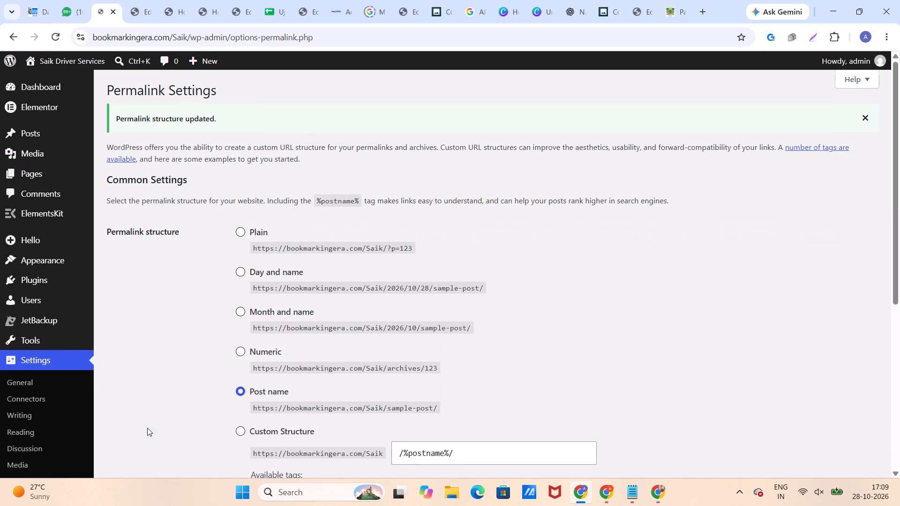
pyautogui.click(38, 174)
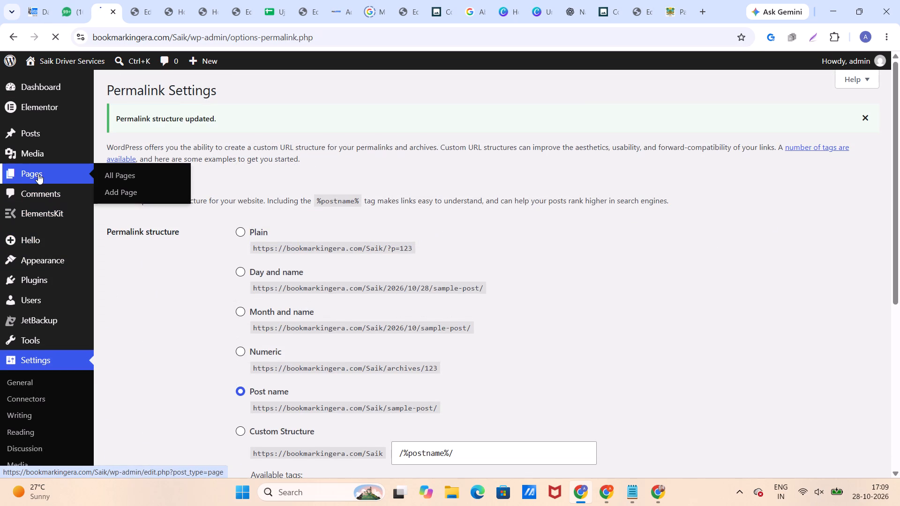
pyautogui.scroll(-5, 176, 277)
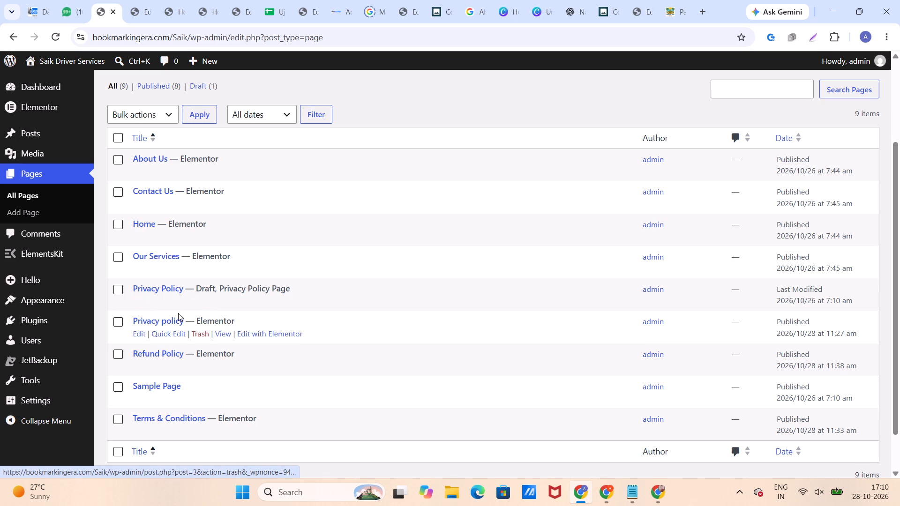
pyautogui.click(160, 318)
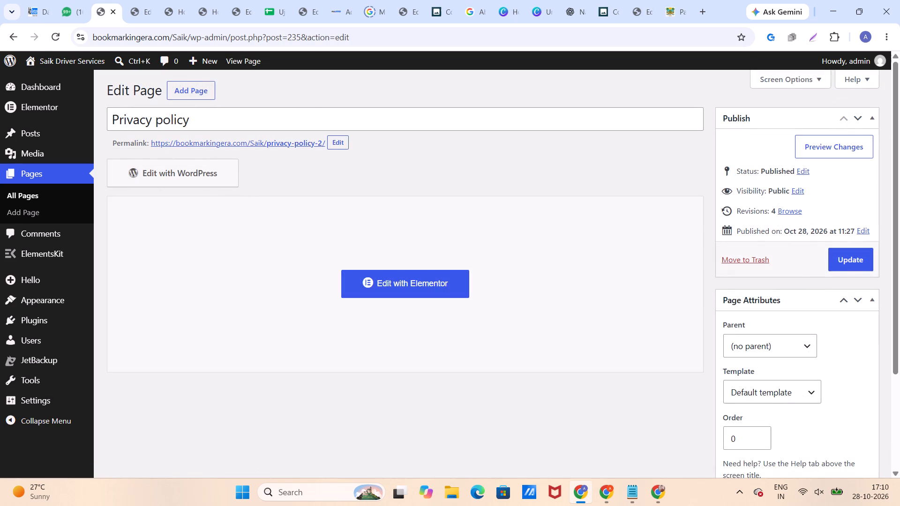
pyautogui.moveTo(149, 140); pyautogui.dragTo(326, 140)
pyautogui.hotkey('ctrl', 'c')
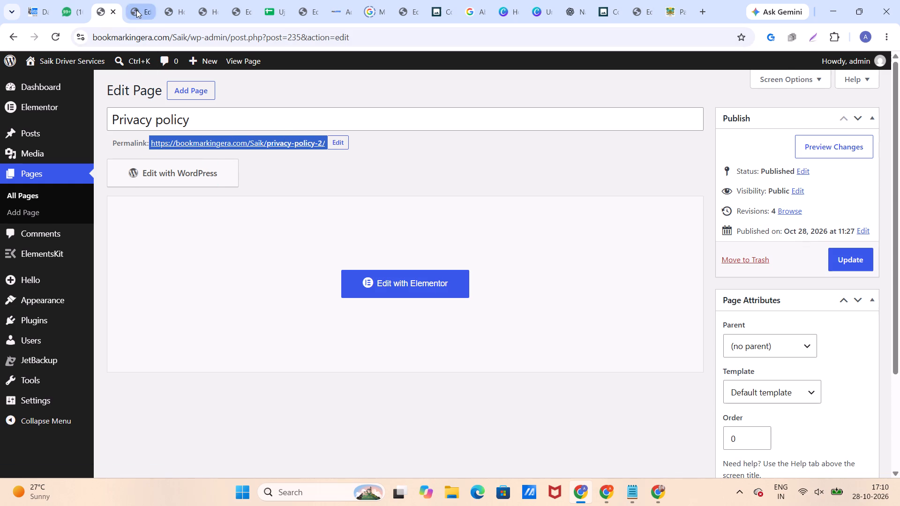
pyautogui.click(136, 10)
pyautogui.click(355, 324)
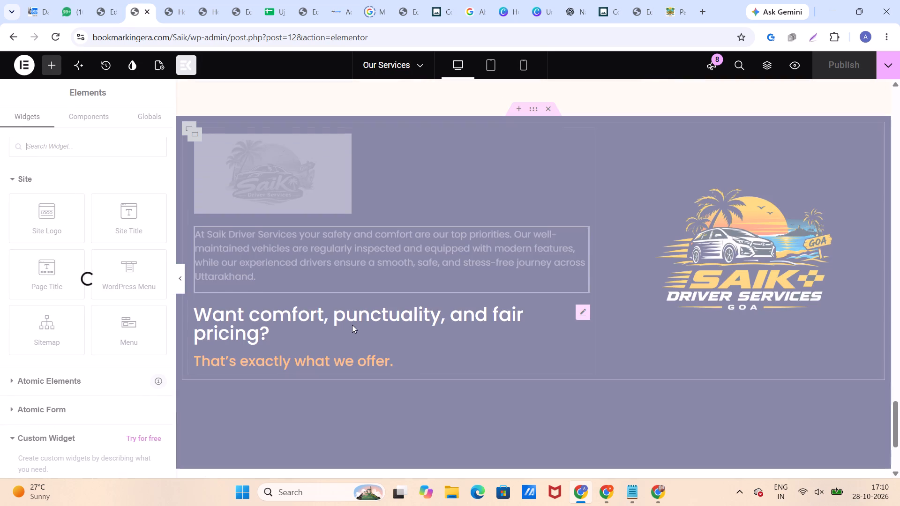
pyautogui.scroll(-7, 369, 304)
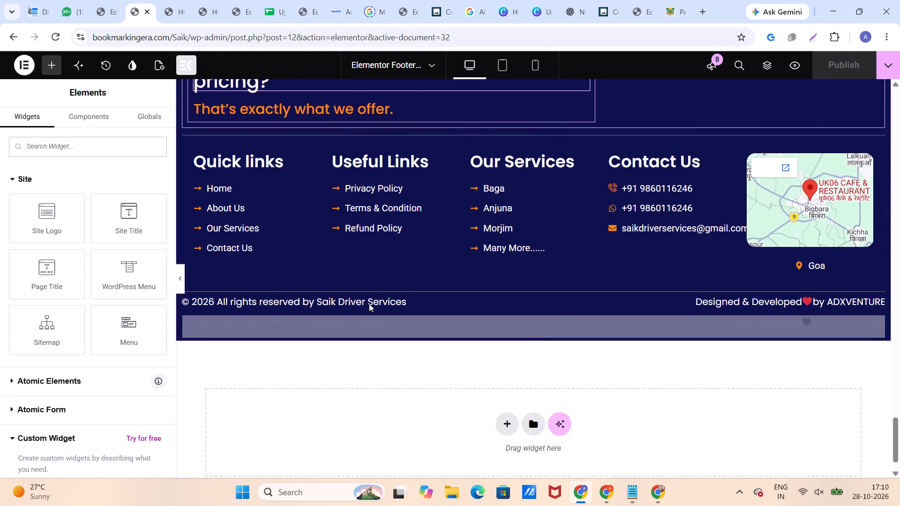
pyautogui.scroll(1, 308, 239)
pyautogui.click(375, 229)
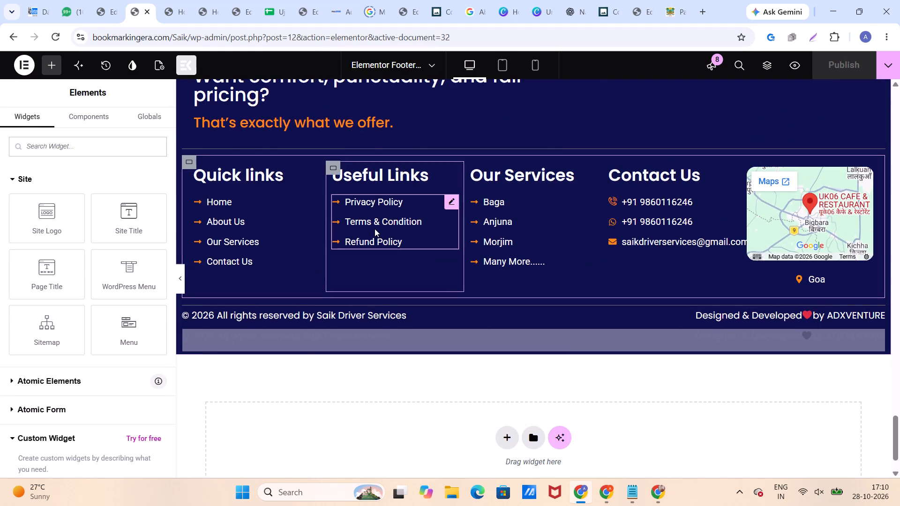
pyautogui.click(100, 232)
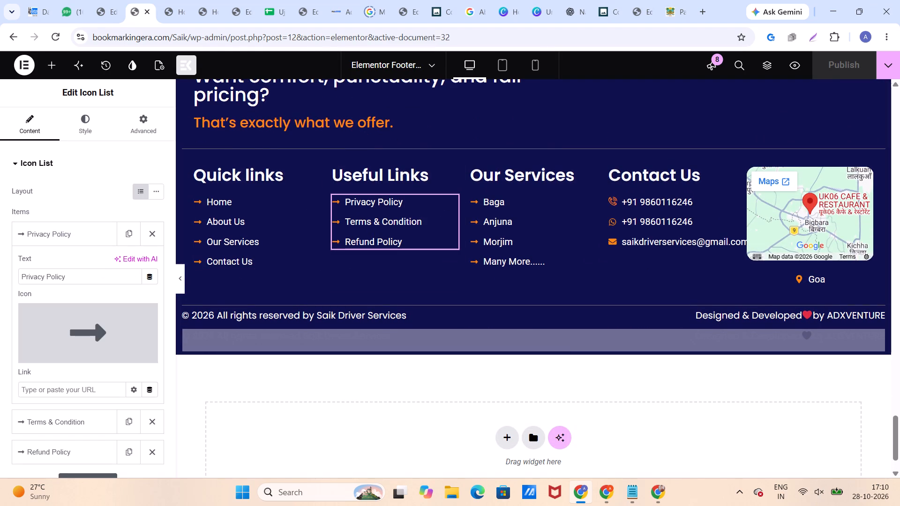
pyautogui.click(87, 392)
pyautogui.hotkey('ctrl', 'v')
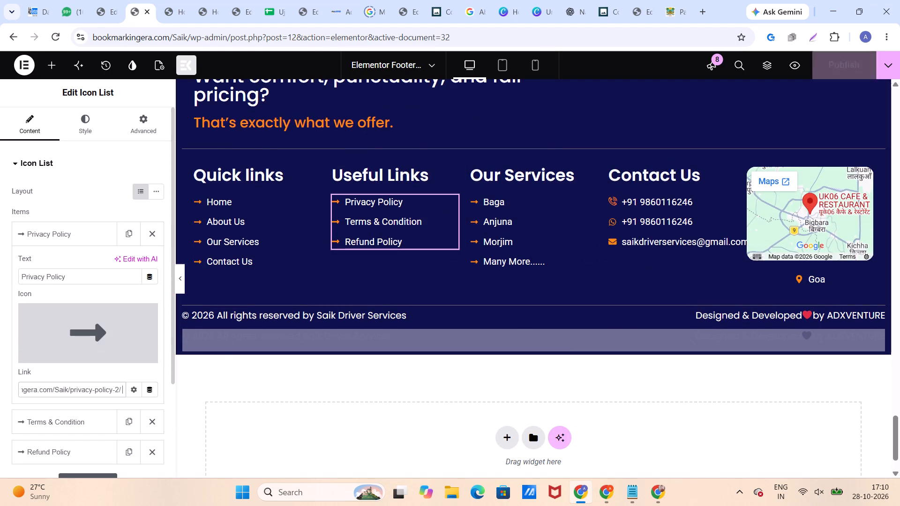
pyautogui.scroll(-1, 75, 325)
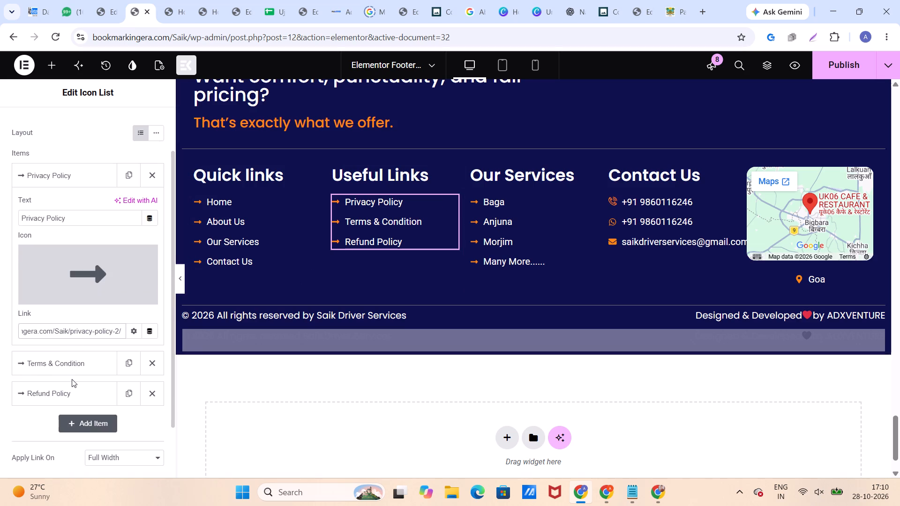
pyautogui.click(72, 364)
pyautogui.click(95, 10)
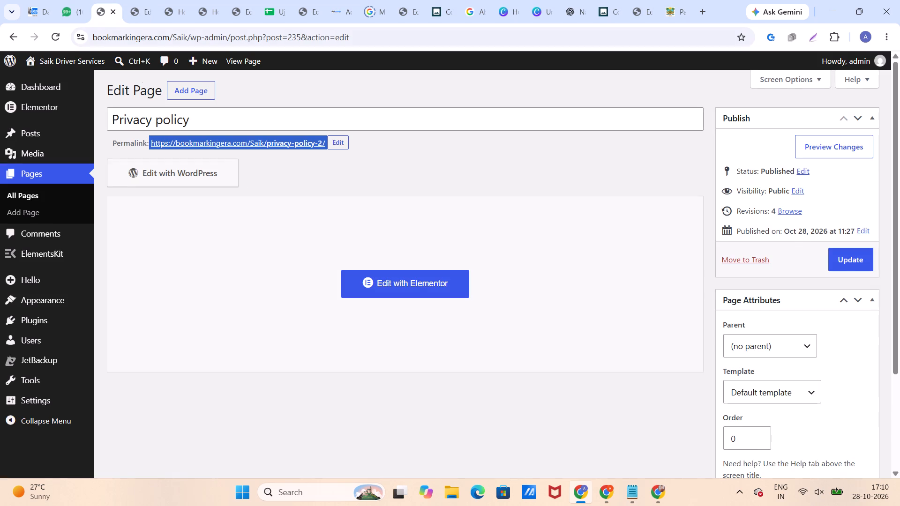
pyautogui.click(25, 194)
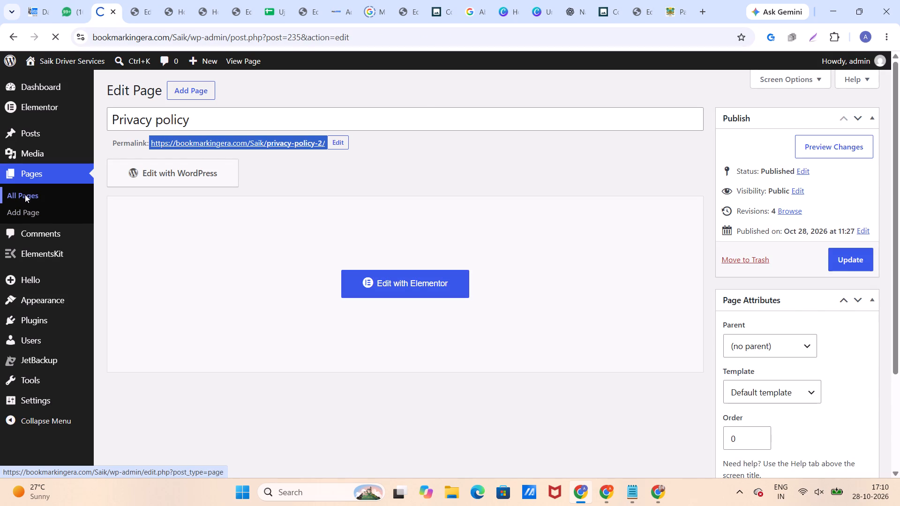
pyautogui.scroll(-3, 248, 290)
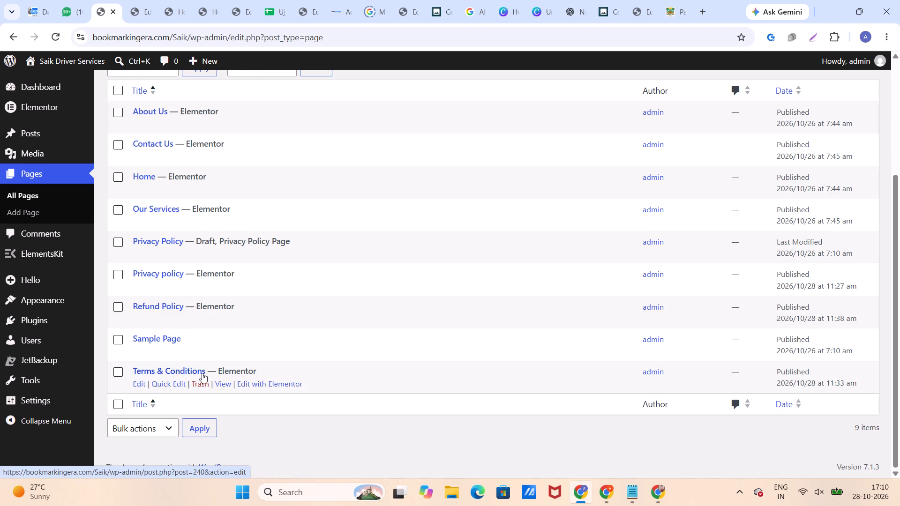
pyautogui.click(197, 371)
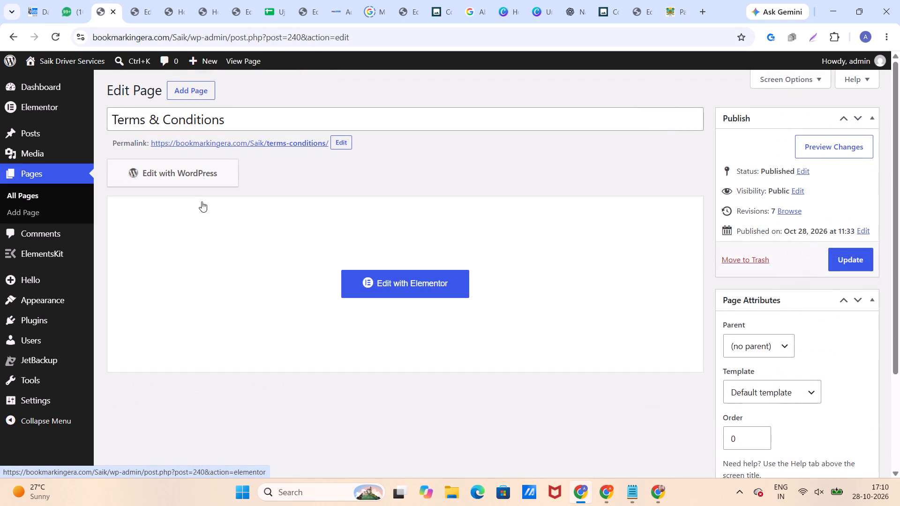
pyautogui.moveTo(149, 142); pyautogui.dragTo(321, 140)
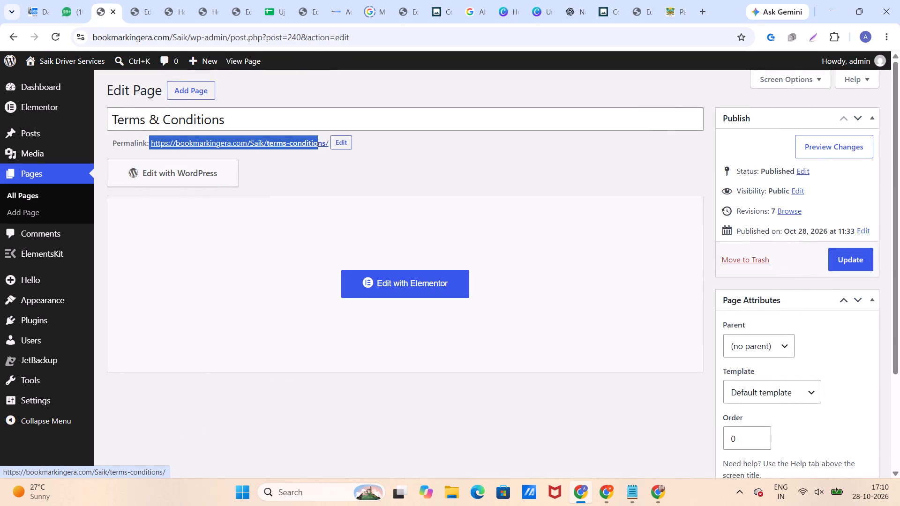
pyautogui.moveTo(321, 140); pyautogui.dragTo(328, 140)
pyautogui.hotkey('ctrl', 'c')
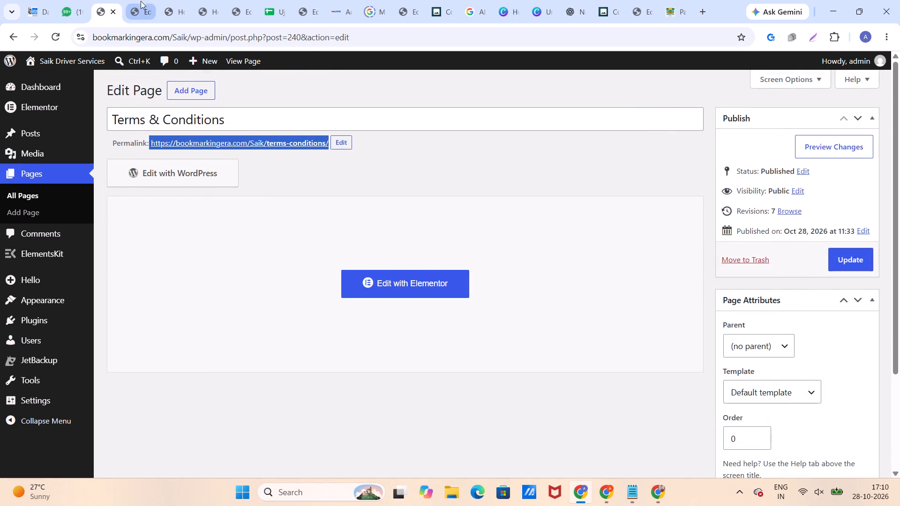
pyautogui.click(140, 5)
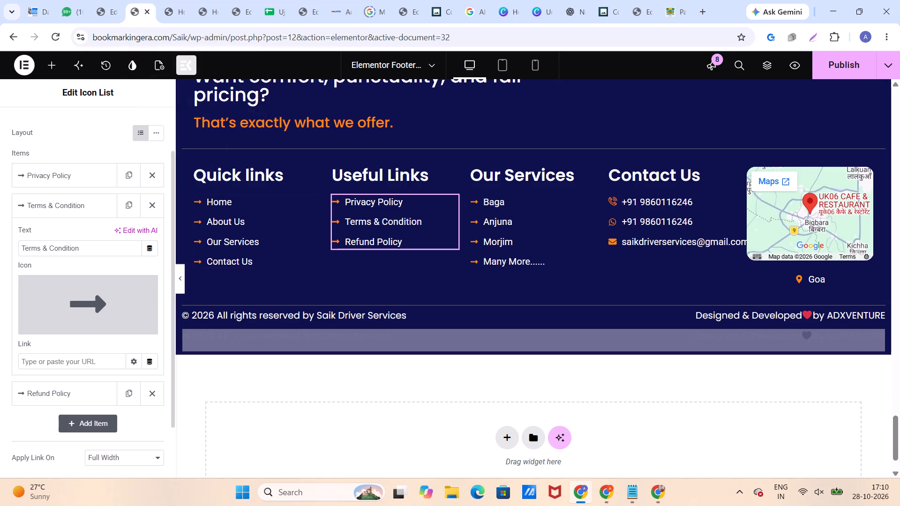
pyautogui.click(76, 360)
pyautogui.hotkey('ctrl', 'v')
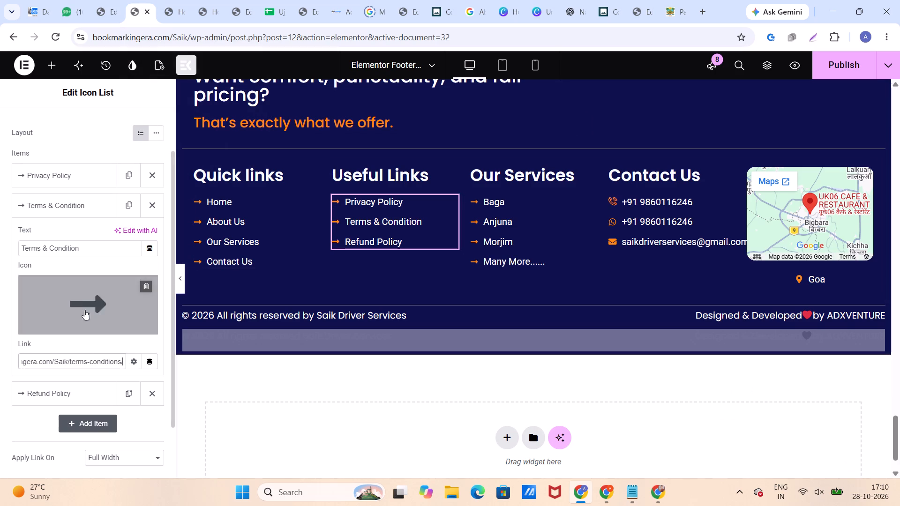
pyautogui.click(106, 10)
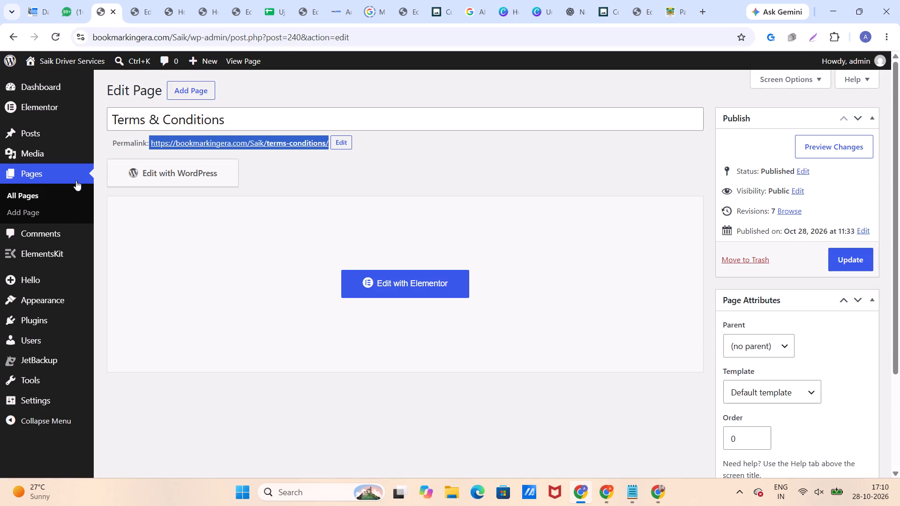
pyautogui.click(50, 197)
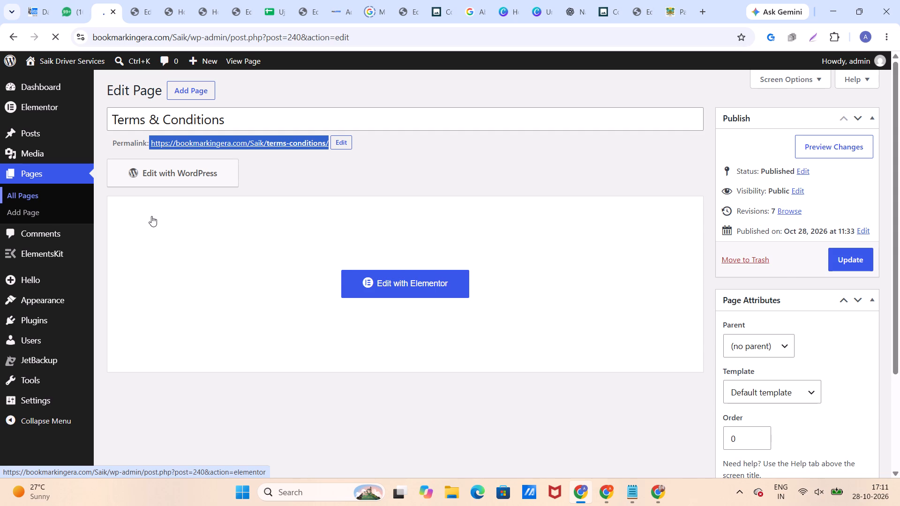
pyautogui.scroll(-3, 198, 255)
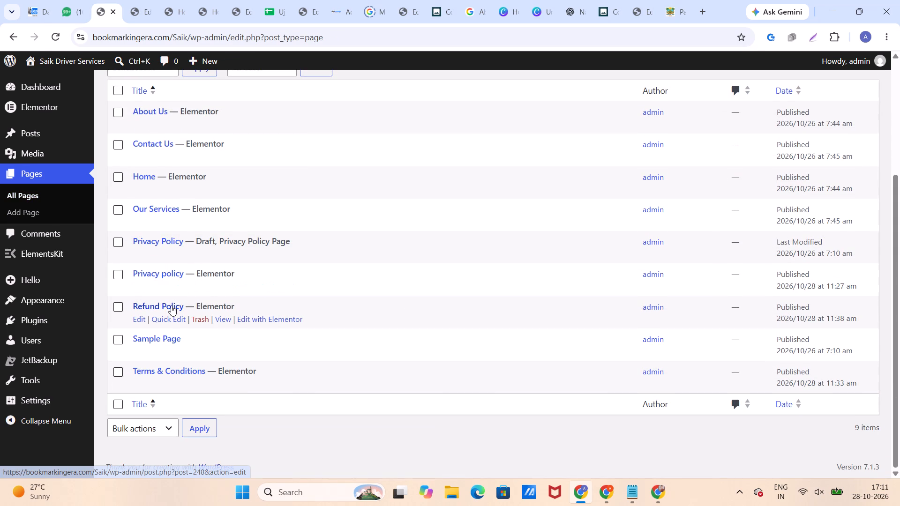
pyautogui.click(171, 305)
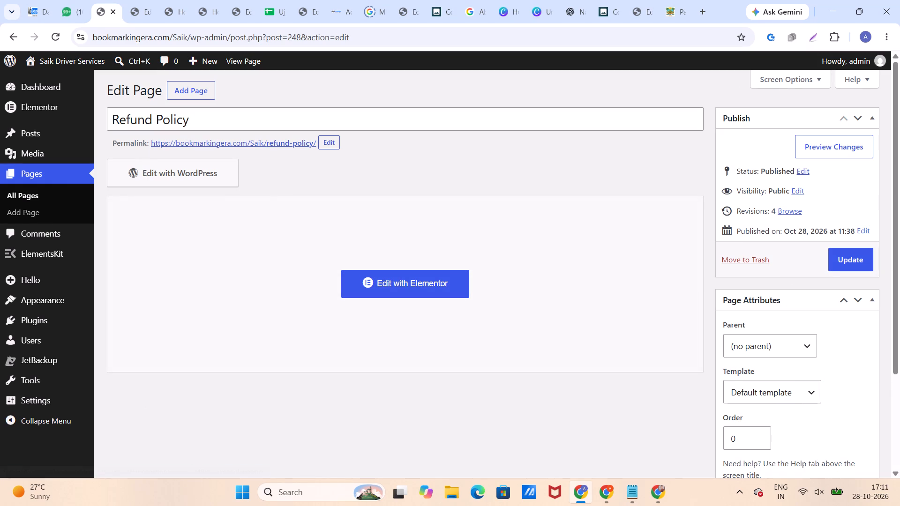
pyautogui.moveTo(150, 138); pyautogui.dragTo(317, 138)
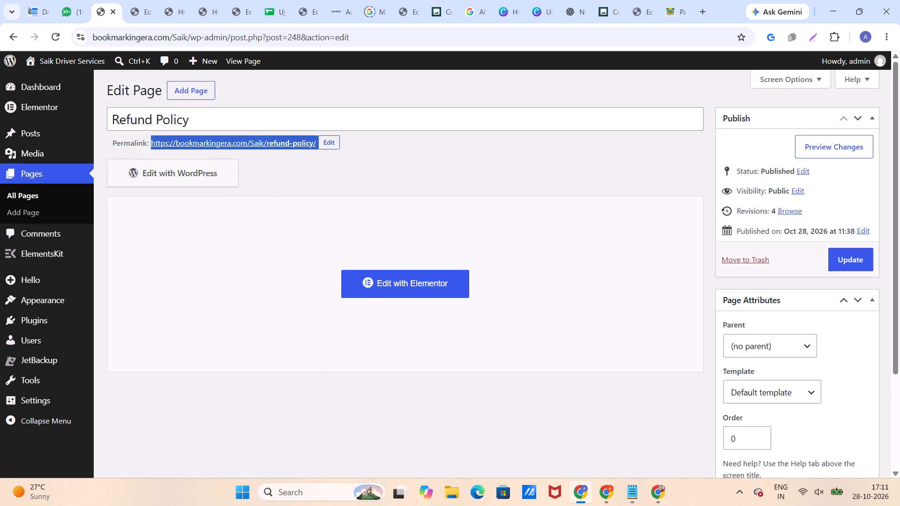
pyautogui.moveTo(317, 138); pyautogui.dragTo(317, 138)
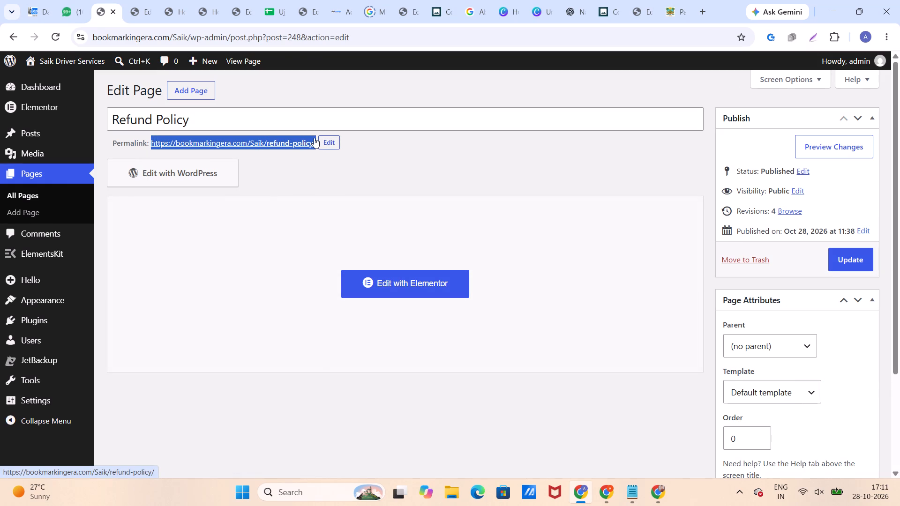
pyautogui.hotkey('ctrl', 'c')
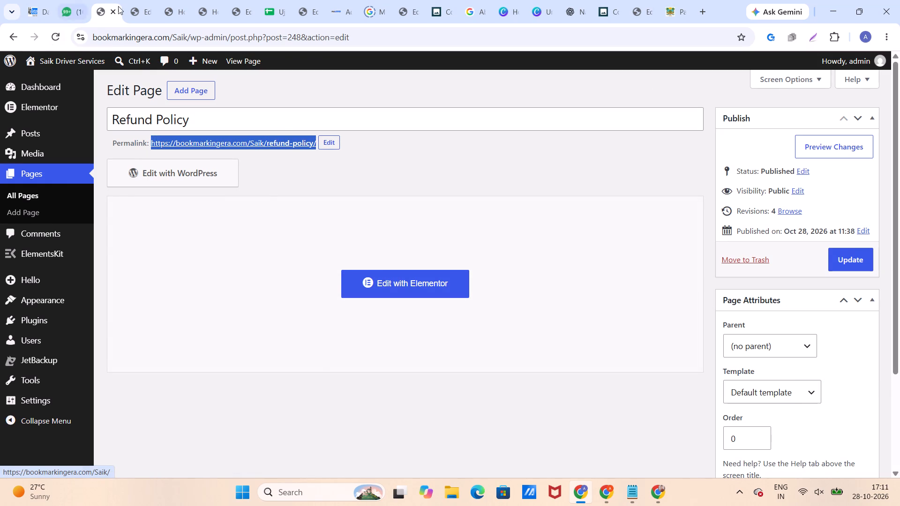
pyautogui.click(139, 7)
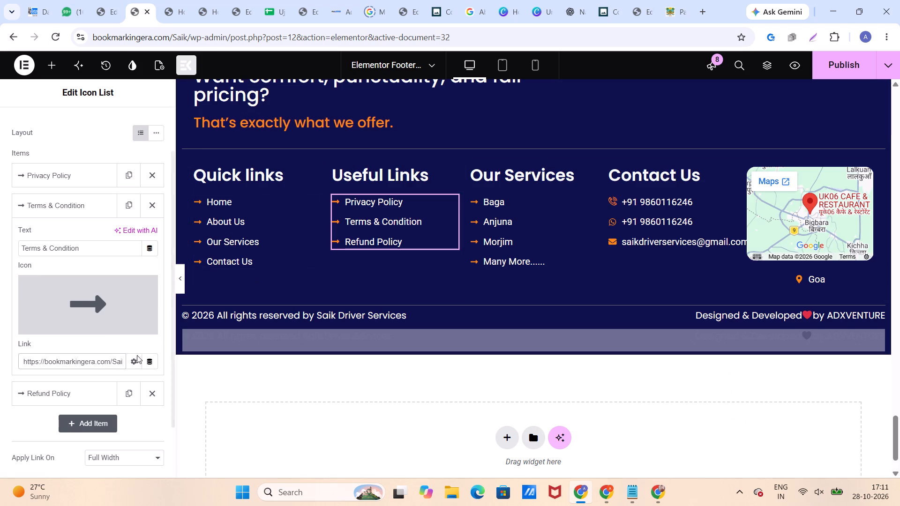
pyautogui.click(88, 386)
pyautogui.click(86, 389)
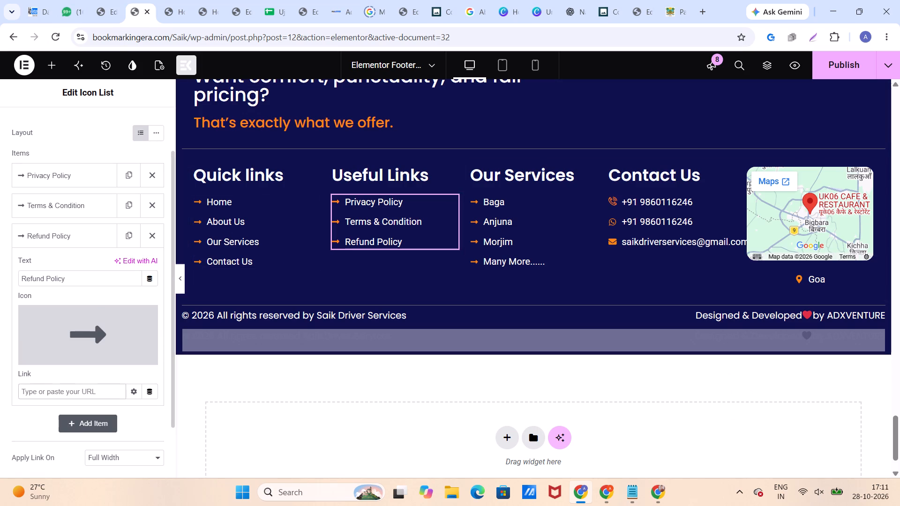
pyautogui.hotkey('ctrl', 'v')
# Link the footer's Home item under Quick links to the relative path /Saik/home/, copied from the live Home page's address.
pyautogui.click(102, 3)
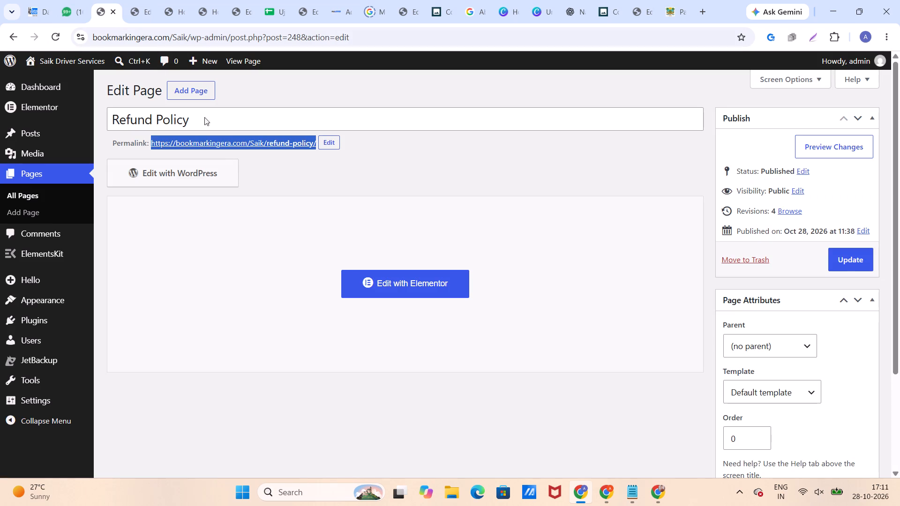
pyautogui.scroll(2, 348, 186)
pyautogui.click(145, 14)
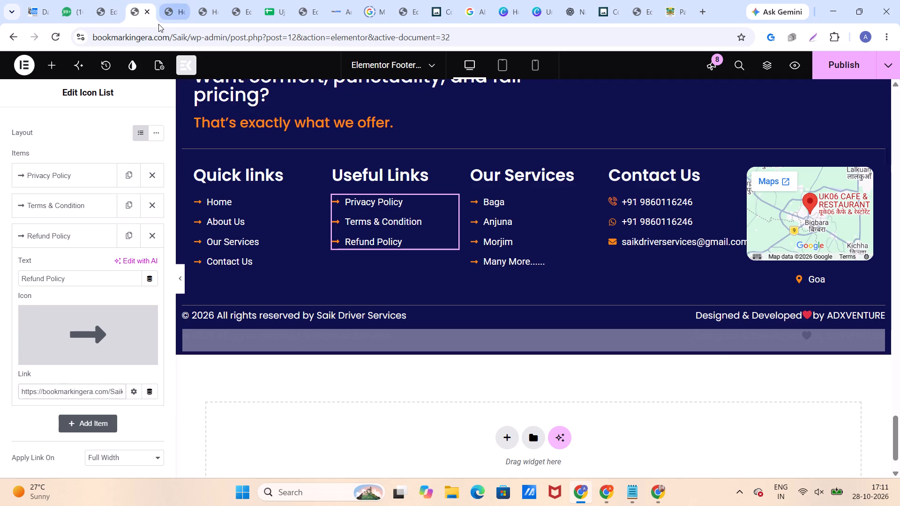
pyautogui.click(108, 15)
pyautogui.click(60, 75)
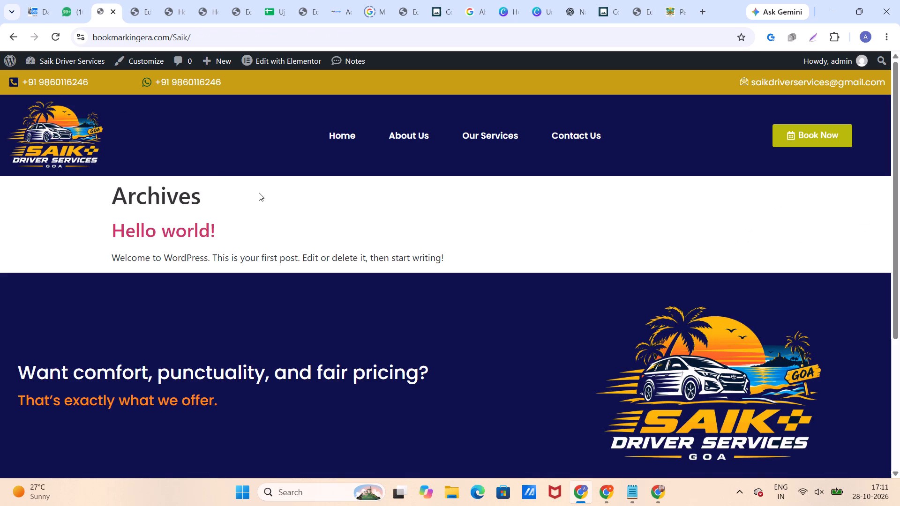
pyautogui.click(351, 133)
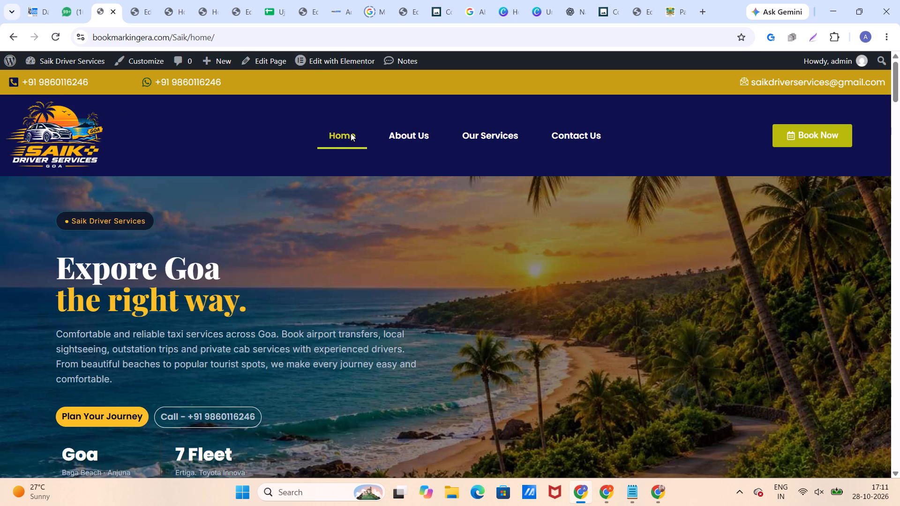
pyautogui.moveTo(236, 36); pyautogui.dragTo(236, 36)
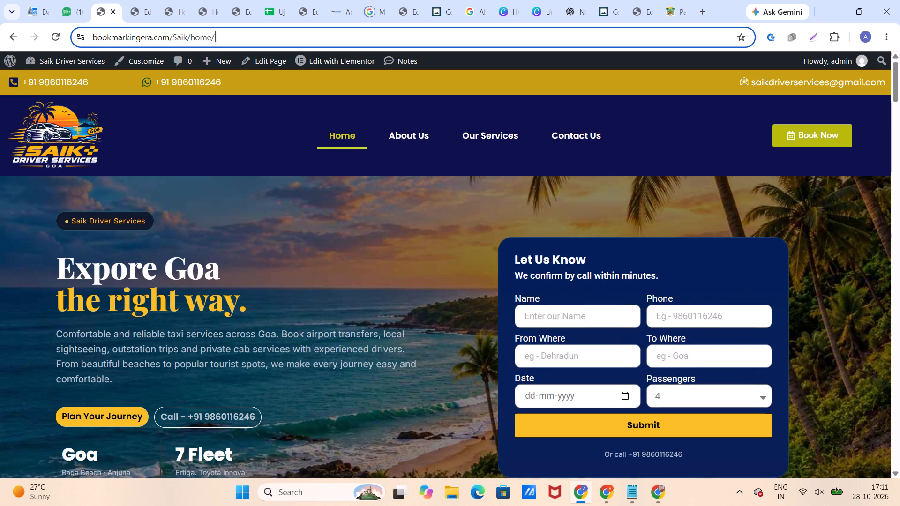
pyautogui.moveTo(236, 36); pyautogui.dragTo(169, 35)
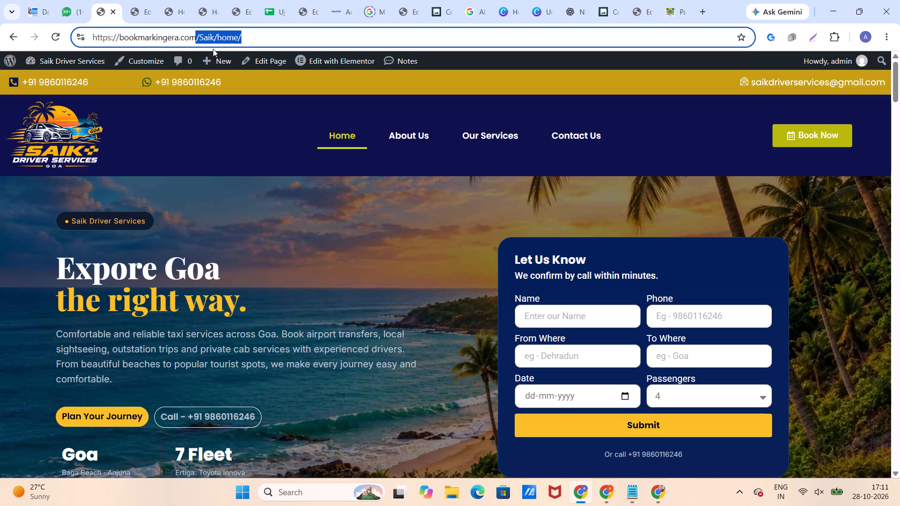
pyautogui.click(254, 33)
pyautogui.moveTo(255, 34); pyautogui.dragTo(181, 36)
pyautogui.moveTo(181, 36); pyautogui.dragTo(145, 44)
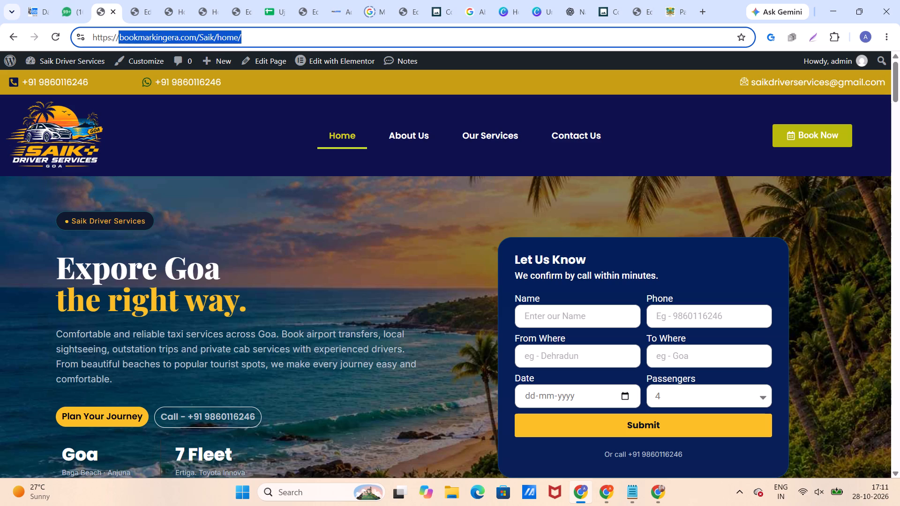
pyautogui.moveTo(145, 44); pyautogui.dragTo(197, 38)
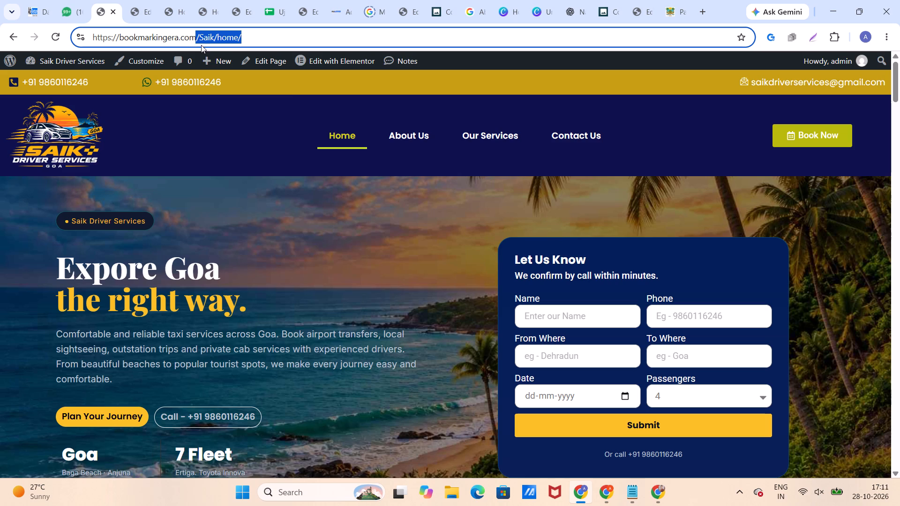
pyautogui.hotkey('ctrl', 'c')
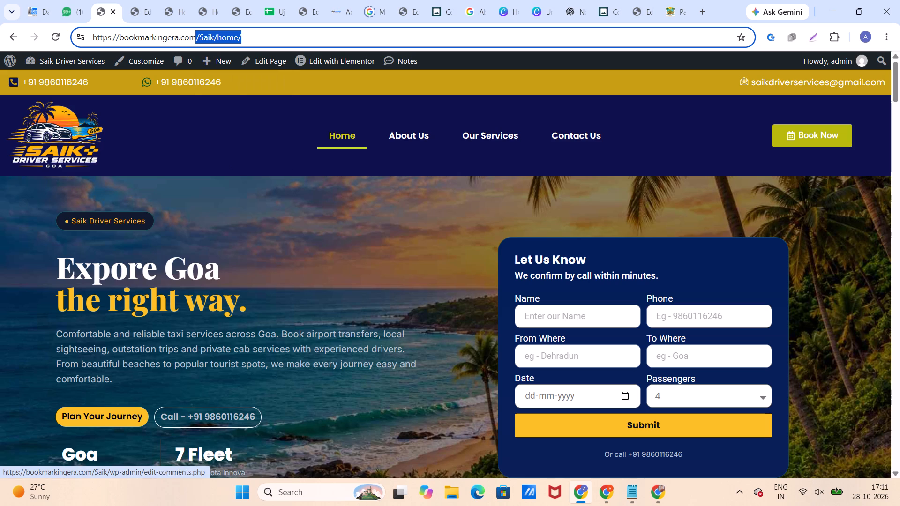
pyautogui.click(140, 16)
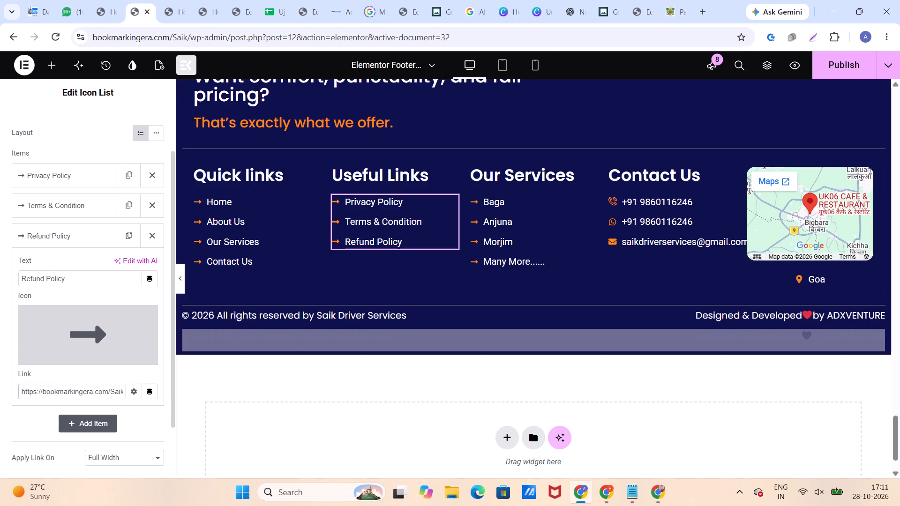
pyautogui.click(246, 211)
pyautogui.click(83, 236)
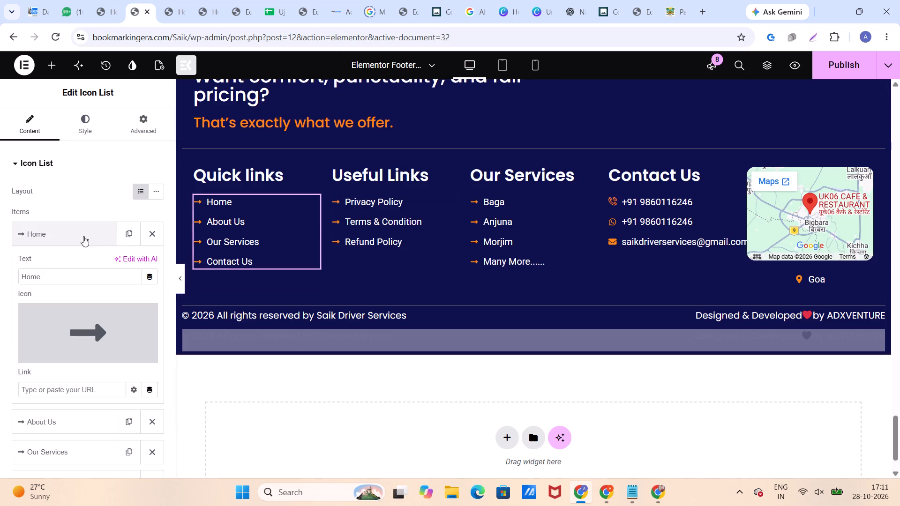
pyautogui.click(78, 395)
pyautogui.hotkey('ctrl', 'v')
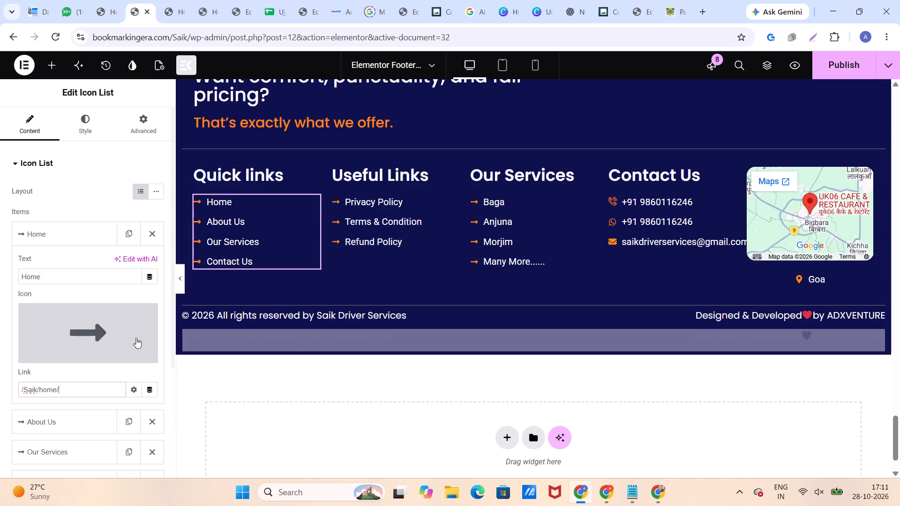
# Link the footer's About Us item under Quick links to the relative path /Saik/about-us/, copied from the live page's address.
pyautogui.click(94, 424)
pyautogui.click(87, 423)
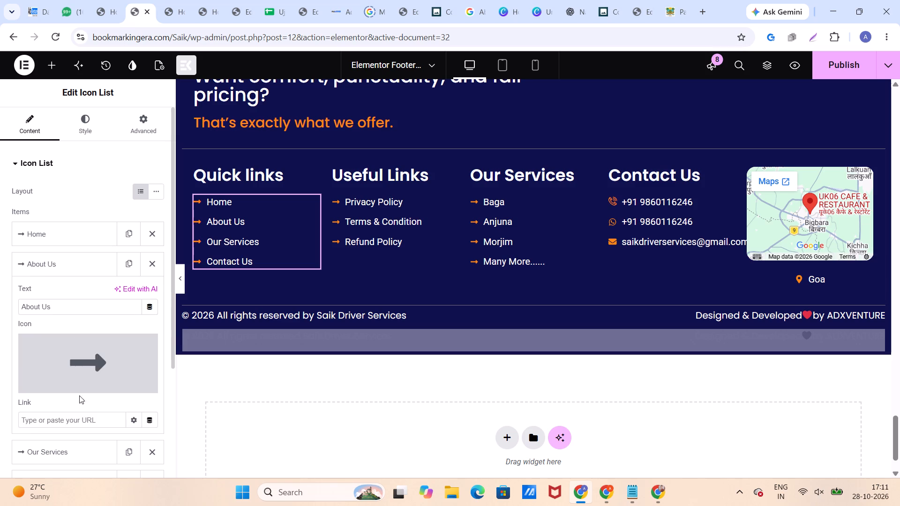
pyautogui.click(68, 421)
pyautogui.click(109, 12)
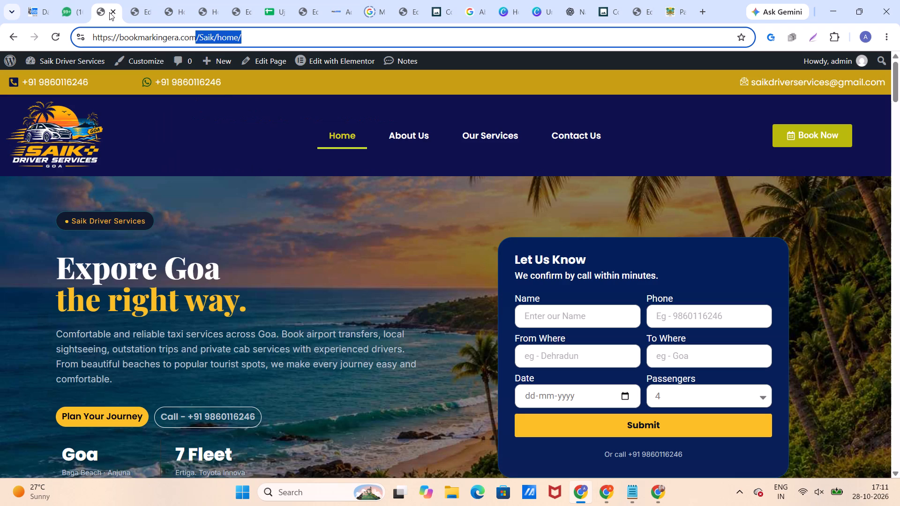
pyautogui.click(399, 134)
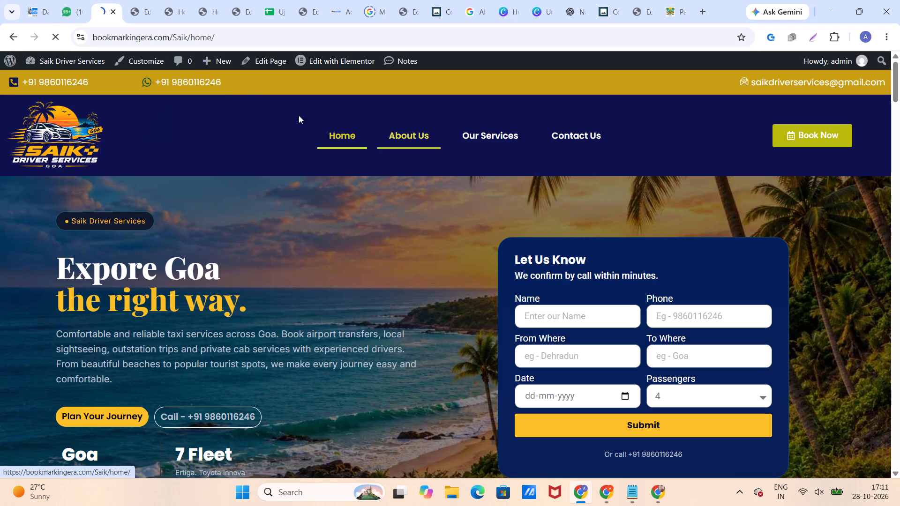
pyautogui.moveTo(248, 34); pyautogui.dragTo(213, 34)
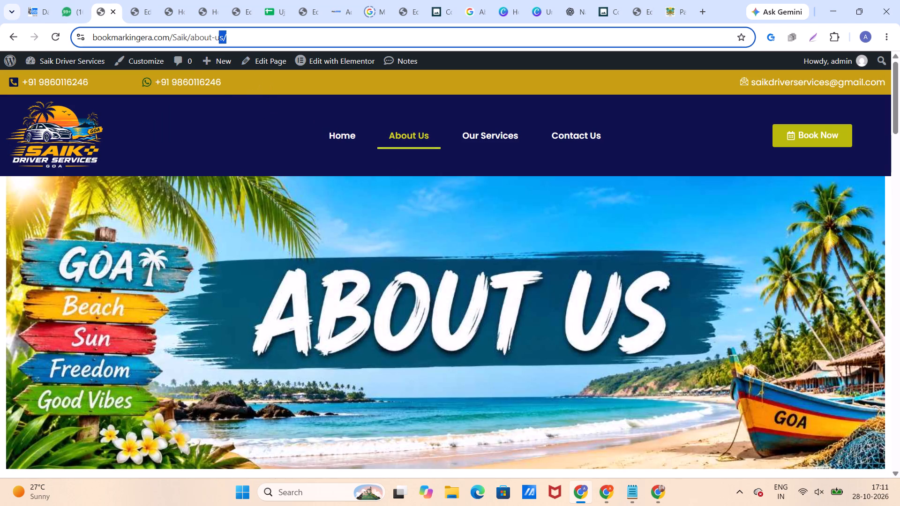
pyautogui.moveTo(213, 34); pyautogui.dragTo(171, 27)
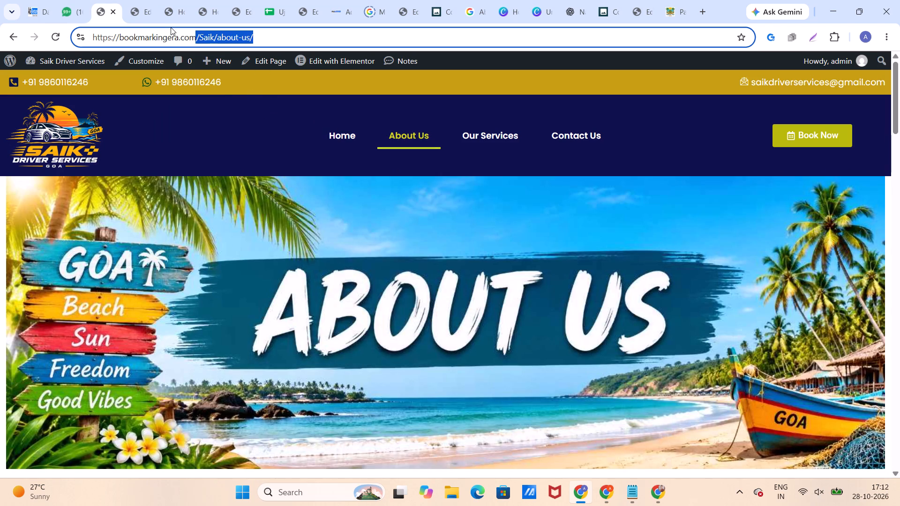
pyautogui.hotkey('ctrl', 'c')
# Set the copied relative path /Saik/about-us/ as the link of the footer's About Us item under Quick links.
pyautogui.click(143, 12)
pyautogui.click(69, 419)
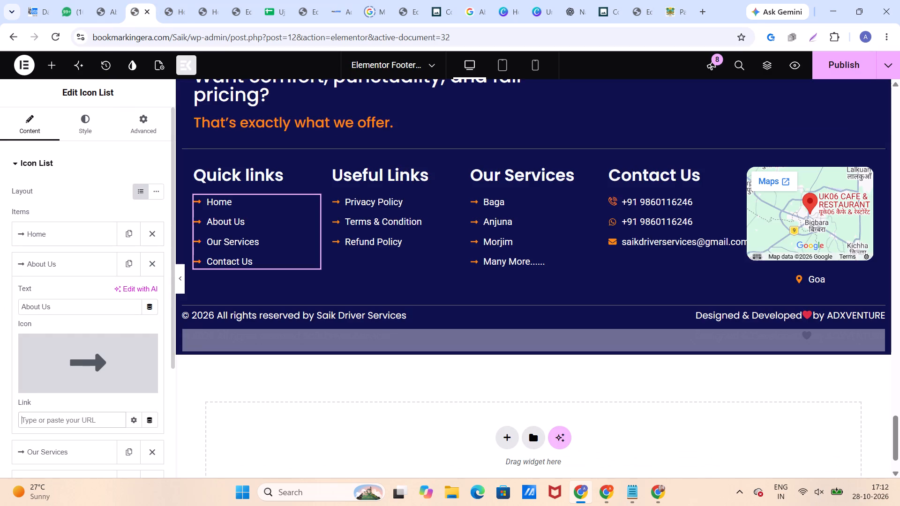
pyautogui.hotkey('ctrl', 'v')
# Link the footer's Our Services item under Quick links to the relative path /Saik/our-services/, copied from the live page's address.
pyautogui.scroll(-1, 69, 409)
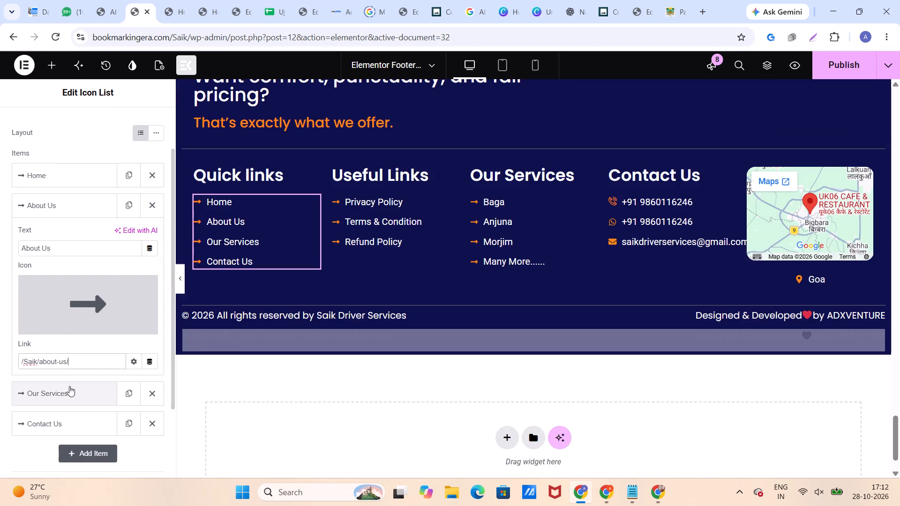
pyautogui.click(69, 386)
pyautogui.click(99, 12)
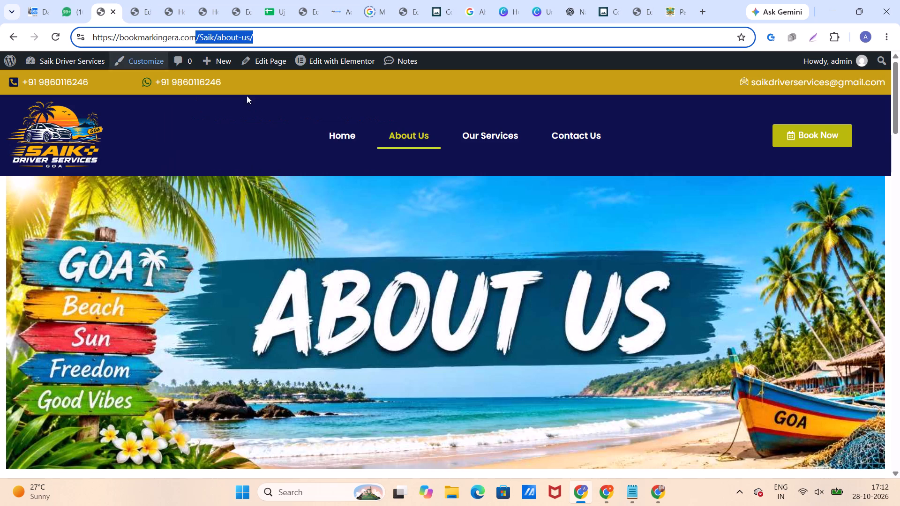
pyautogui.click(487, 142)
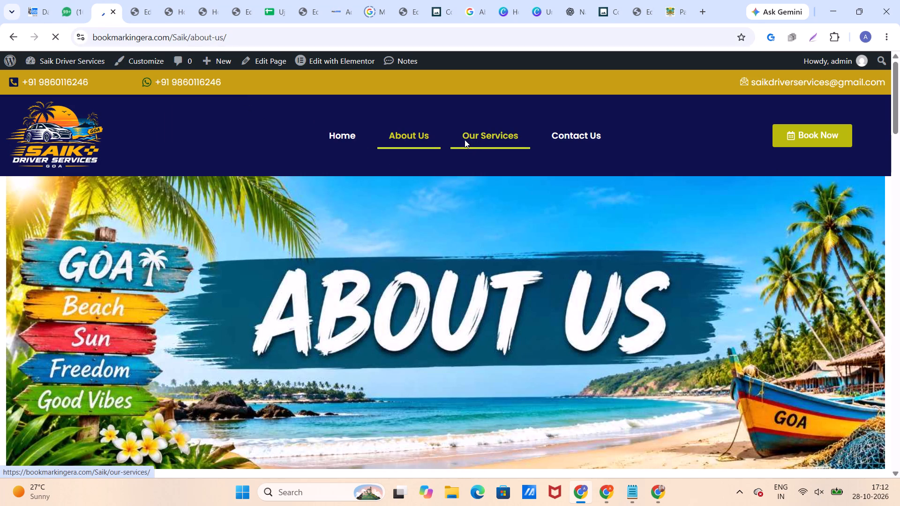
pyautogui.moveTo(260, 35); pyautogui.dragTo(169, 32)
pyautogui.hotkey('ctrl', 'c')
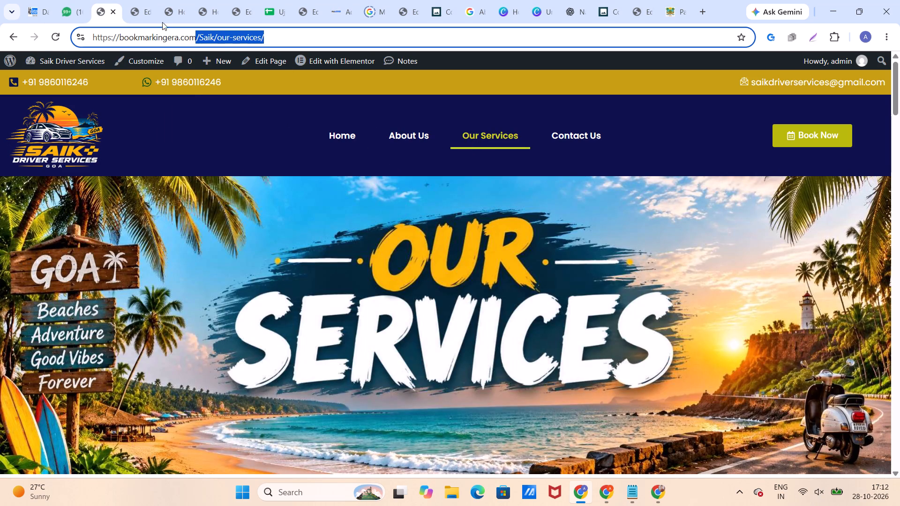
pyautogui.click(137, 4)
pyautogui.click(76, 398)
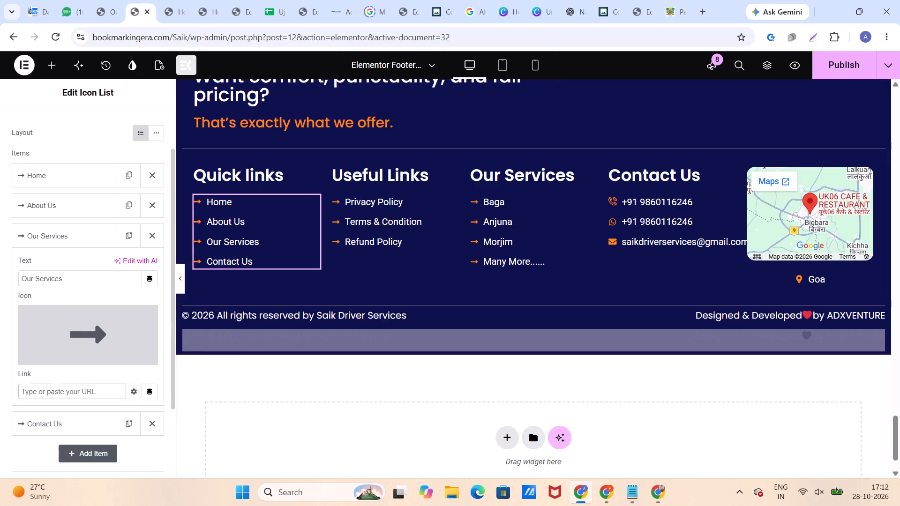
pyautogui.hotkey('ctrl', 'v')
# Link the footer's Contact Us item under Quick links to the relative path /Saik/contact-us/, taken from the live page's address.
pyautogui.click(60, 428)
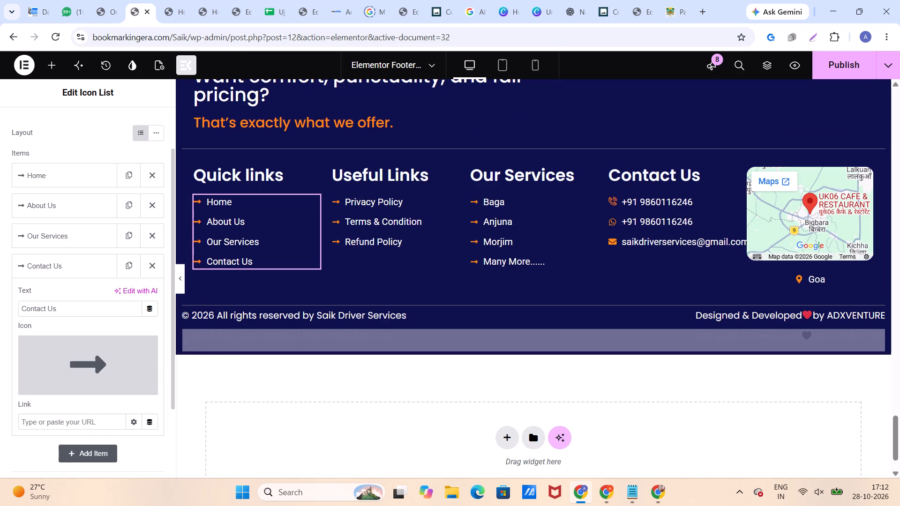
pyautogui.click(112, 3)
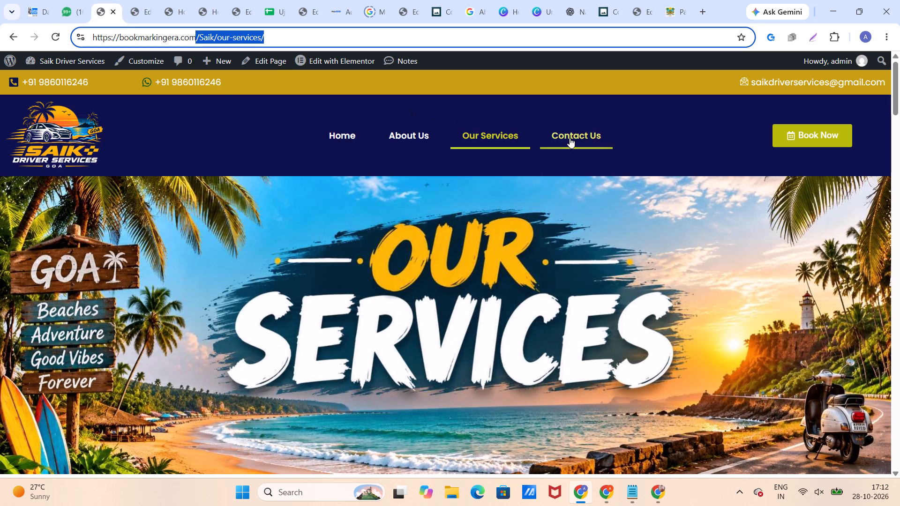
pyautogui.click(570, 138)
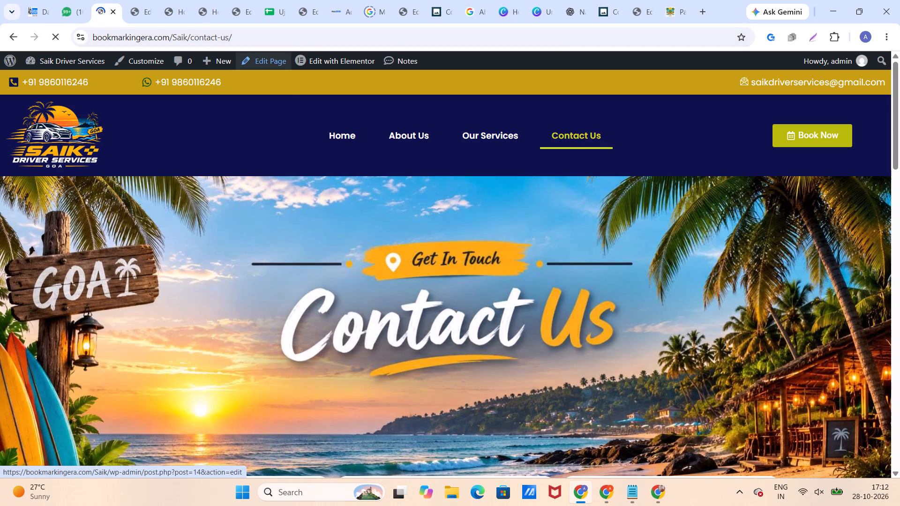
pyautogui.moveTo(253, 35); pyautogui.dragTo(167, 27)
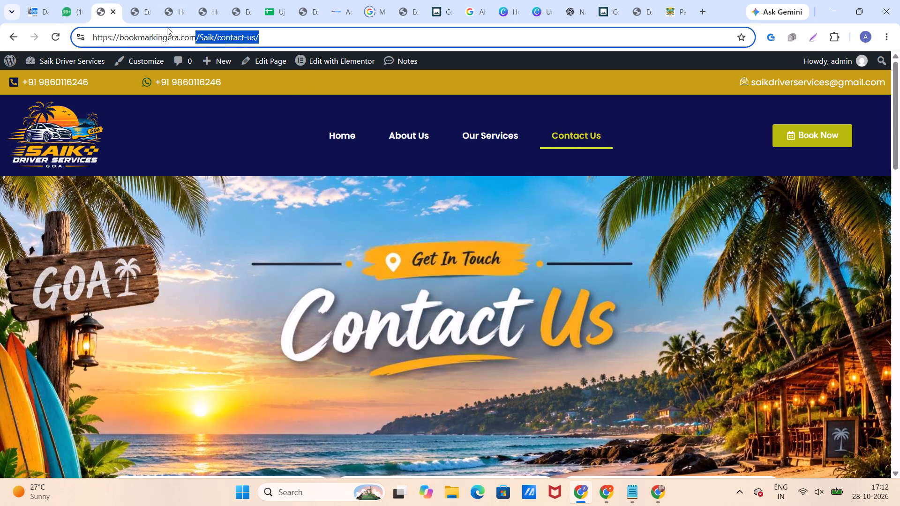
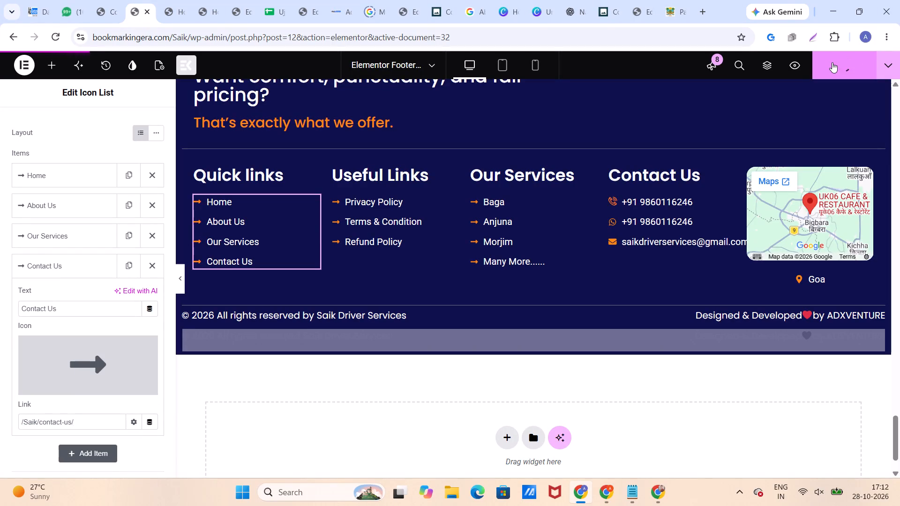
# Check the Contact URL link settings of the phone call item in the footer's Contact Us list.
pyautogui.click(631, 208)
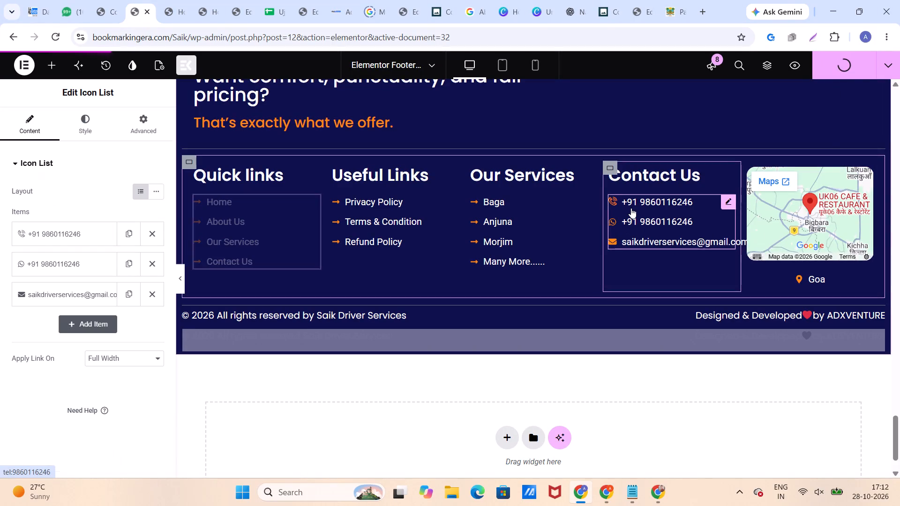
pyautogui.click(70, 231)
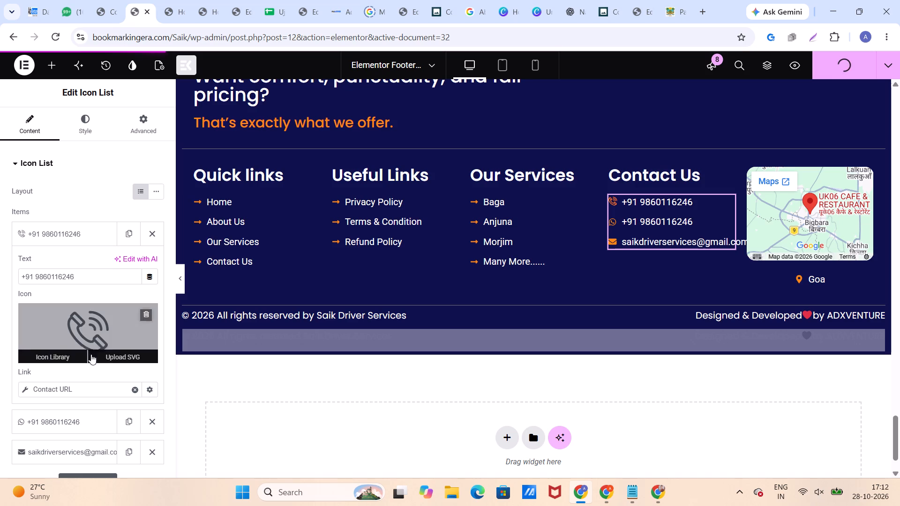
pyautogui.click(87, 388)
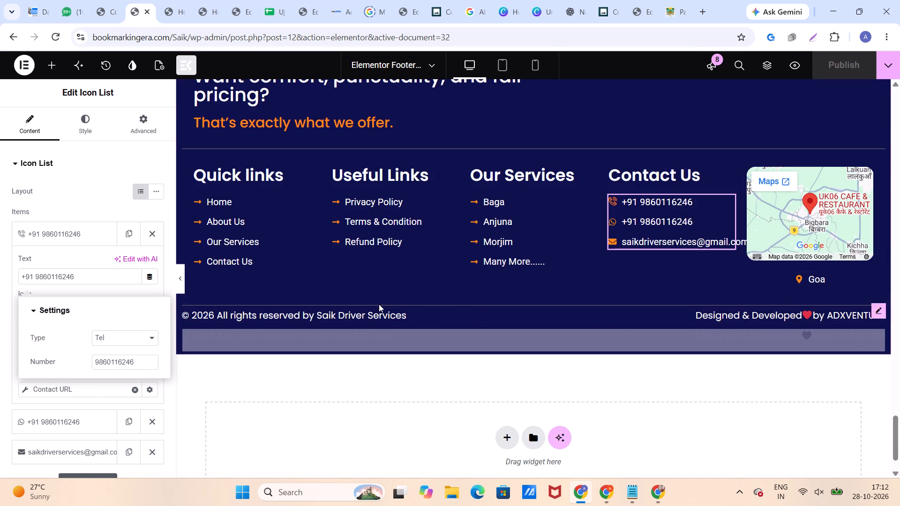
# Open the footer's "Designed & Developed by ADXVENTURE" credit text for editing and publish the footer template.
pyautogui.click(707, 315)
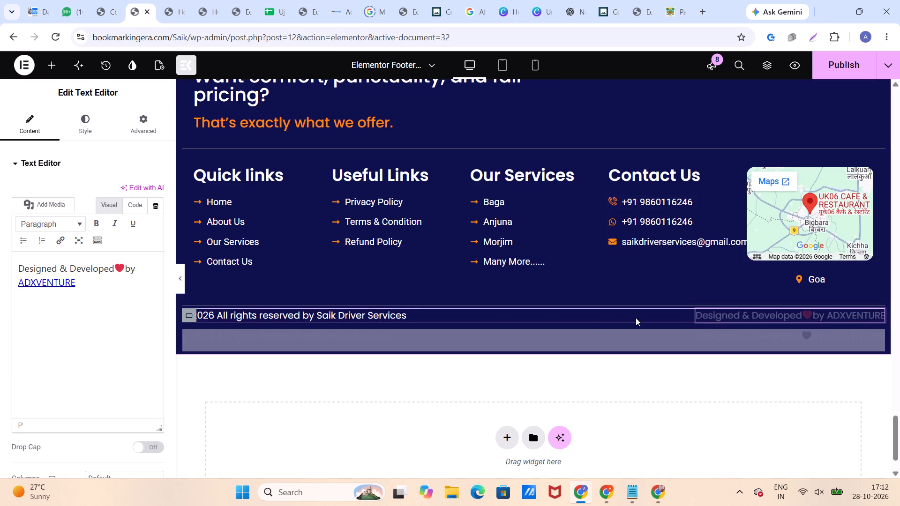
pyautogui.click(844, 64)
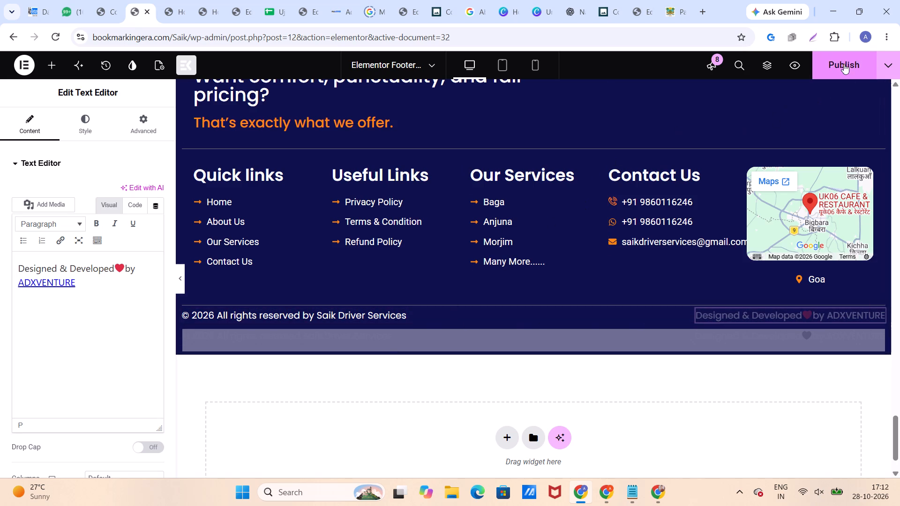
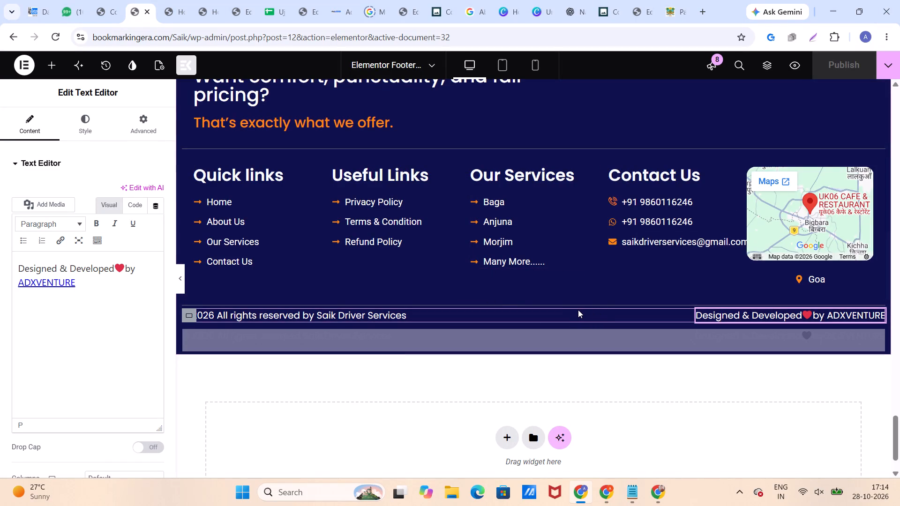
# Examine the footer in the desktop view and in the Mobile Portrait view.
pyautogui.scroll(1, 360, 275)
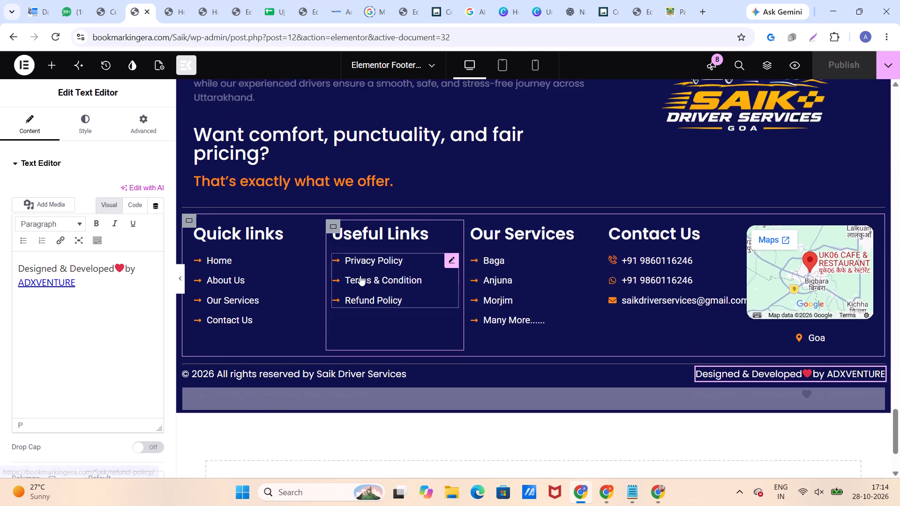
pyautogui.scroll(5, 360, 275)
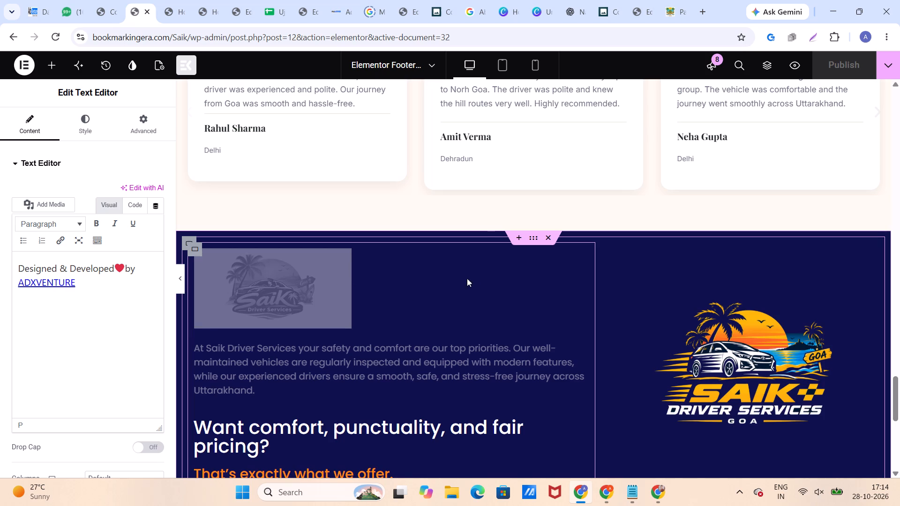
pyautogui.click(532, 67)
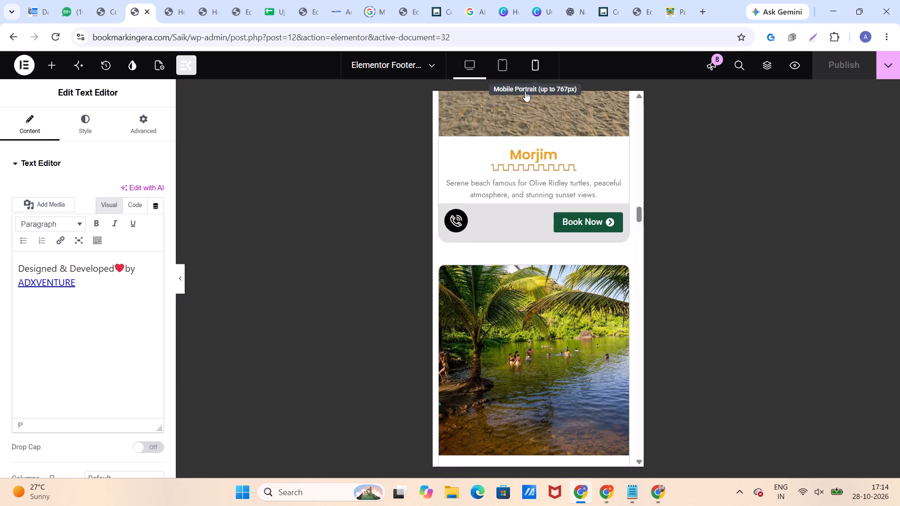
pyautogui.scroll(-13, 488, 350)
pyautogui.scroll(-12, 489, 342)
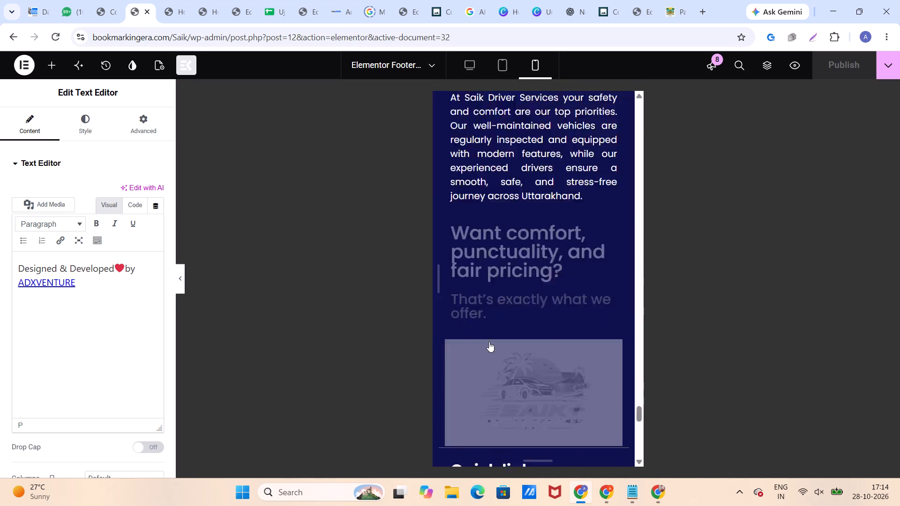
pyautogui.scroll(-1, 489, 342)
pyautogui.scroll(16, 489, 338)
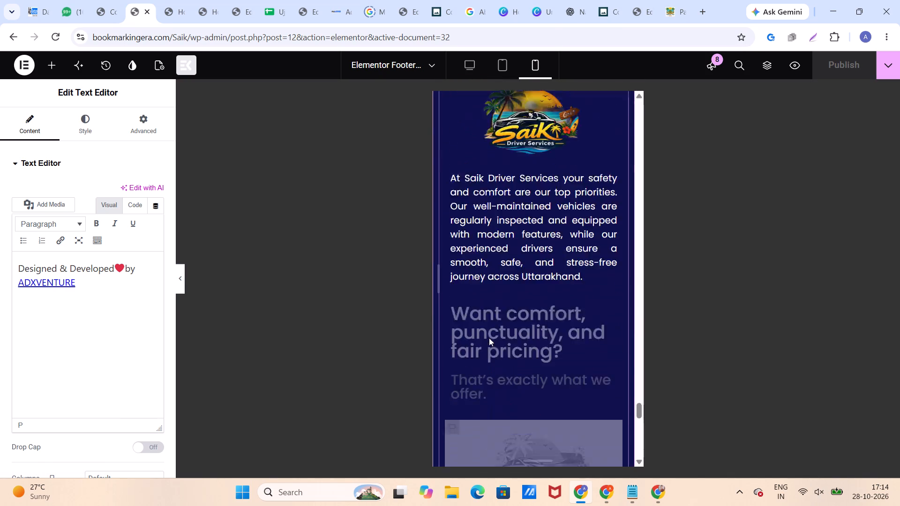
pyautogui.scroll(-4, 489, 338)
pyautogui.scroll(5, 489, 338)
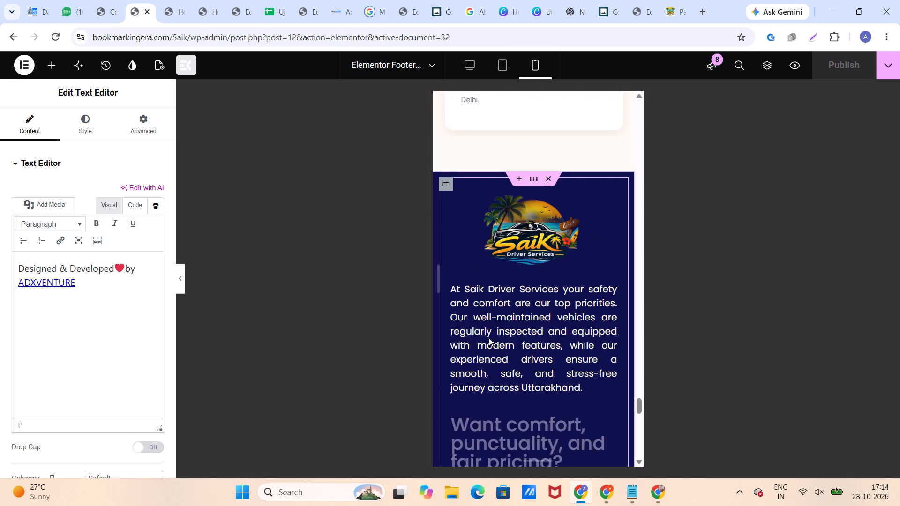
pyautogui.scroll(-5, 489, 338)
pyautogui.scroll(3, 489, 338)
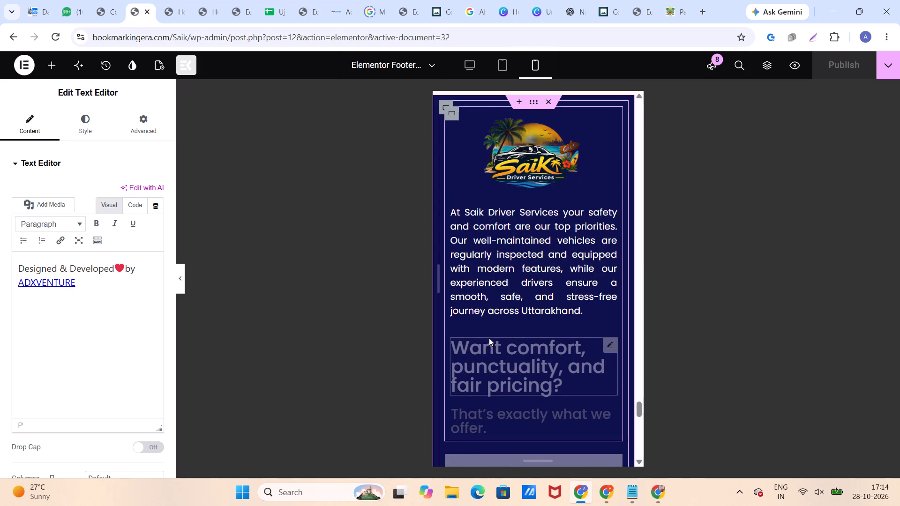
# Replace the logo at the top of the mobile footer with the Saik_Driver_Services_Goa_transparent image and publish the template.
pyautogui.click(538, 167)
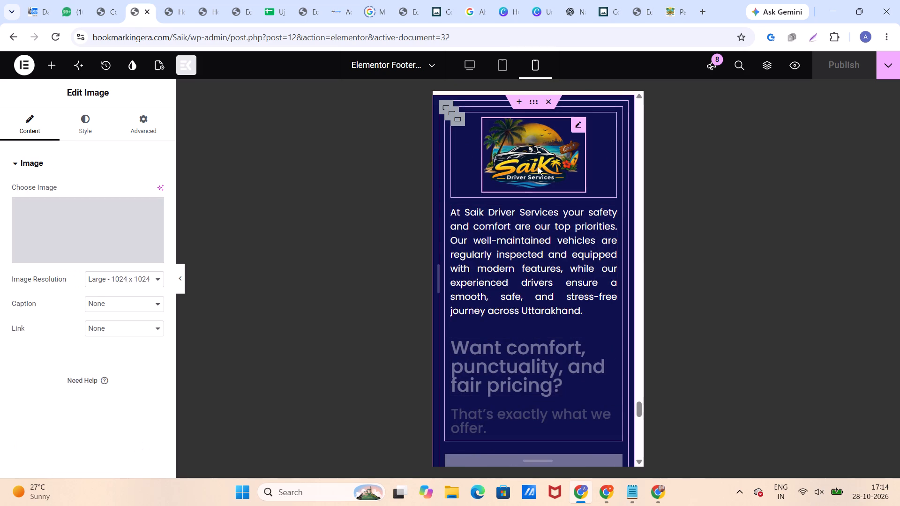
pyautogui.click(88, 123)
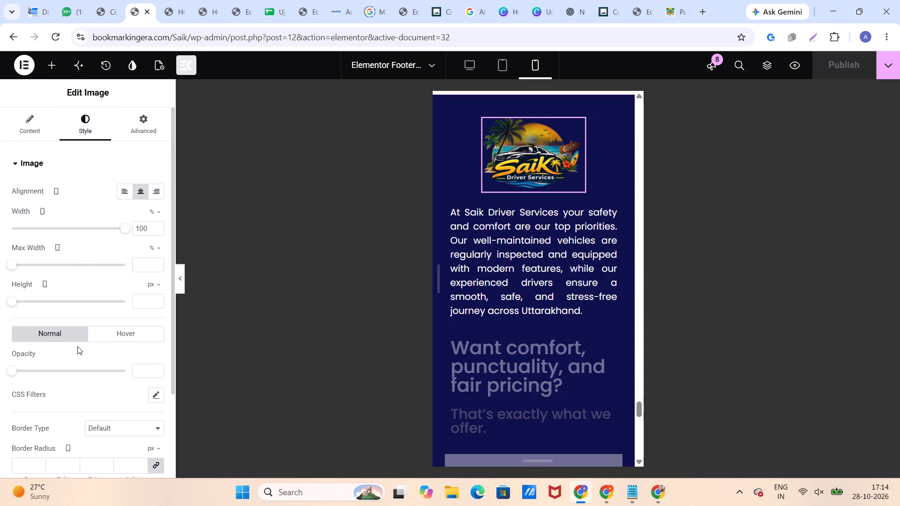
pyautogui.scroll(-2, 77, 346)
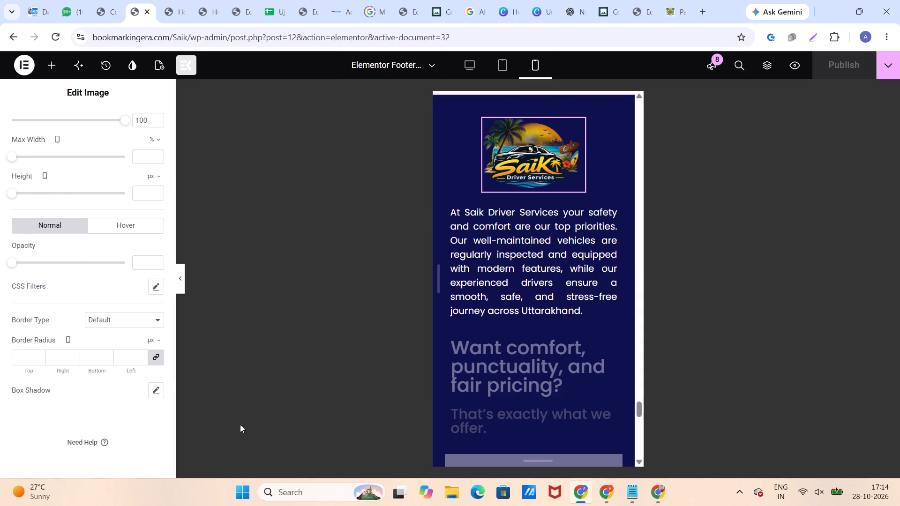
pyautogui.scroll(10, 61, 357)
pyautogui.scroll(3, 85, 290)
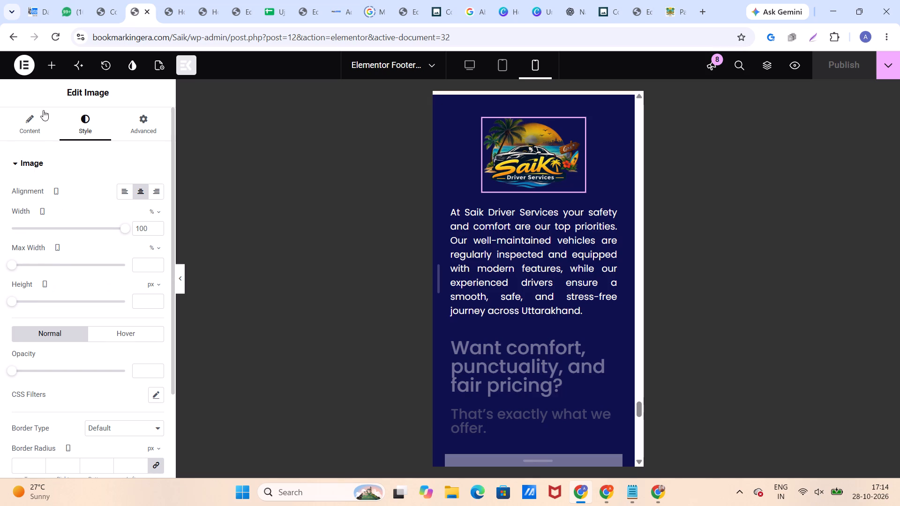
pyautogui.click(30, 117)
pyautogui.click(80, 215)
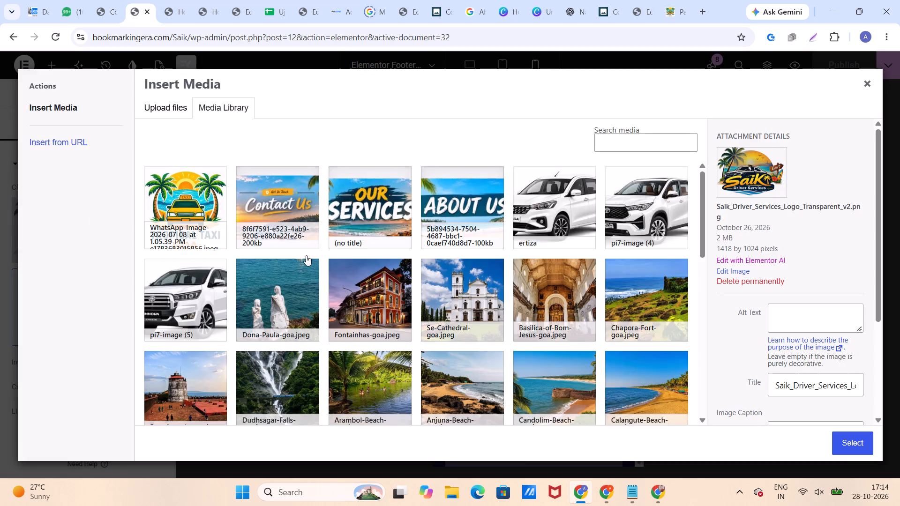
pyautogui.scroll(-7, 307, 255)
pyautogui.scroll(1, 307, 256)
pyautogui.scroll(-1, 307, 256)
pyautogui.scroll(1, 307, 256)
pyautogui.scroll(-5, 307, 256)
pyautogui.scroll(1, 307, 256)
pyautogui.scroll(-5, 307, 256)
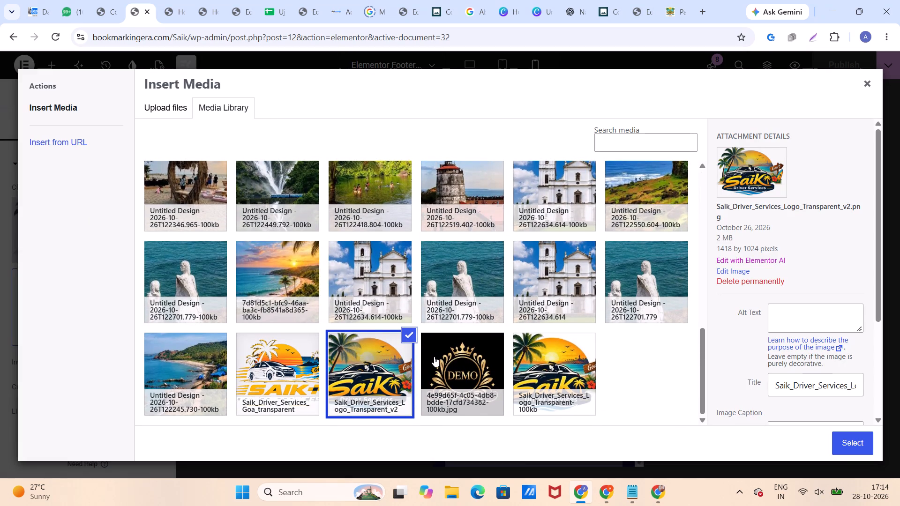
pyautogui.click(295, 374)
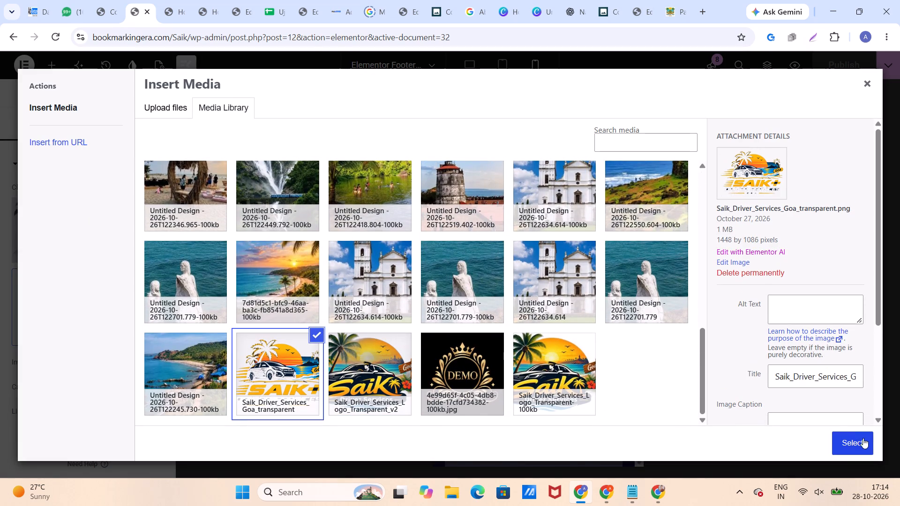
pyautogui.click(859, 438)
pyautogui.click(819, 67)
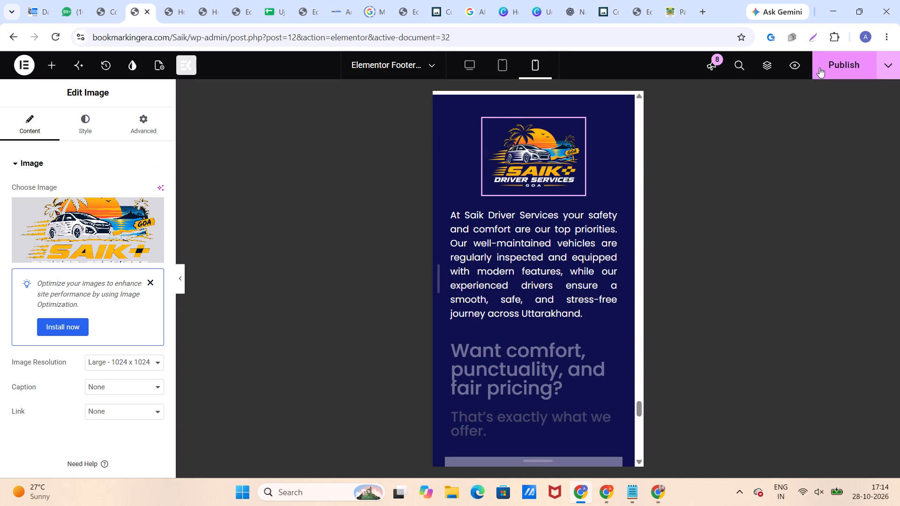
# Look over the rest of the mobile footer and exit the Elementor editor to WordPress.
pyautogui.scroll(-7, 479, 313)
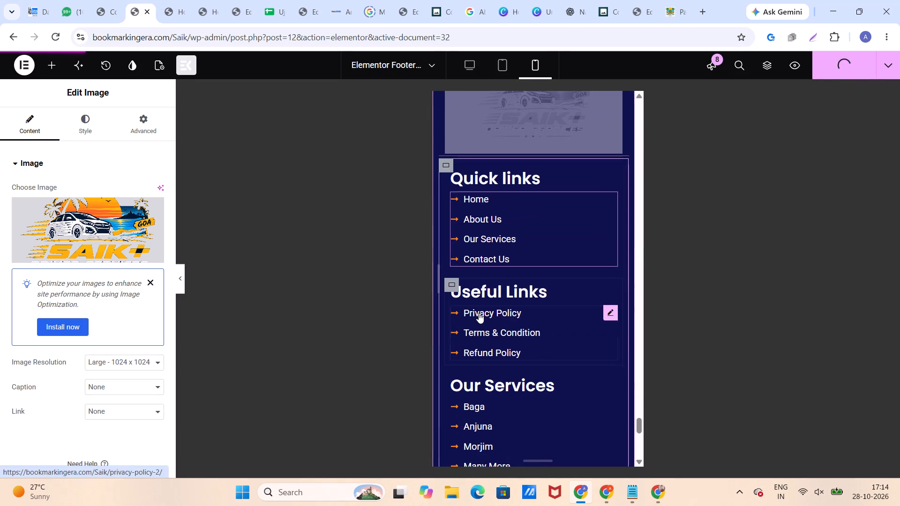
pyautogui.scroll(-8, 479, 313)
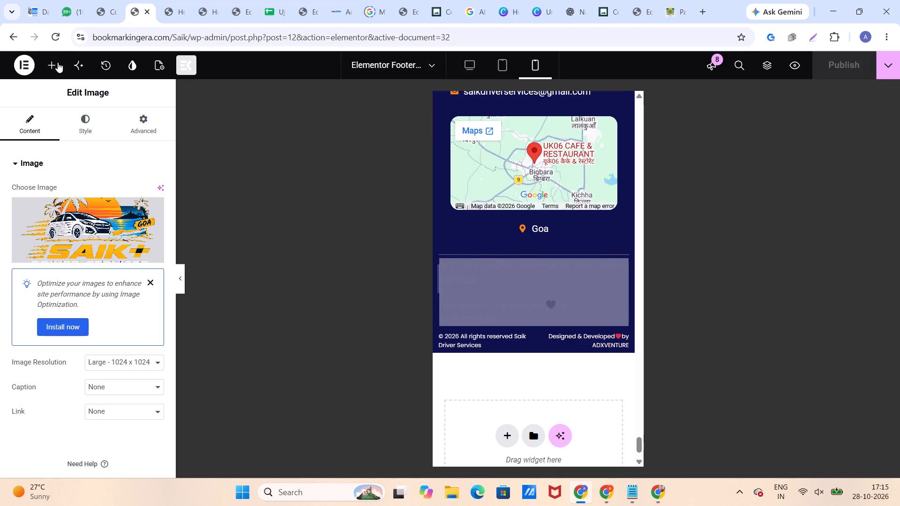
pyautogui.click(28, 58)
pyautogui.click(48, 233)
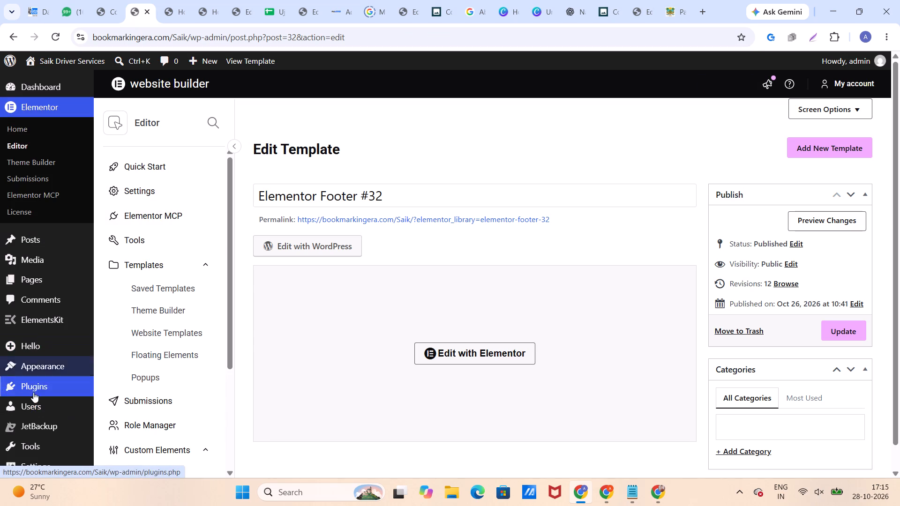
# In the General settings, set Saik_Driver_Services_Goa_transparent as the site icon, cropped to a square around the car and SAIK lettering.
pyautogui.scroll(-4, 32, 409)
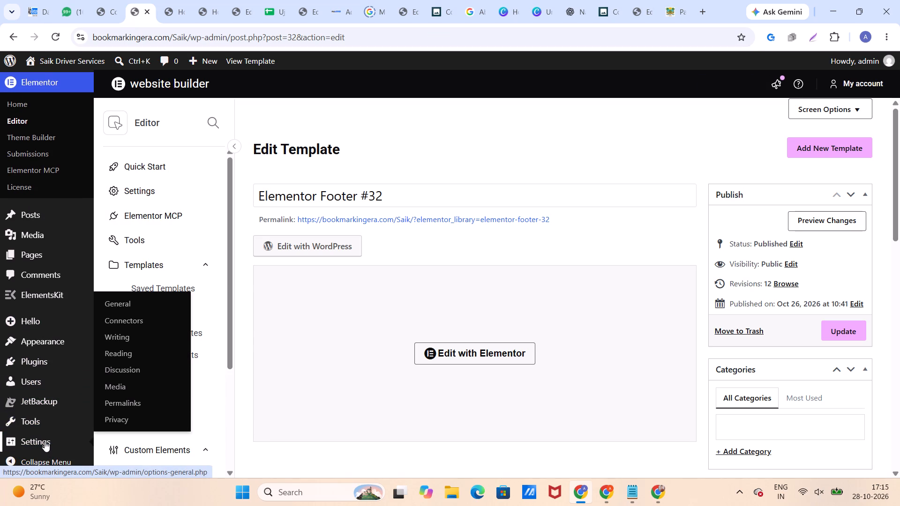
pyautogui.click(127, 306)
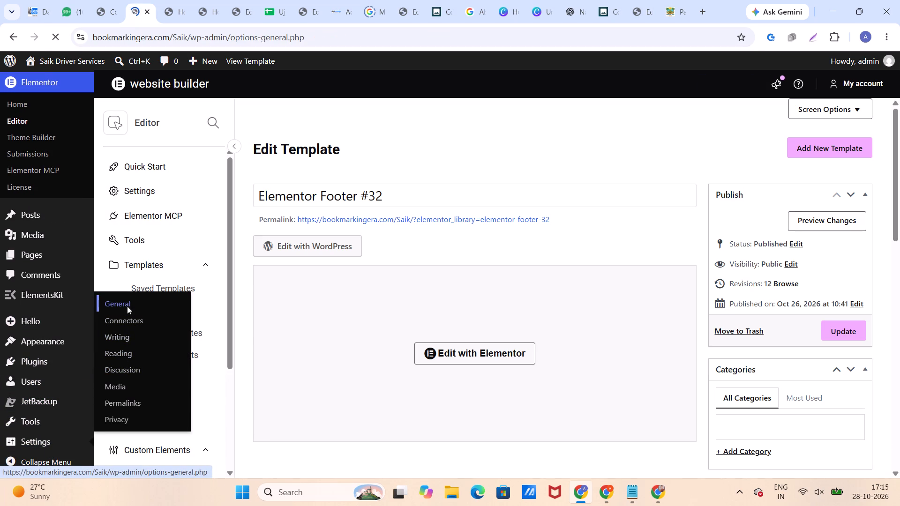
pyautogui.click(279, 226)
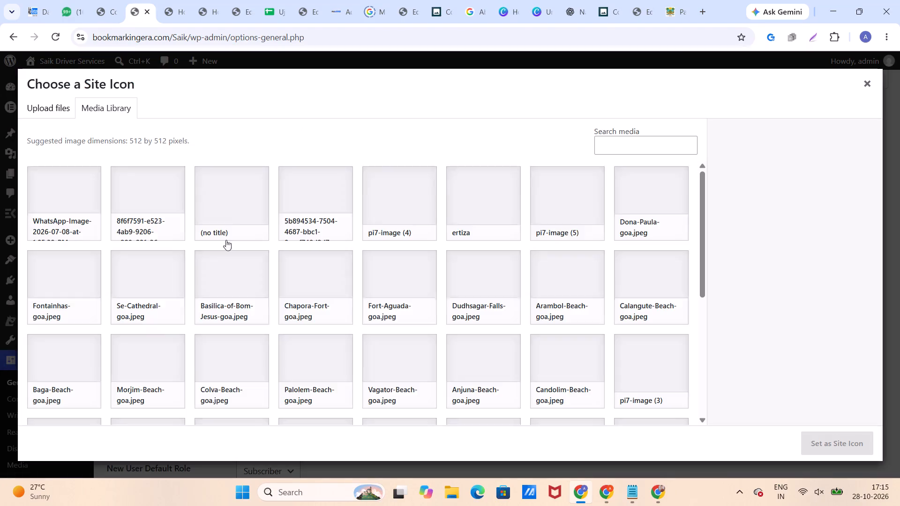
pyautogui.scroll(-6, 241, 242)
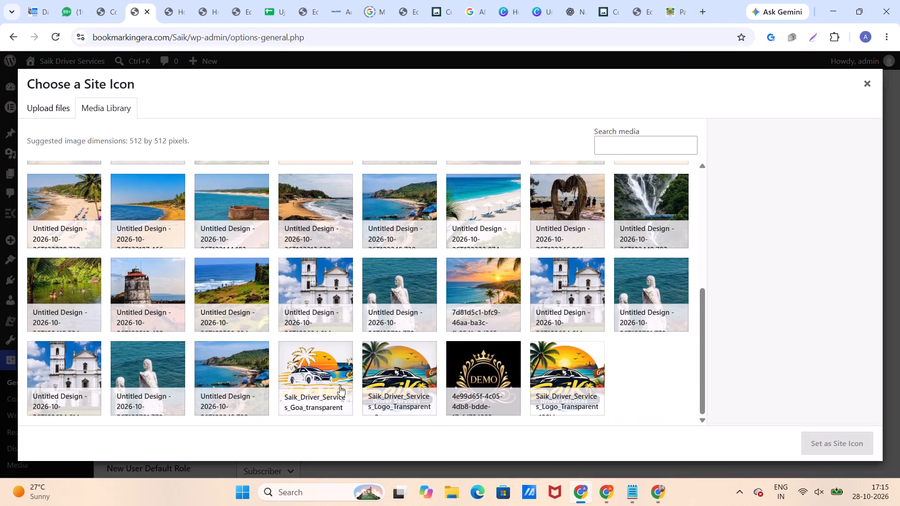
pyautogui.click(325, 373)
pyautogui.click(833, 436)
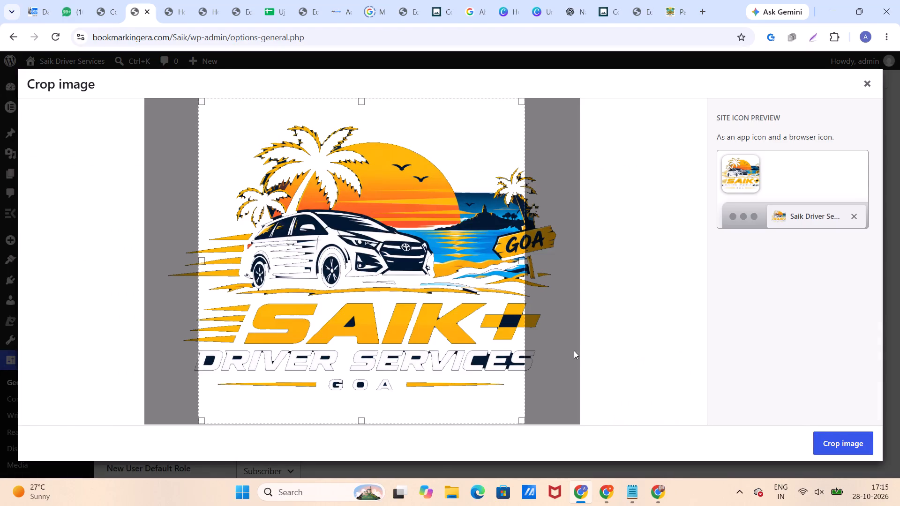
pyautogui.moveTo(448, 328); pyautogui.dragTo(457, 331)
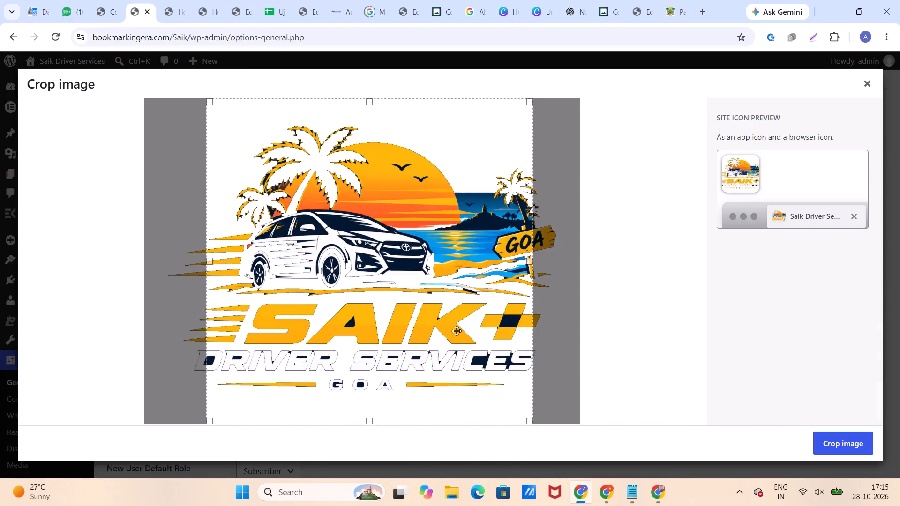
pyautogui.moveTo(457, 331); pyautogui.dragTo(441, 326)
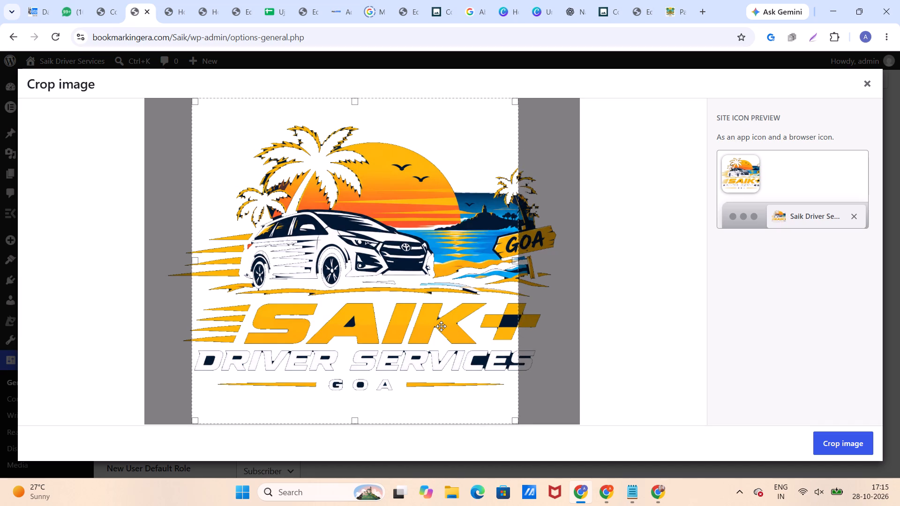
pyautogui.moveTo(441, 326); pyautogui.dragTo(443, 325)
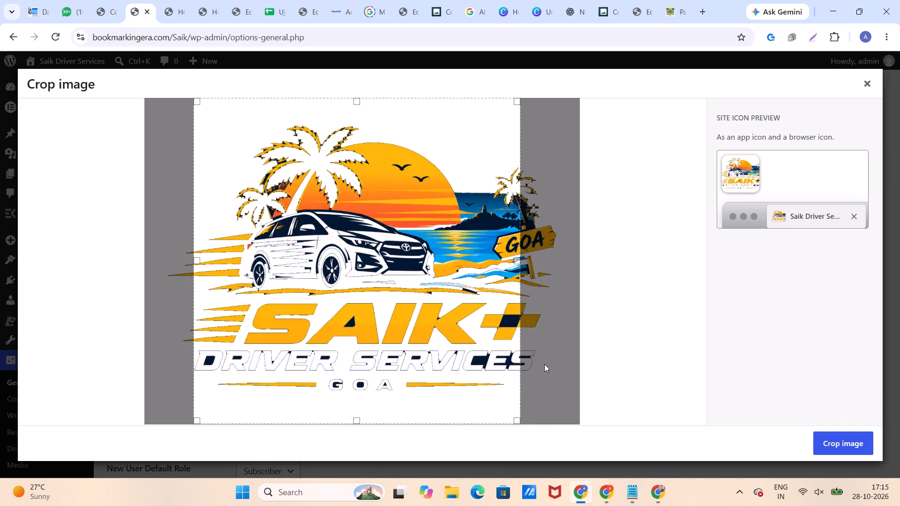
pyautogui.click(827, 442)
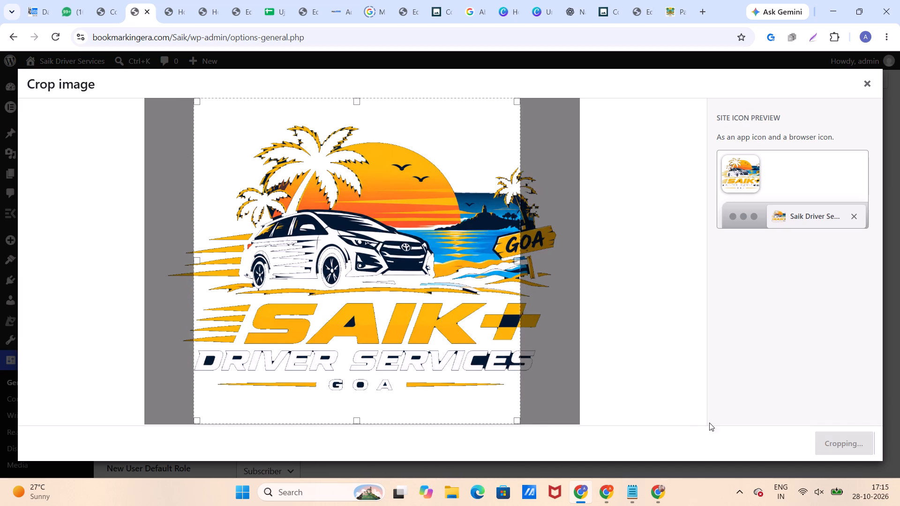
# Save the changes to the General settings.
pyautogui.scroll(-6, 112, 290)
pyautogui.scroll(-1, 205, 334)
pyautogui.scroll(1, 205, 339)
pyautogui.scroll(-4, 205, 344)
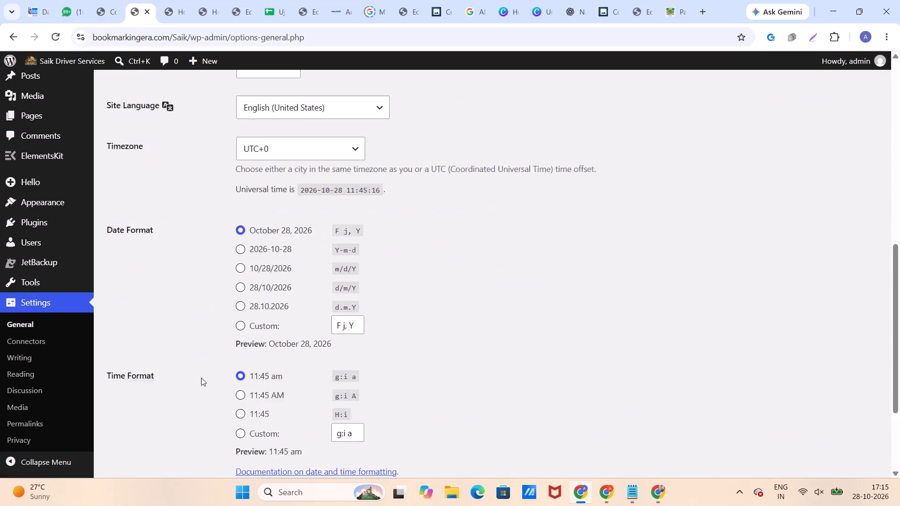
pyautogui.scroll(-3, 201, 378)
pyautogui.click(139, 418)
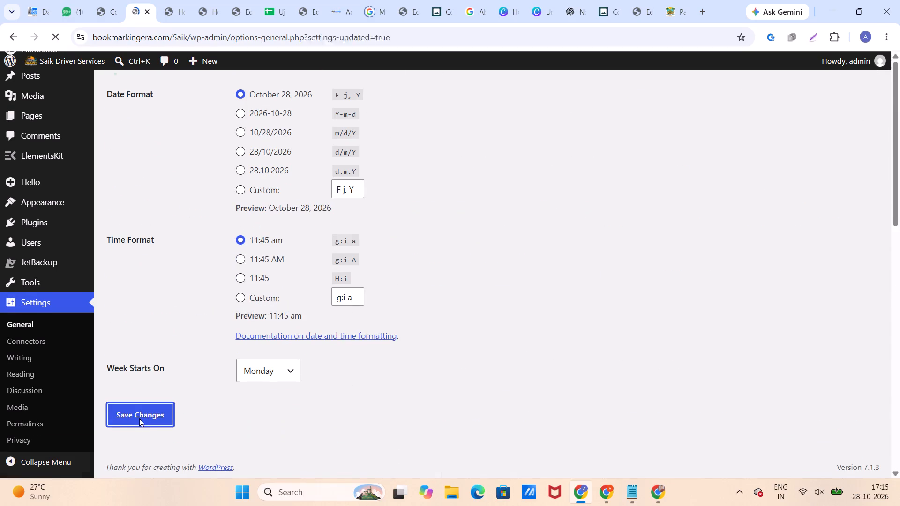
# Open the list of all pages, visit the live site and return to the list.
pyautogui.click(54, 170)
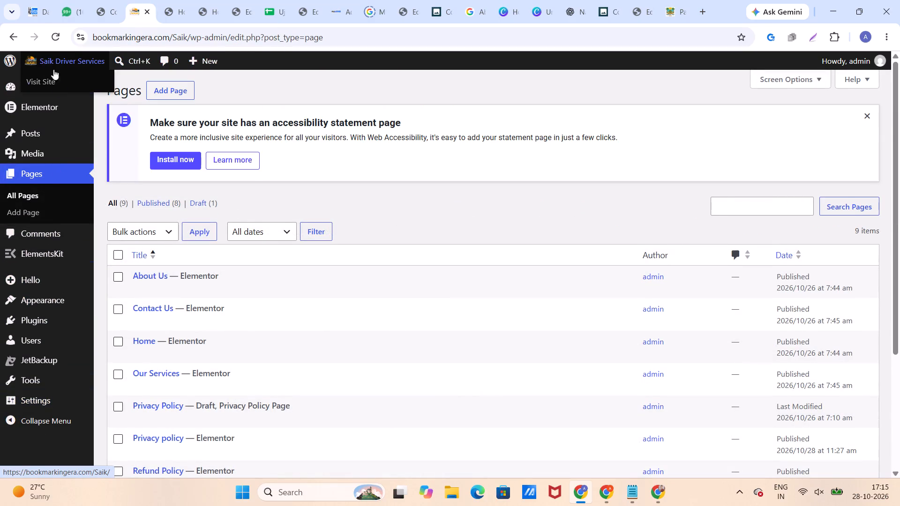
pyautogui.click(49, 83)
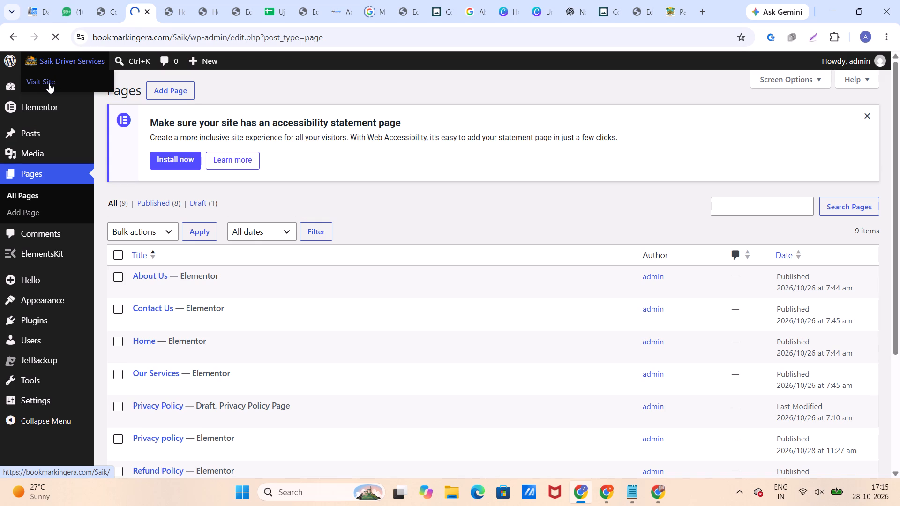
pyautogui.click(14, 38)
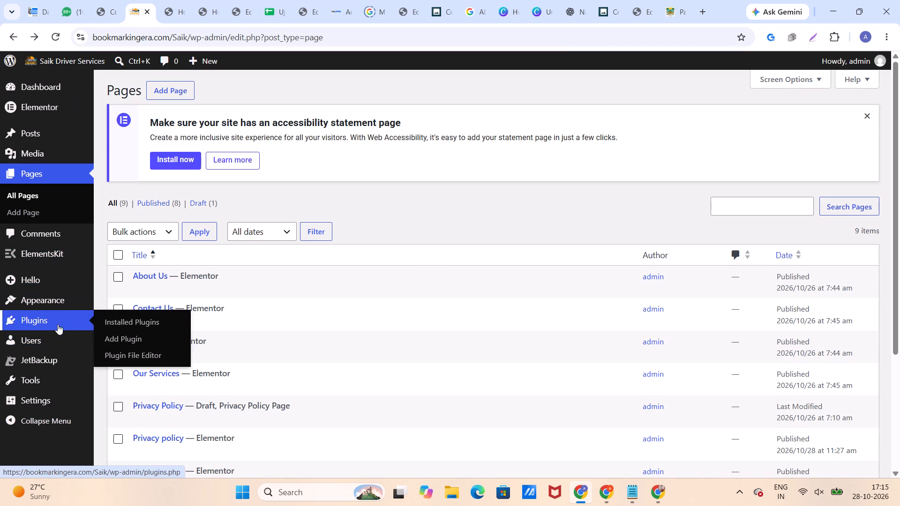
# In the Reading settings, make the homepage display a static page, choose Home as the homepage, and save the changes.
pyautogui.scroll(2, 50, 333)
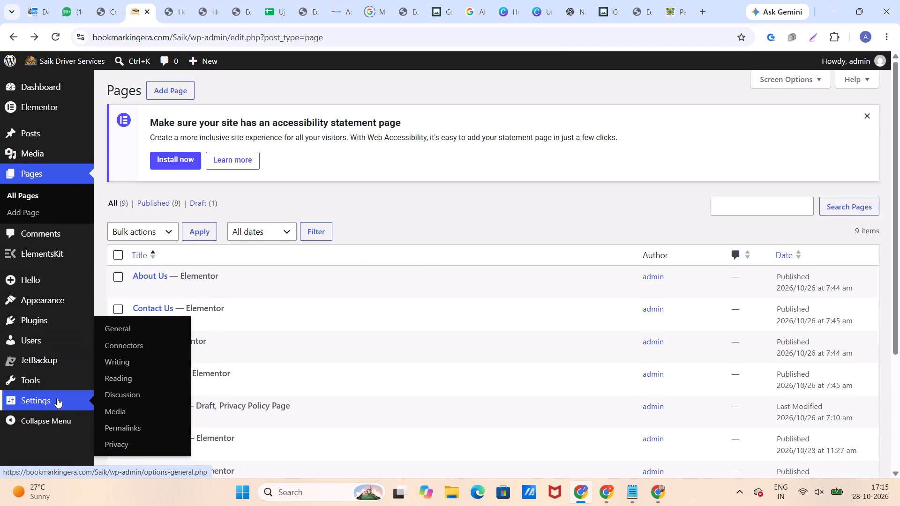
pyautogui.click(114, 375)
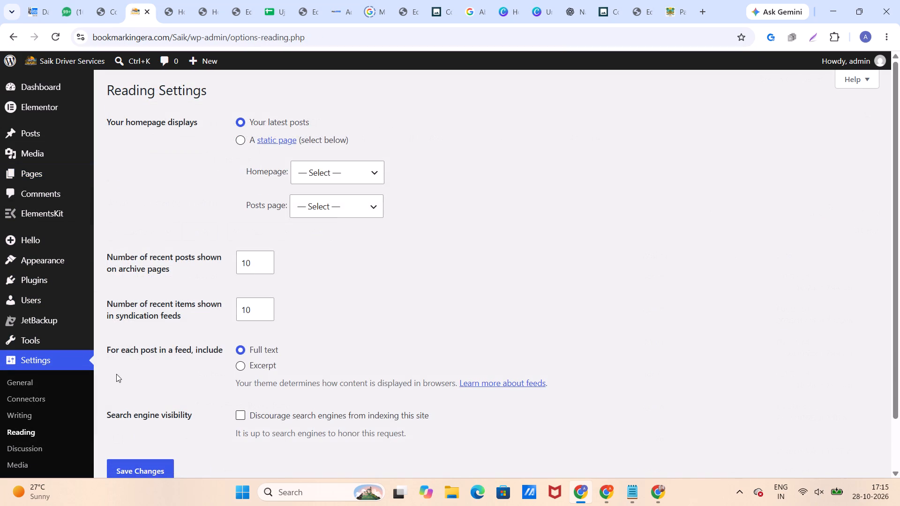
pyautogui.click(240, 141)
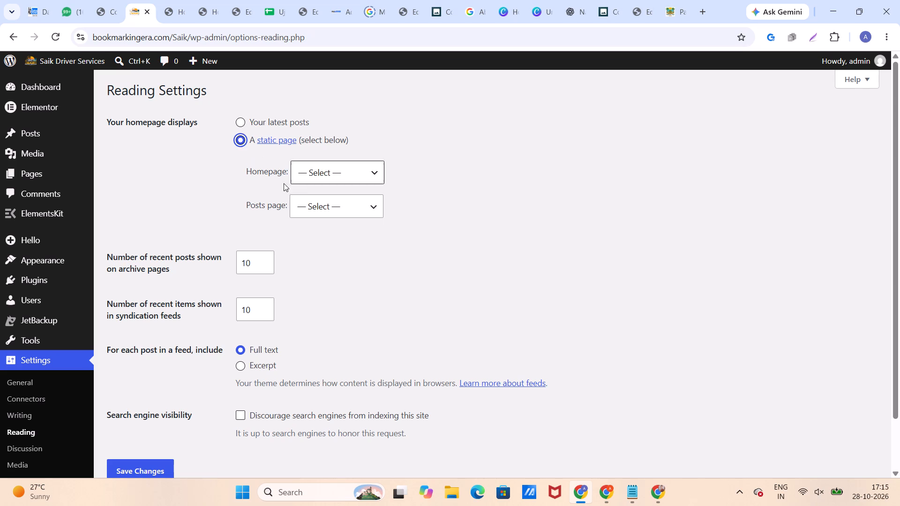
pyautogui.click(320, 177)
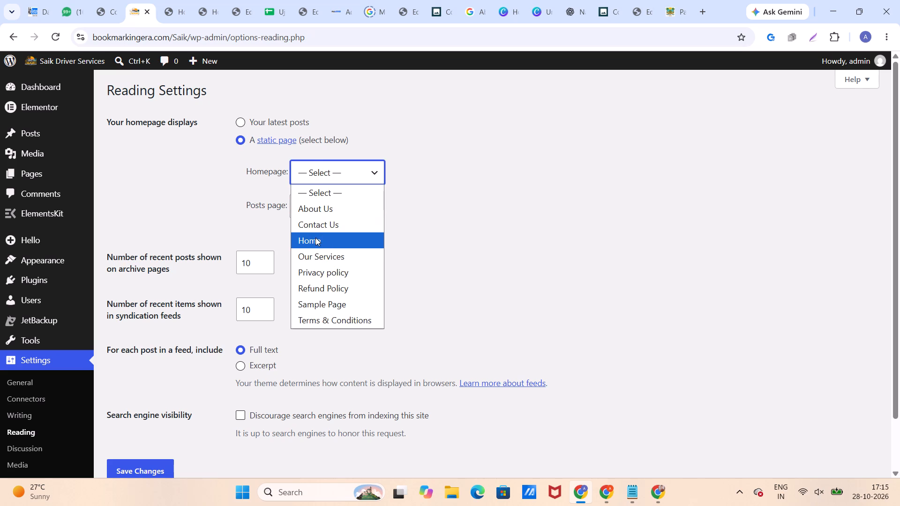
pyautogui.click(315, 238)
pyautogui.click(146, 469)
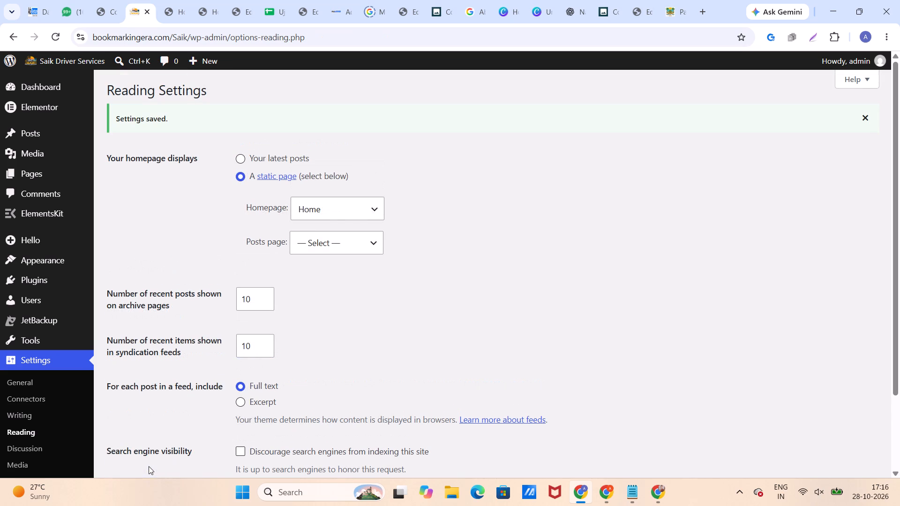
# Visit the live site and look through the homepage sections from the hero banner down to the footer.
pyautogui.click(52, 76)
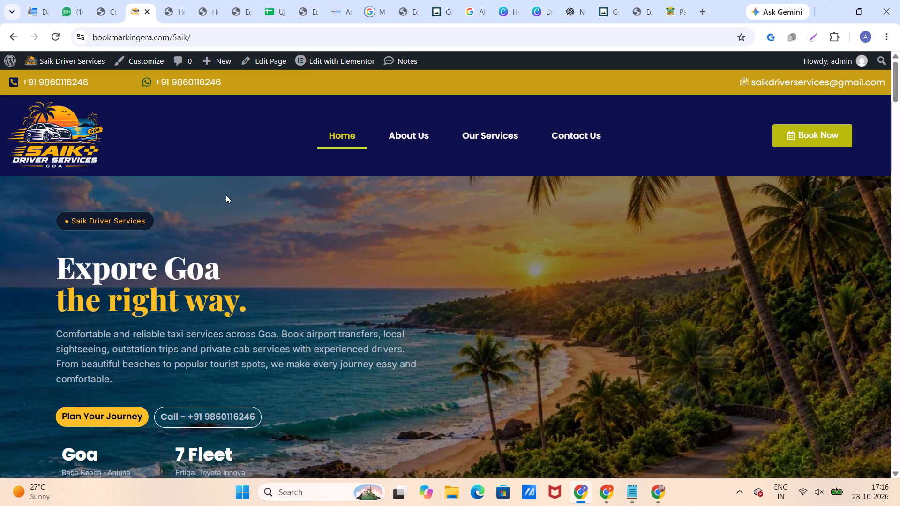
pyautogui.scroll(-3, 225, 220)
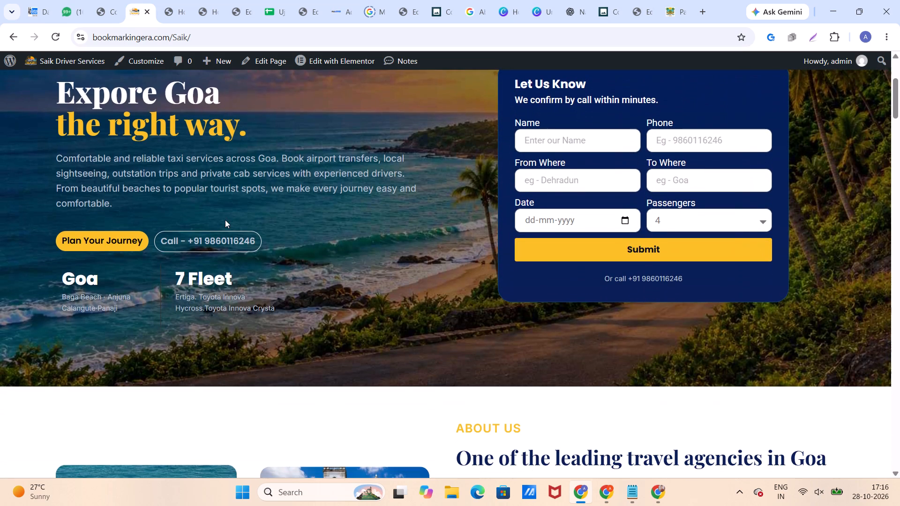
pyautogui.scroll(-17, 225, 220)
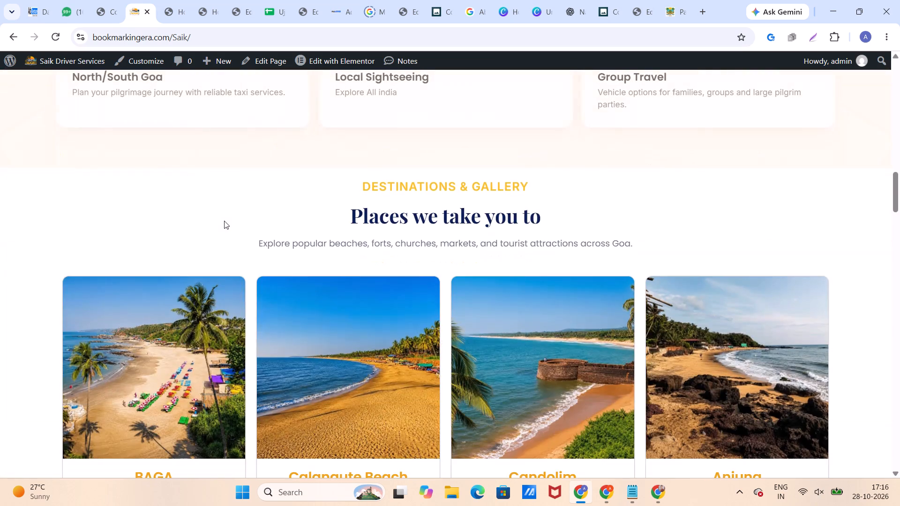
pyautogui.scroll(8, 224, 221)
pyautogui.scroll(-2, 224, 218)
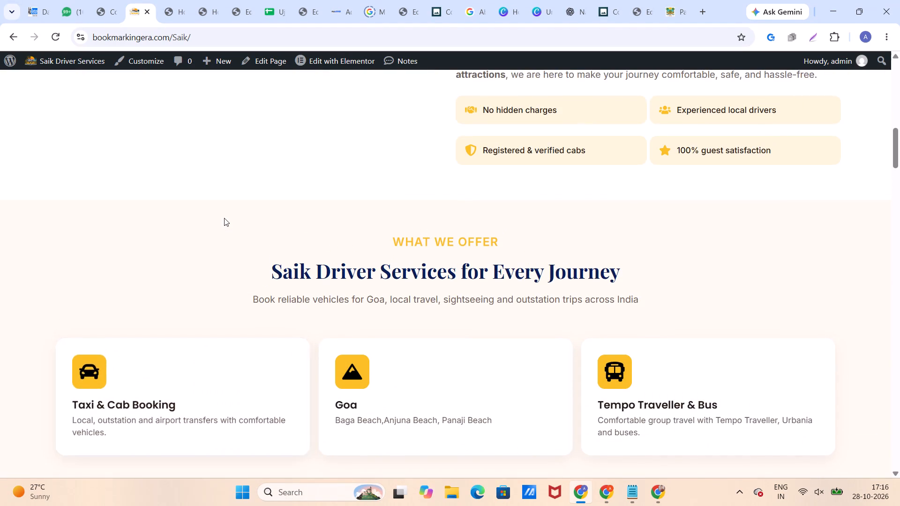
pyautogui.scroll(-20, 224, 218)
pyautogui.scroll(-15, 224, 218)
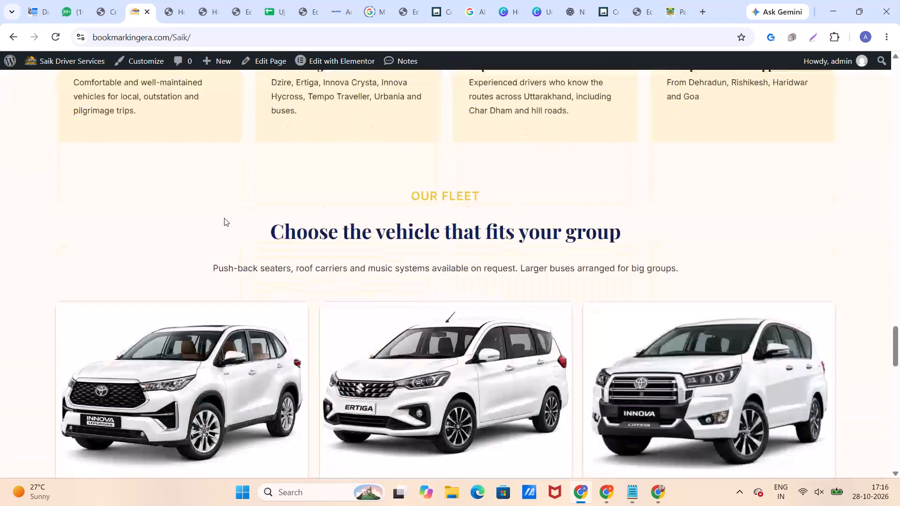
pyautogui.scroll(-1, 224, 218)
pyautogui.scroll(1, 224, 218)
pyautogui.scroll(-7, 224, 218)
pyautogui.scroll(15, 224, 217)
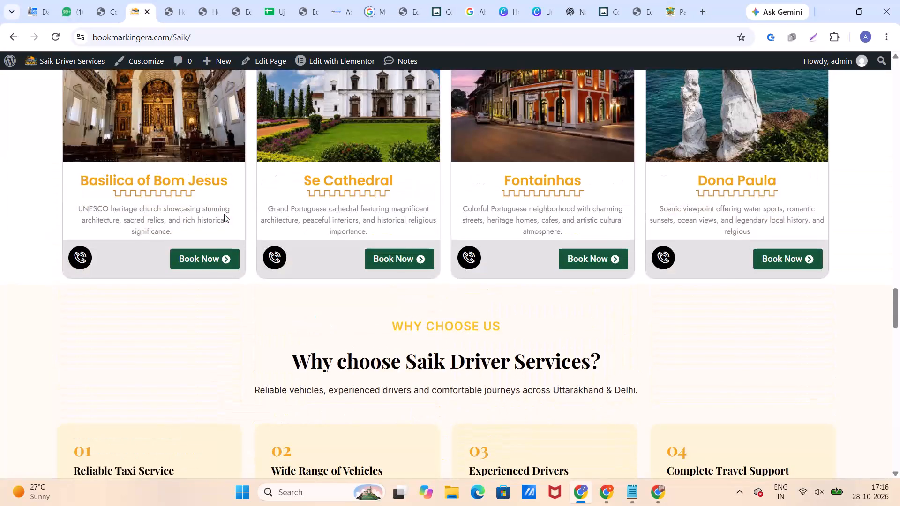
pyautogui.scroll(-2, 680, 197)
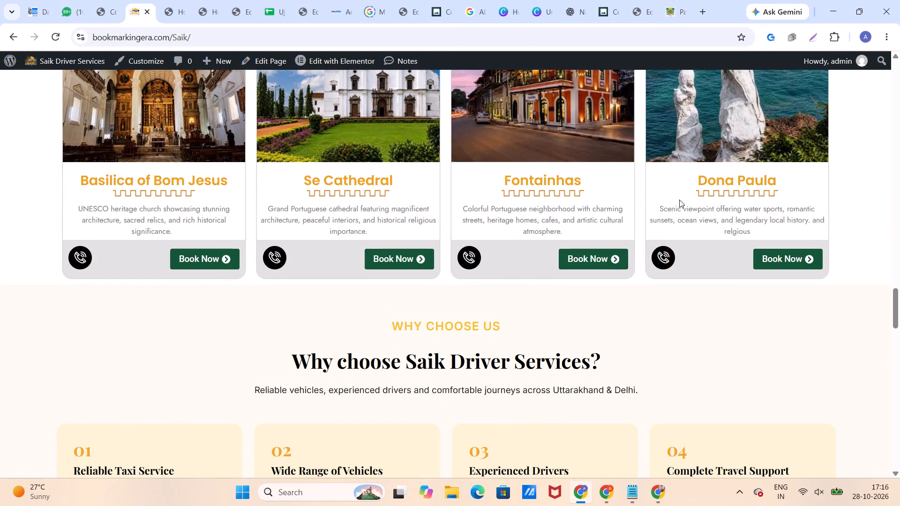
pyautogui.scroll(-9, 679, 200)
pyautogui.scroll(1, 678, 201)
pyautogui.scroll(-20, 678, 201)
pyautogui.scroll(-4, 678, 201)
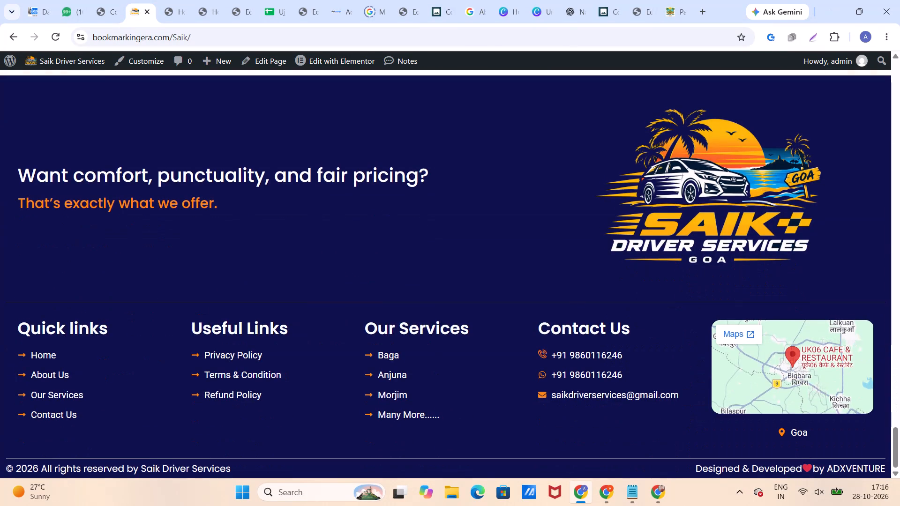
# Inspect the live homepage at mobile width and examine its header, hero section and service cards.
pyautogui.rightClick(448, 164)
pyautogui.click(512, 458)
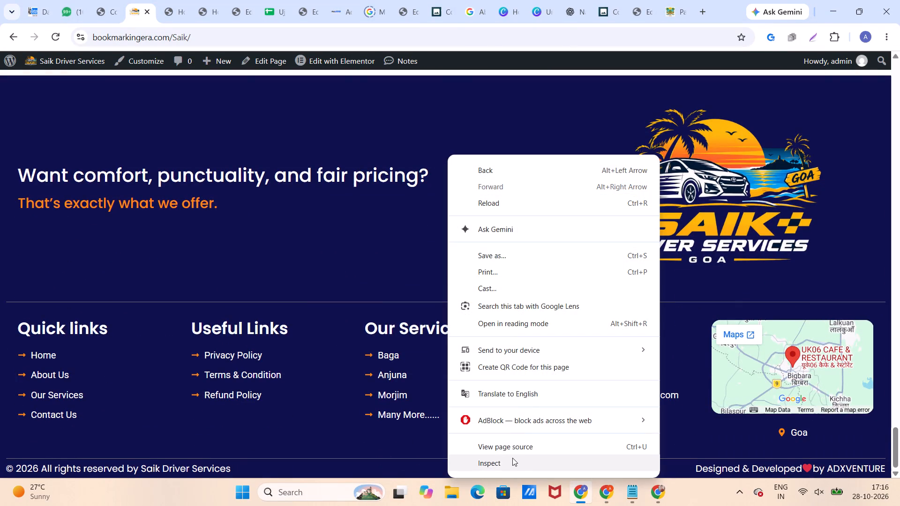
pyautogui.scroll(14, 321, 332)
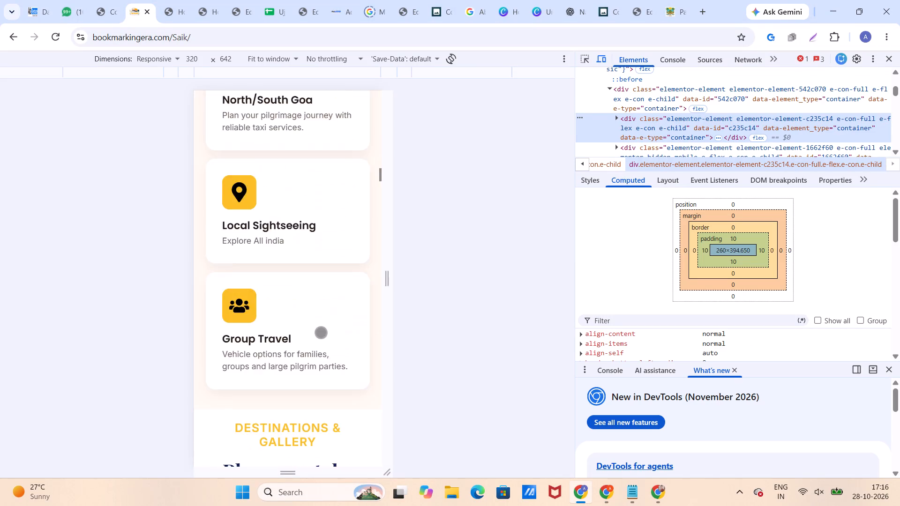
pyautogui.scroll(20, 321, 332)
pyautogui.scroll(19, 321, 332)
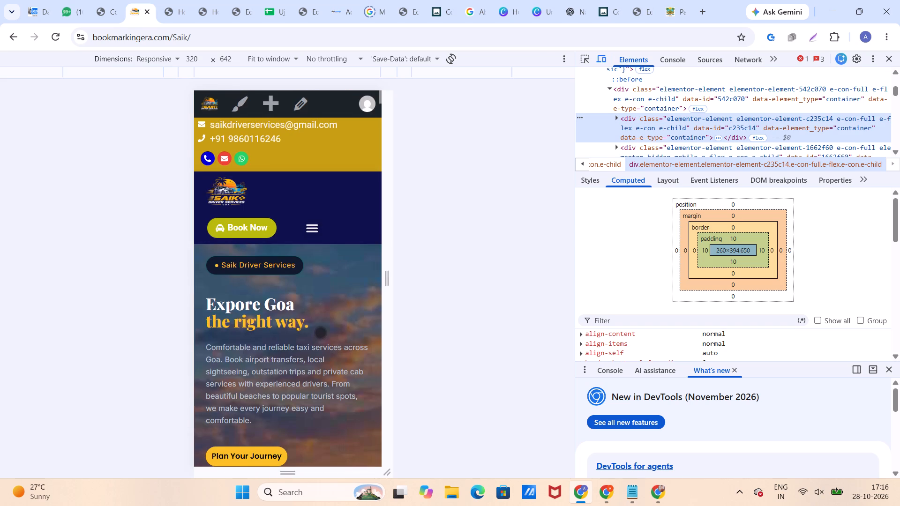
pyautogui.scroll(6, 320, 332)
pyautogui.scroll(-2, 320, 332)
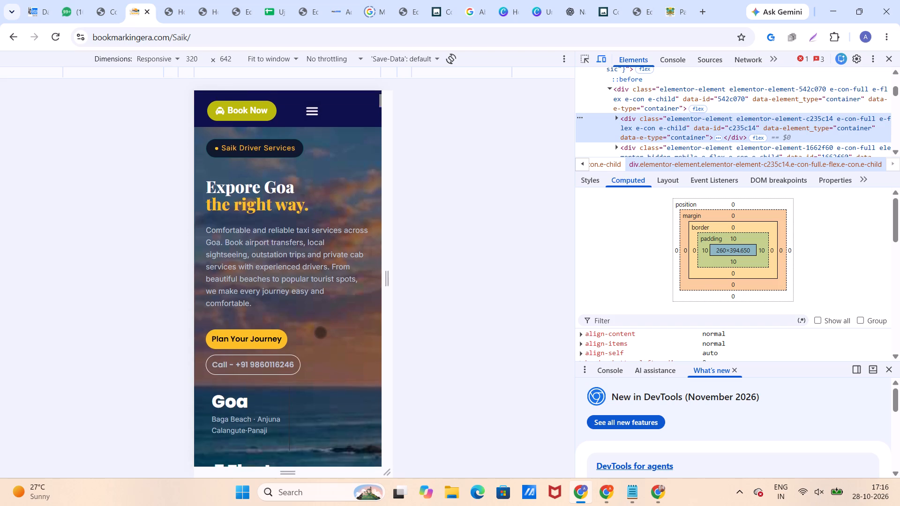
pyautogui.scroll(-1, 320, 332)
pyautogui.scroll(3, 320, 332)
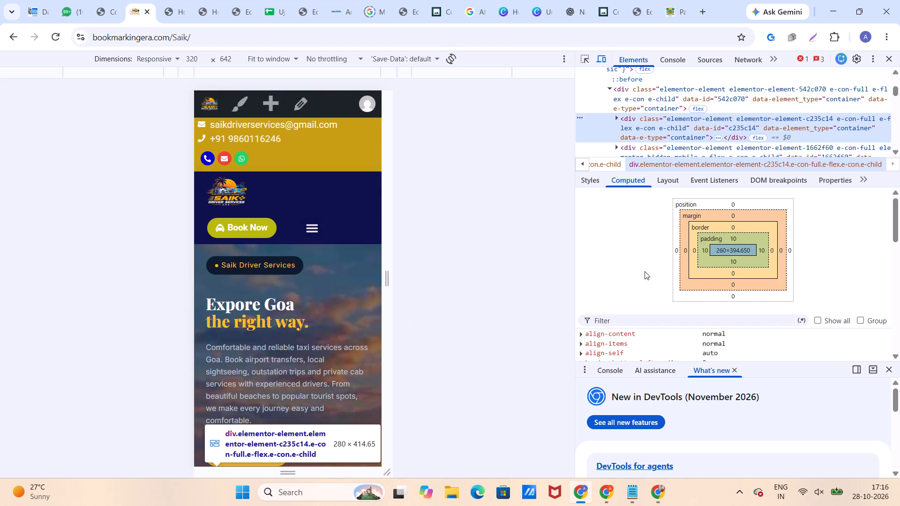
# Check the homepage previews already open at mobile and desktop width, reloading the mobile one.
pyautogui.click(113, 11)
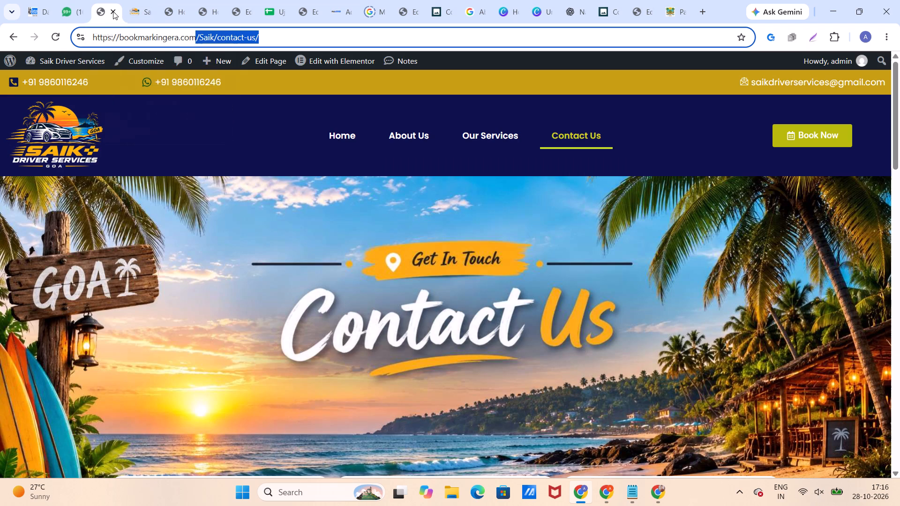
pyautogui.click(177, 9)
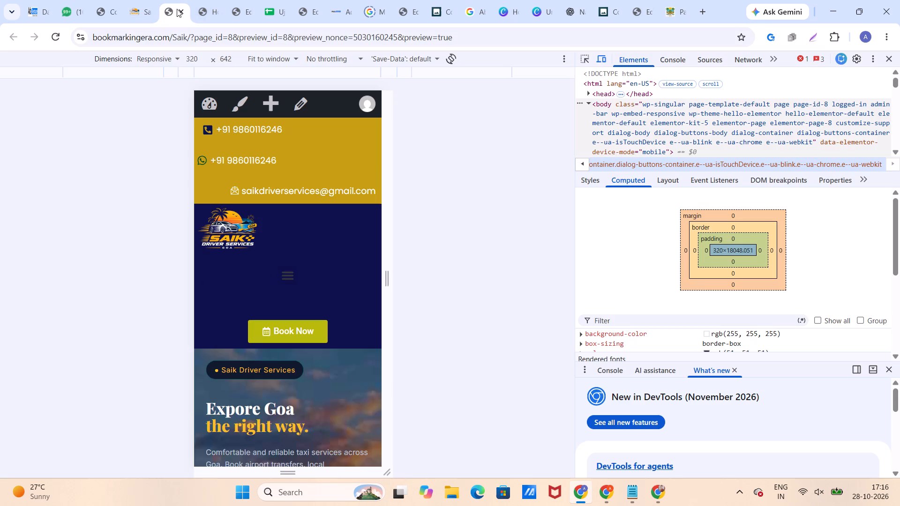
pyautogui.scroll(-3, 296, 268)
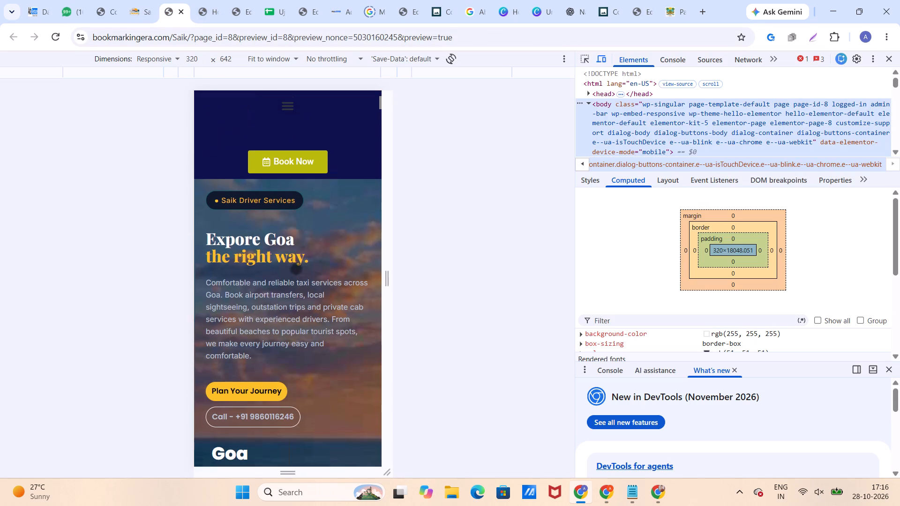
pyautogui.scroll(7, 296, 268)
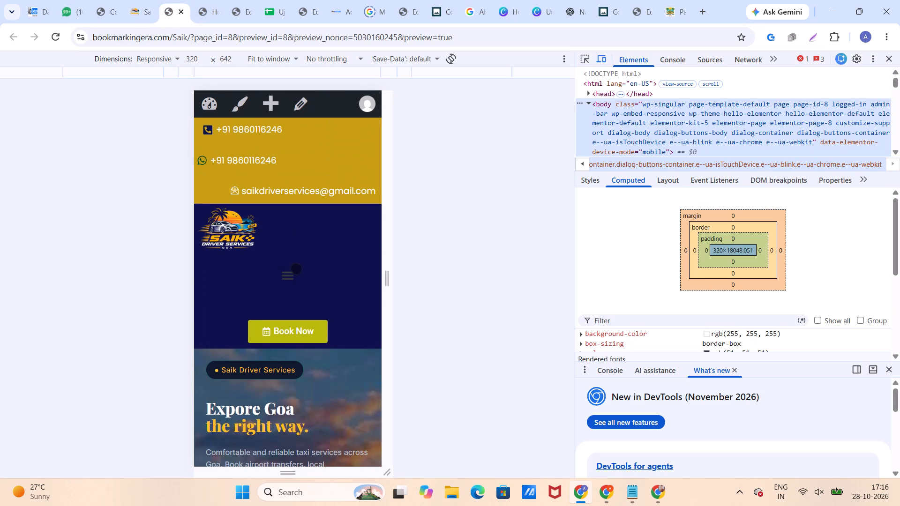
pyautogui.scroll(-12, 296, 268)
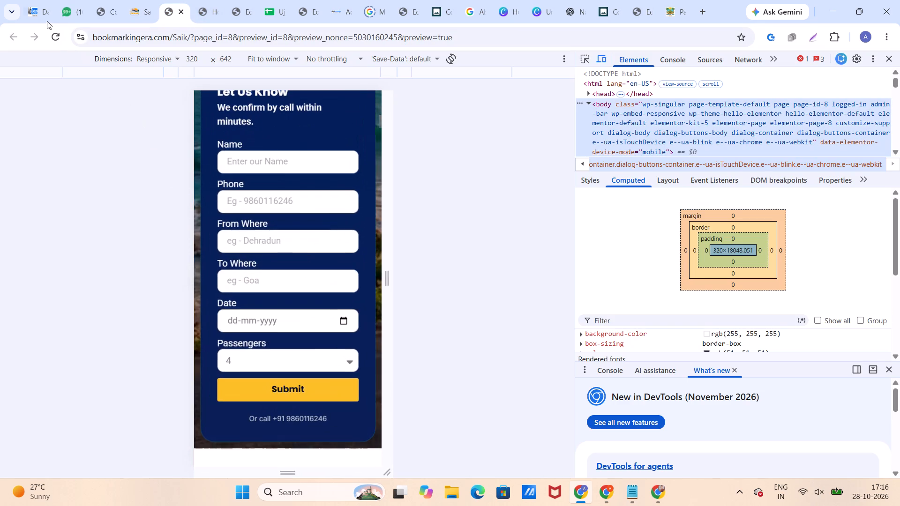
pyautogui.click(58, 36)
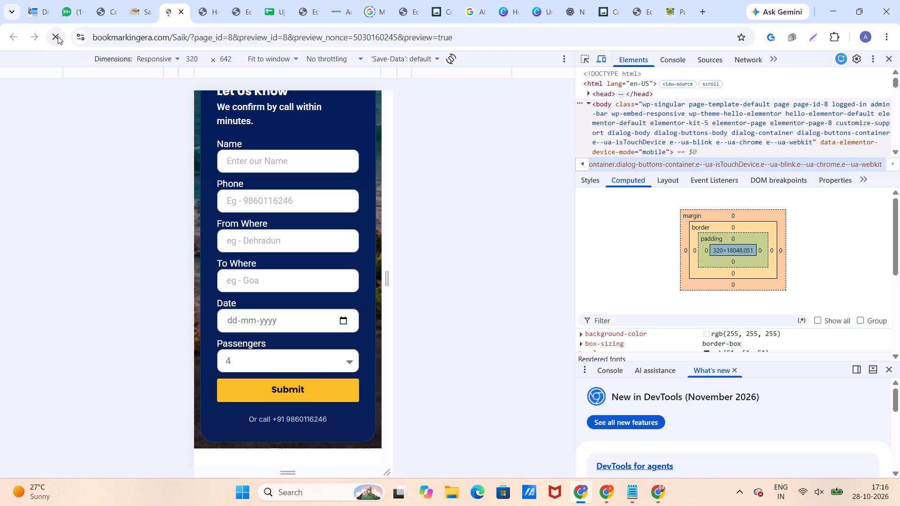
pyautogui.click(208, 15)
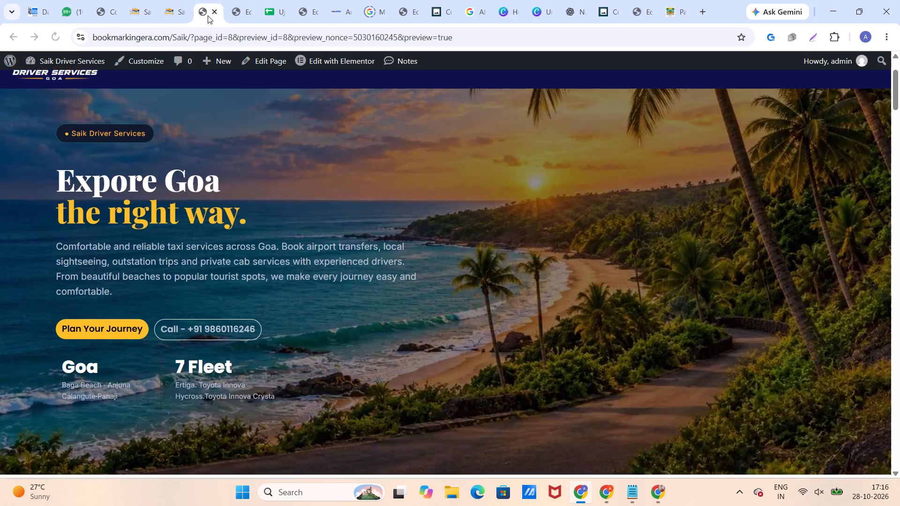
pyautogui.scroll(3, 290, 199)
pyautogui.scroll(4, 191, 124)
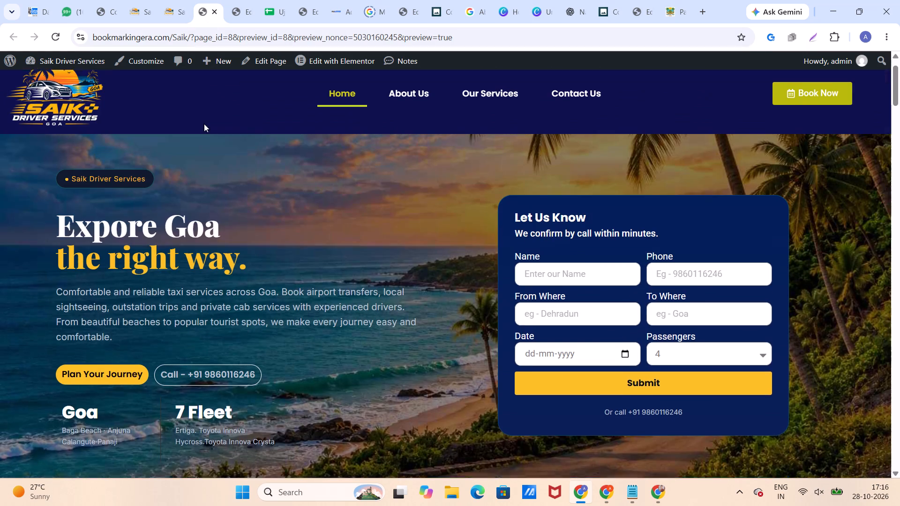
# Go back from the open Contact Us page through the previously visited pages of the site.
pyautogui.click(100, 4)
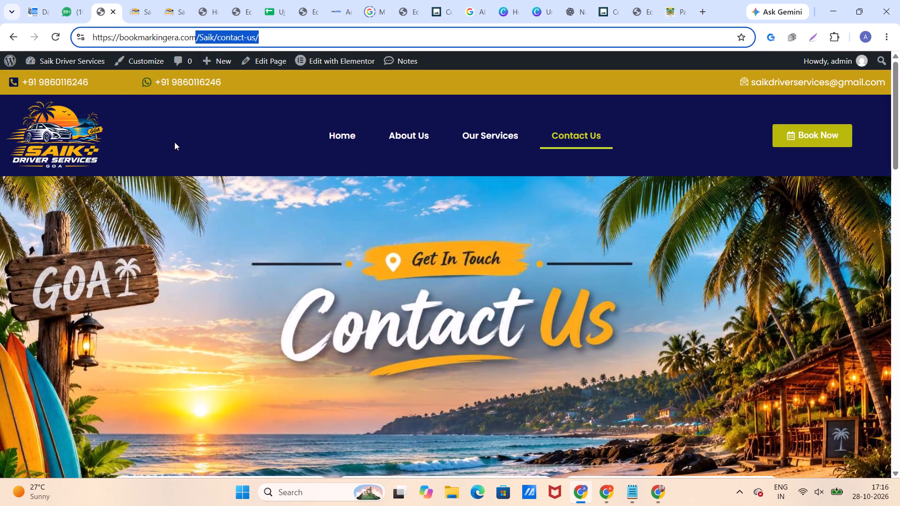
pyautogui.click(11, 37)
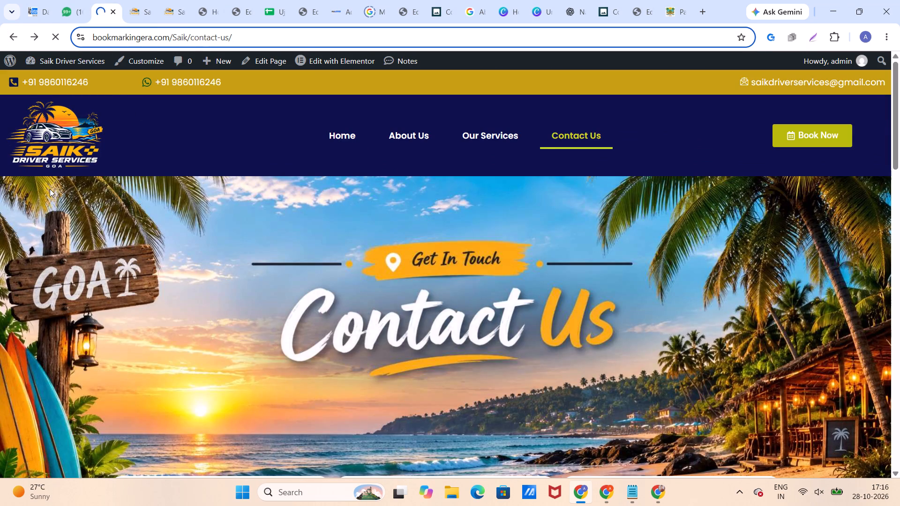
pyautogui.click(15, 39)
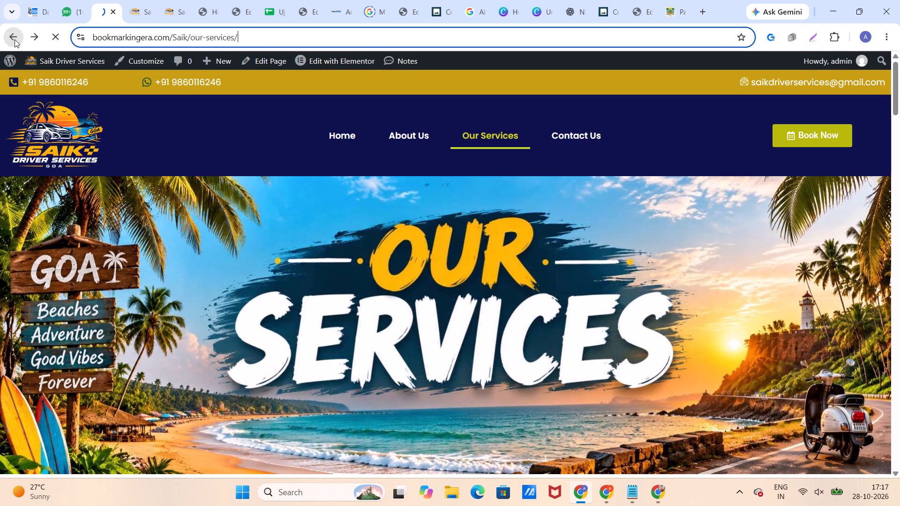
# Return to the WordPress admin and open the Home page's edit screen from the list of all pages.
pyautogui.click(15, 39)
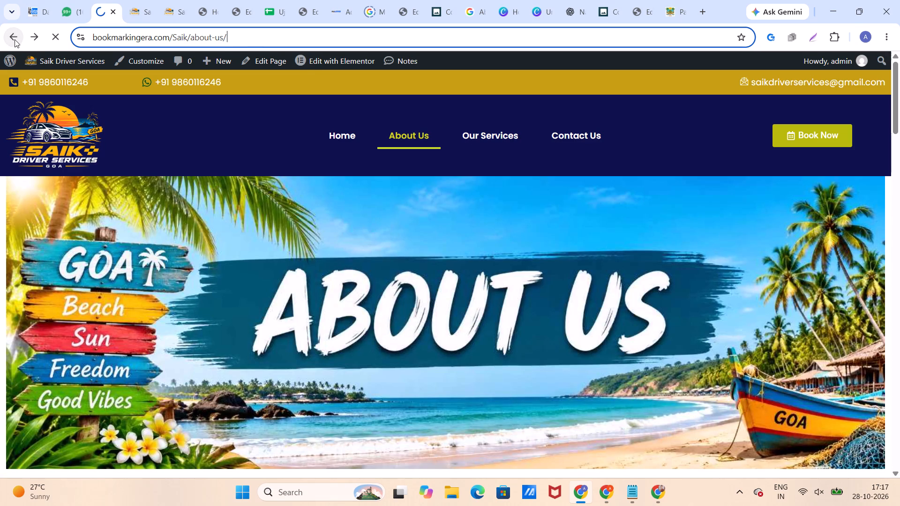
pyautogui.doubleClick(15, 39)
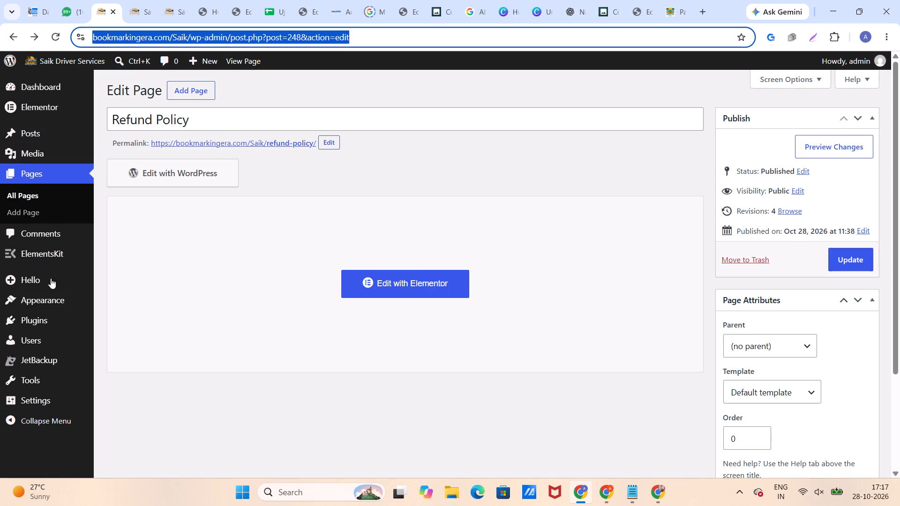
pyautogui.click(37, 190)
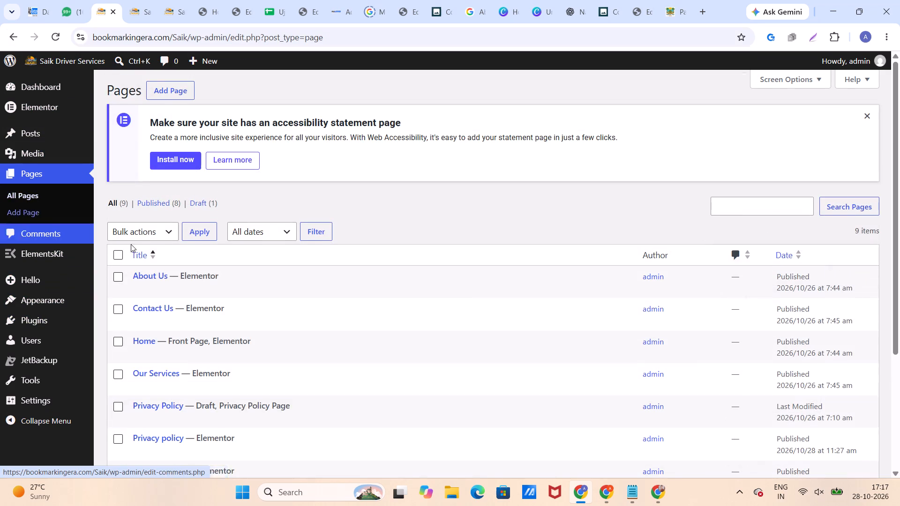
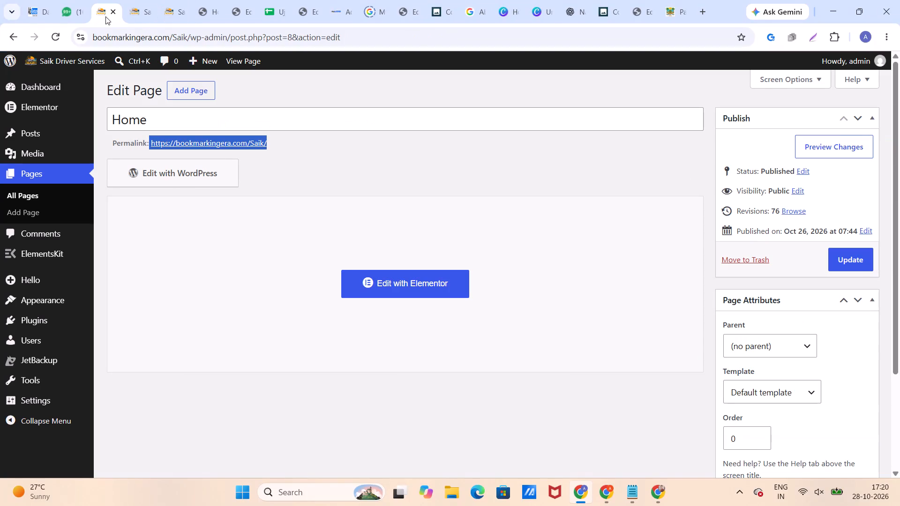
# Close the two open live Saik site tabs and the Home page preview tab in the browser.
pyautogui.click(144, 14)
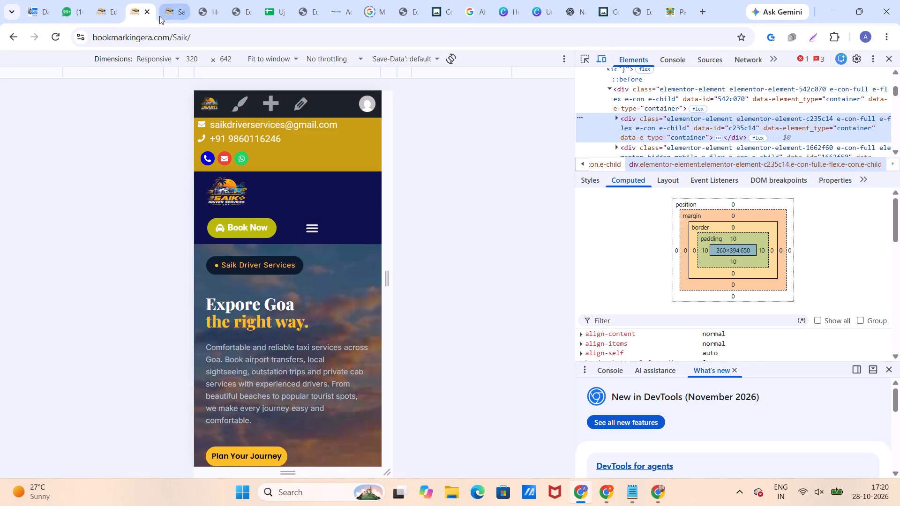
pyautogui.click(148, 14)
pyautogui.click(148, 14)
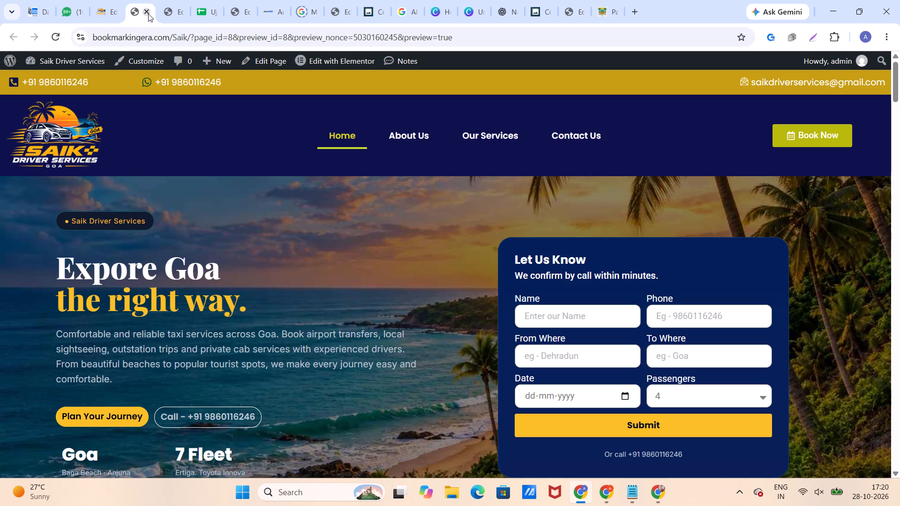
pyautogui.click(148, 14)
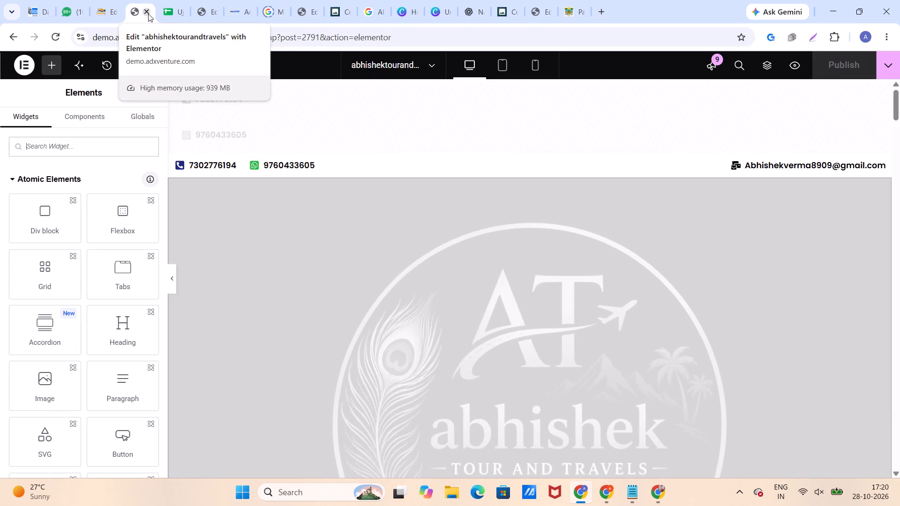